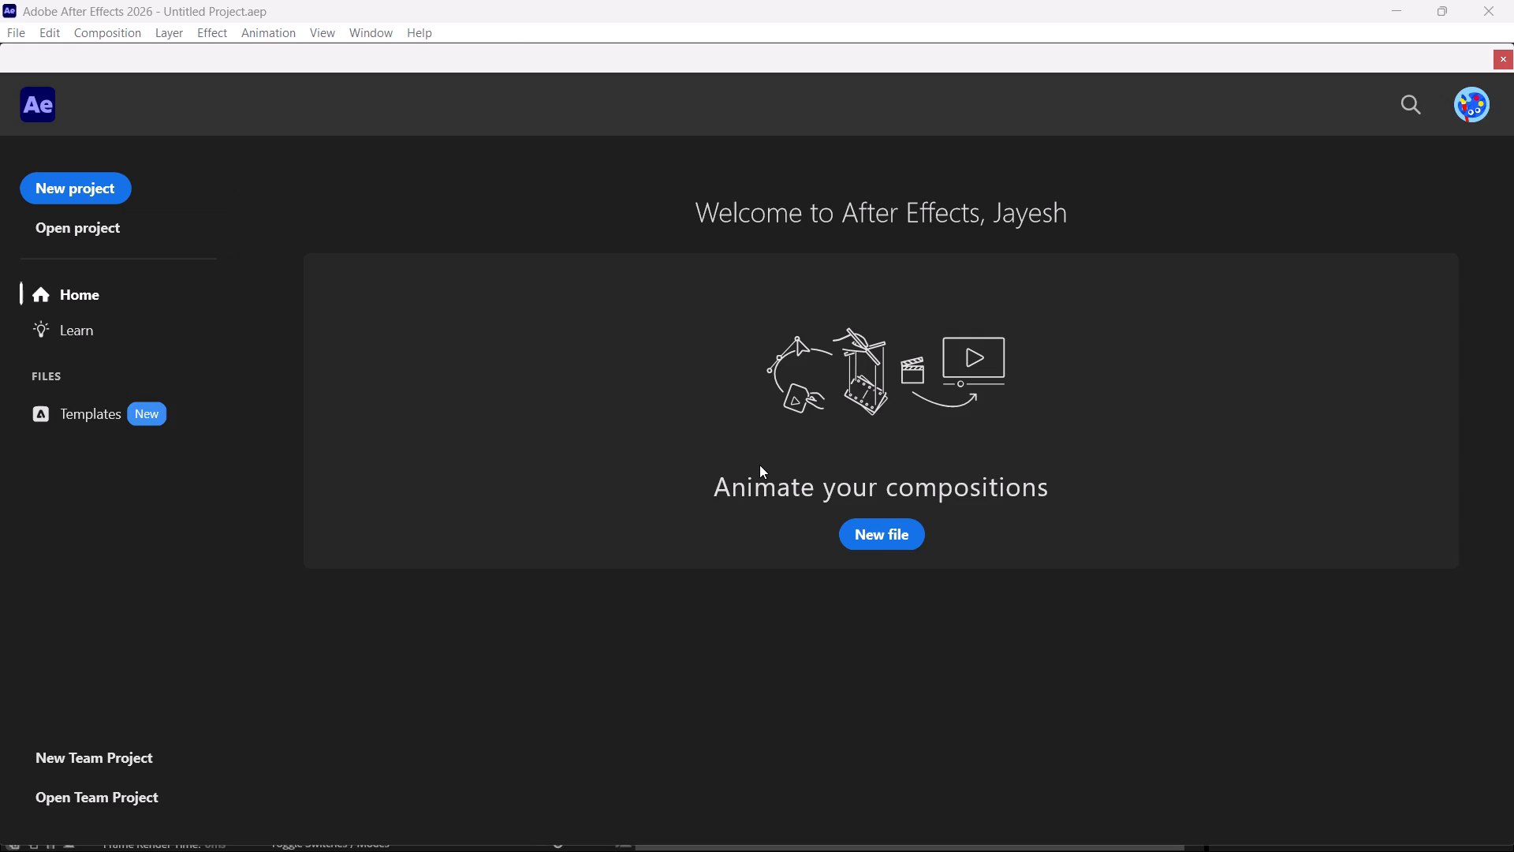
Start a new project.
left_click(106, 178)
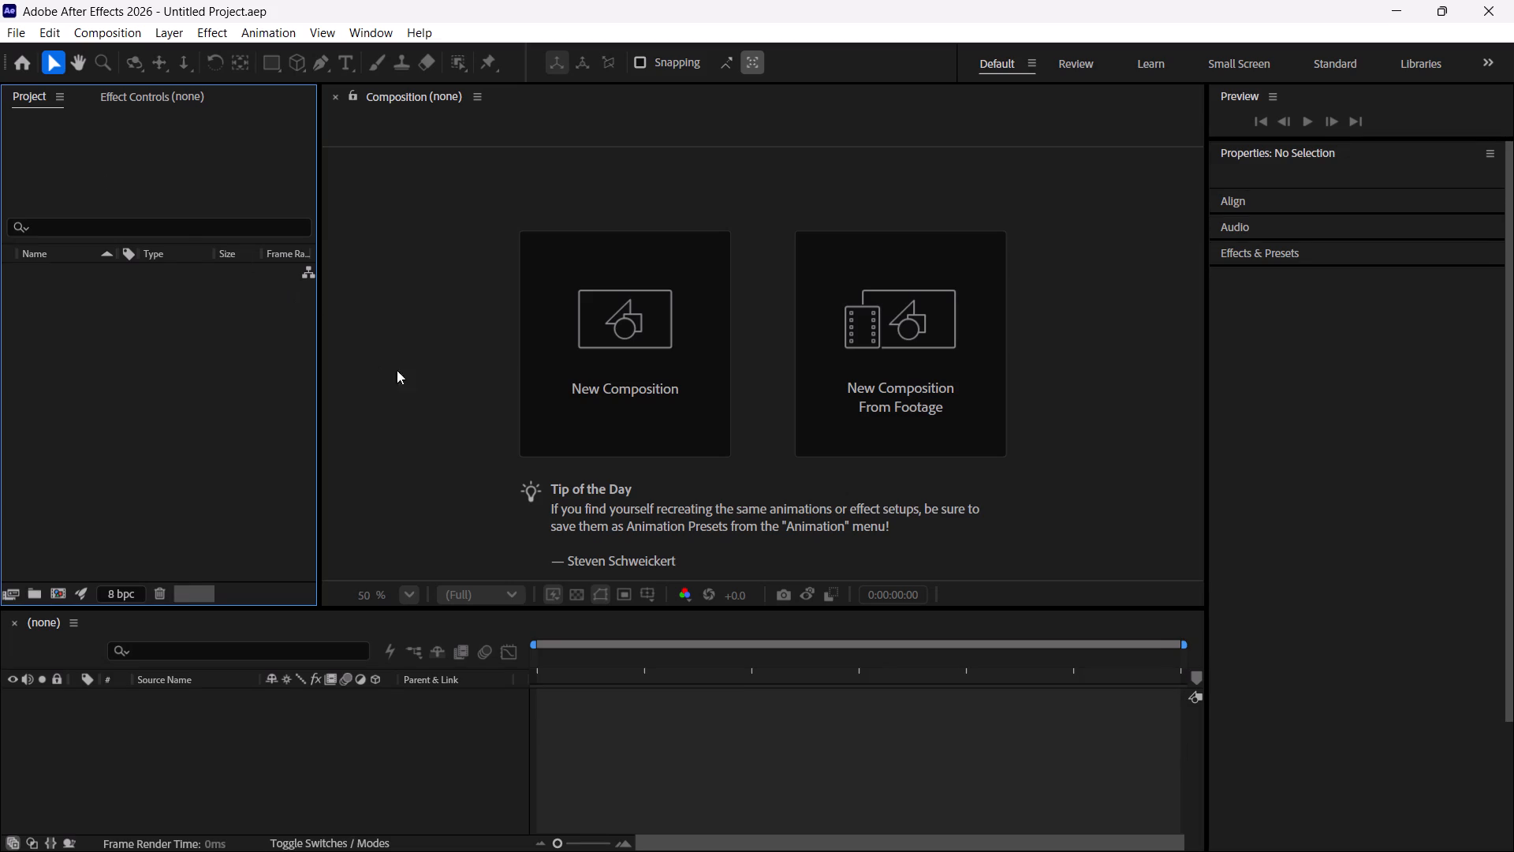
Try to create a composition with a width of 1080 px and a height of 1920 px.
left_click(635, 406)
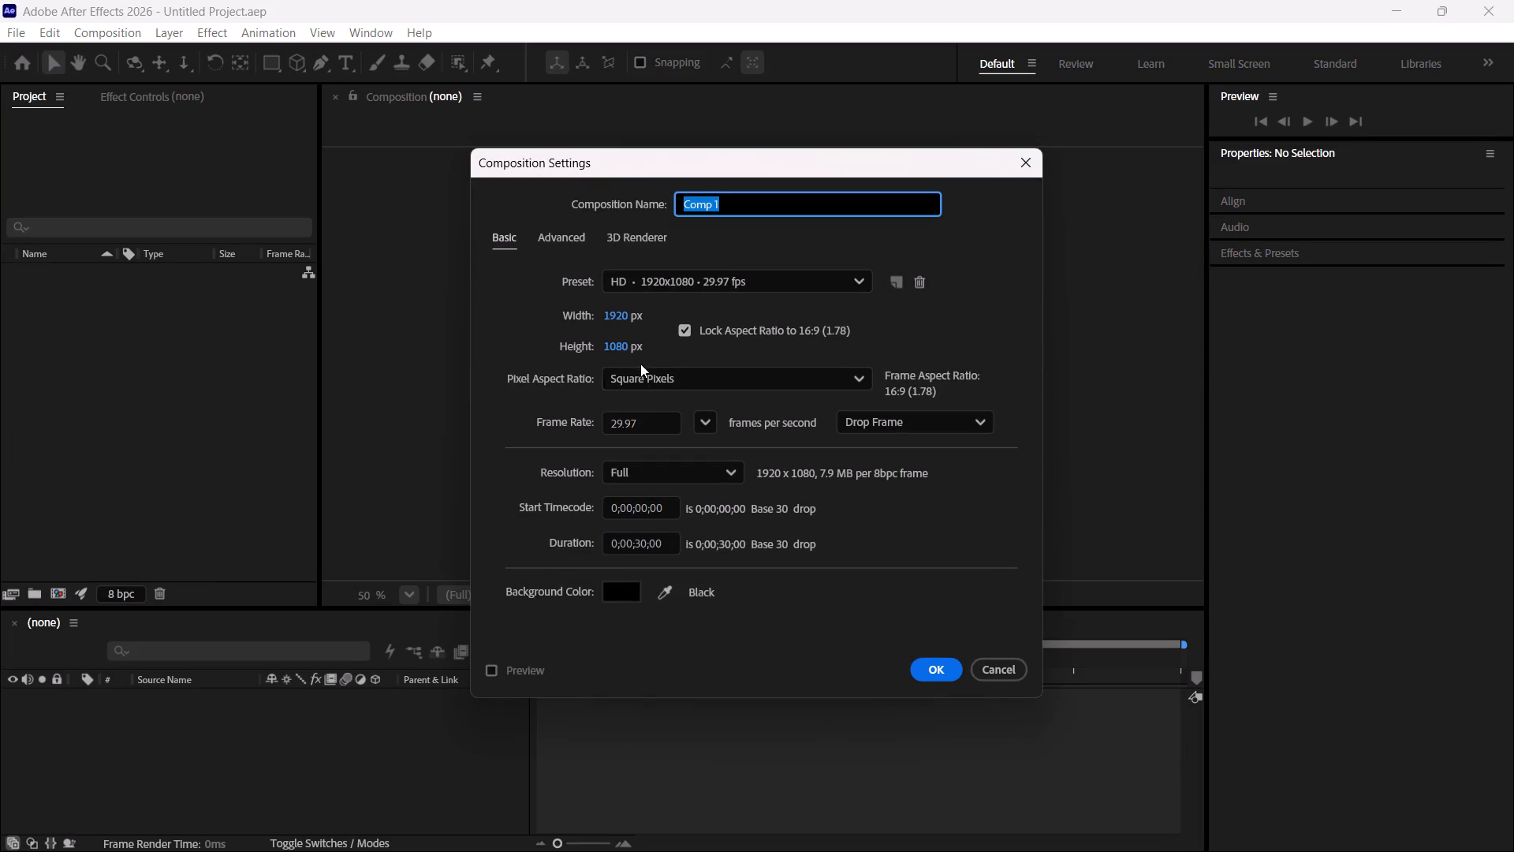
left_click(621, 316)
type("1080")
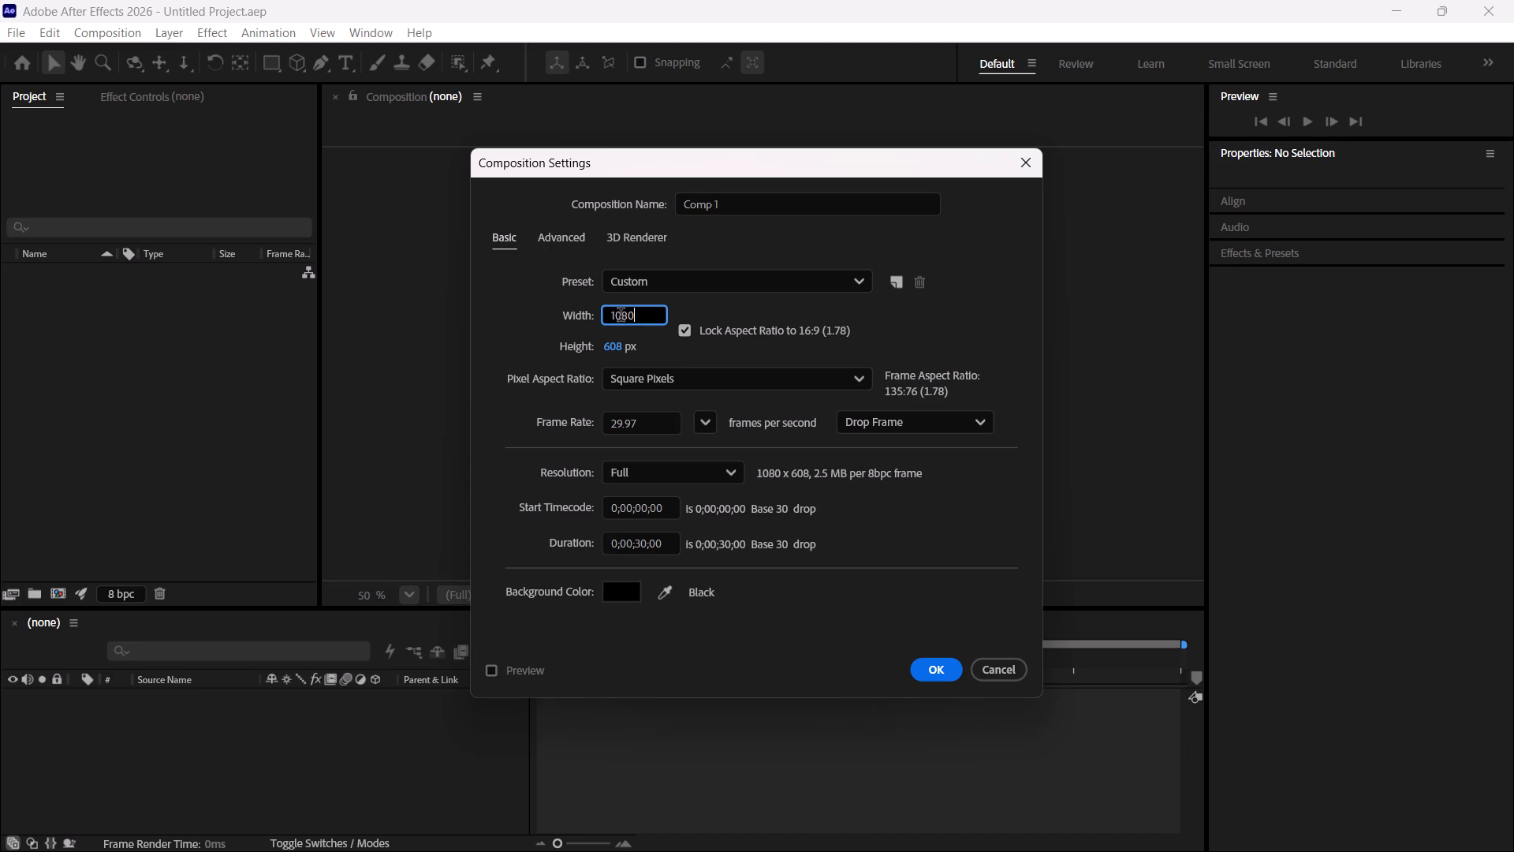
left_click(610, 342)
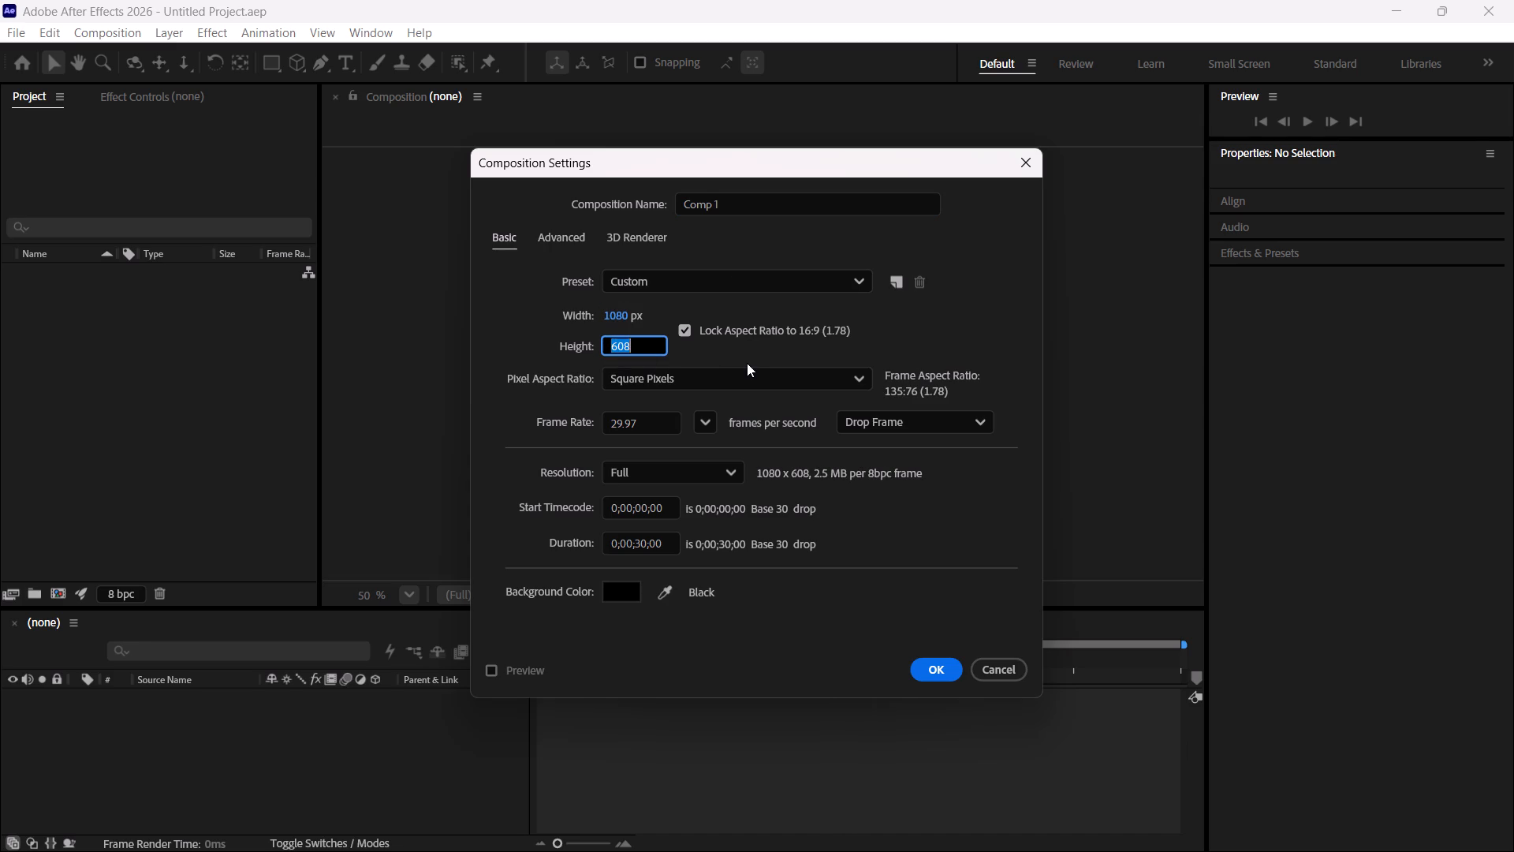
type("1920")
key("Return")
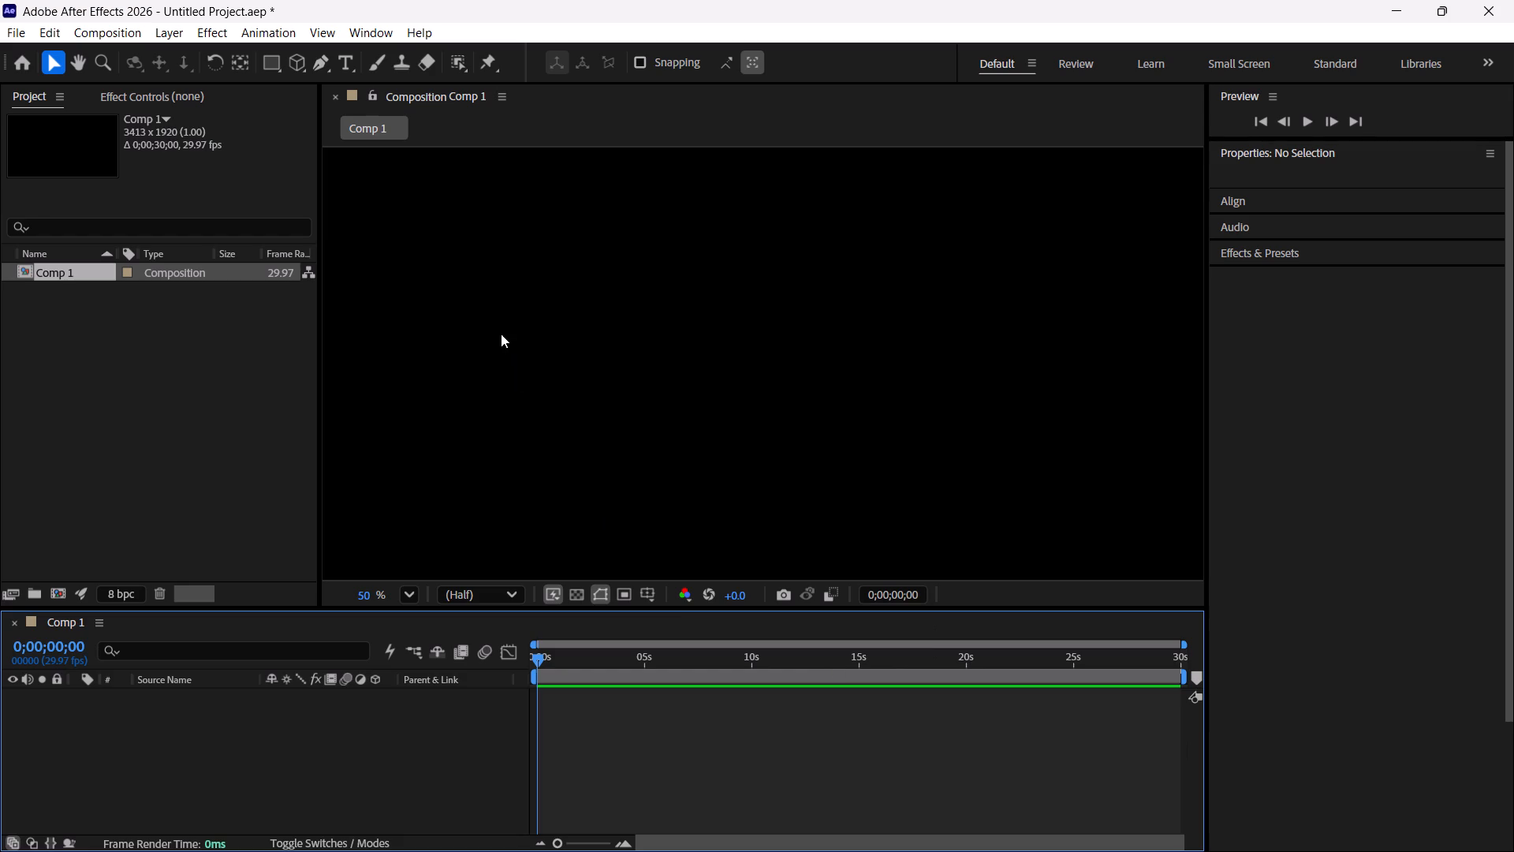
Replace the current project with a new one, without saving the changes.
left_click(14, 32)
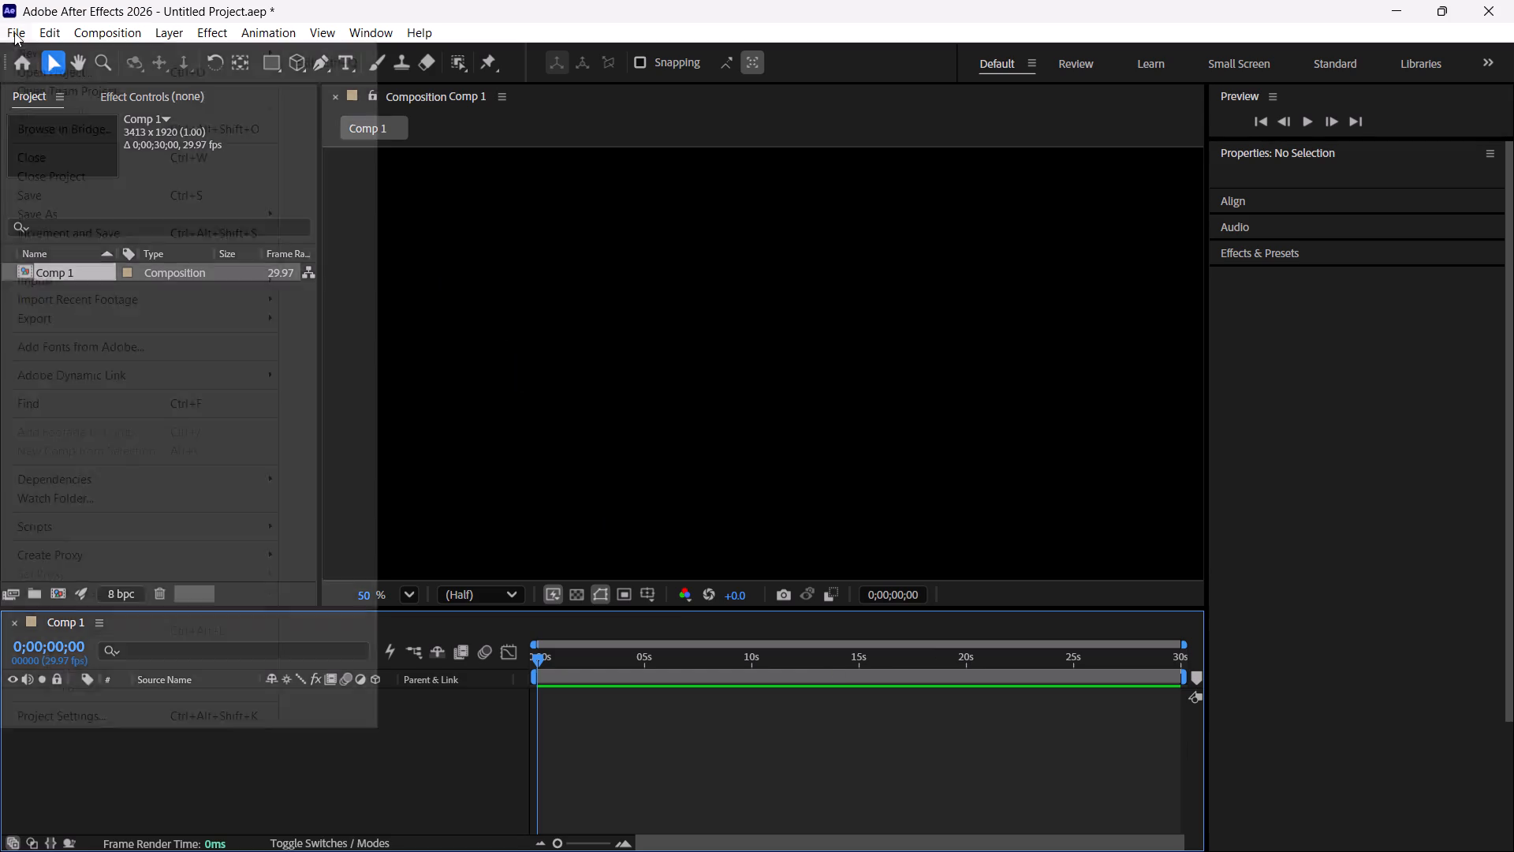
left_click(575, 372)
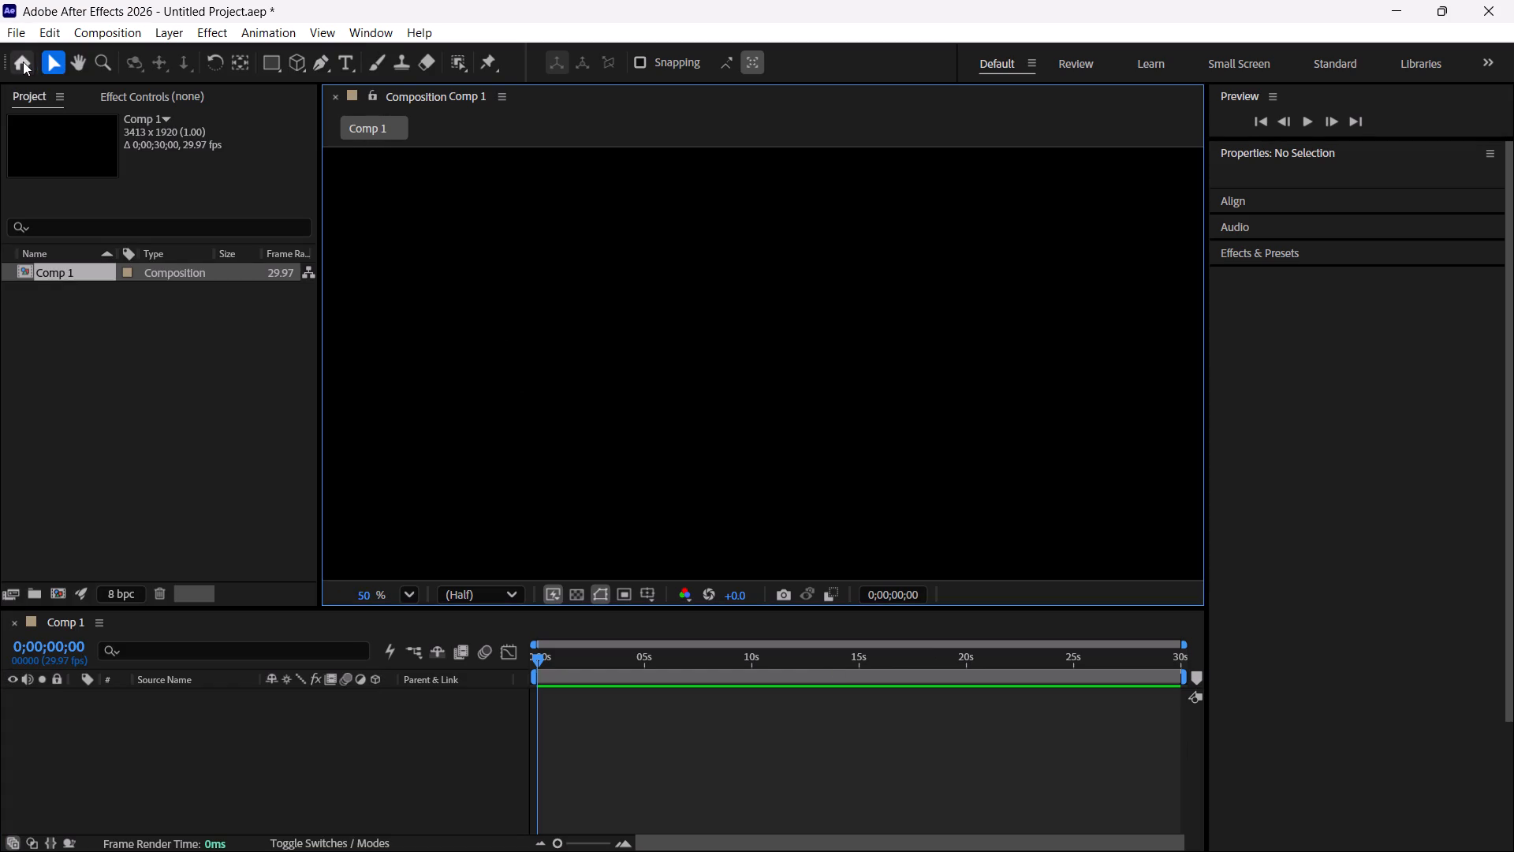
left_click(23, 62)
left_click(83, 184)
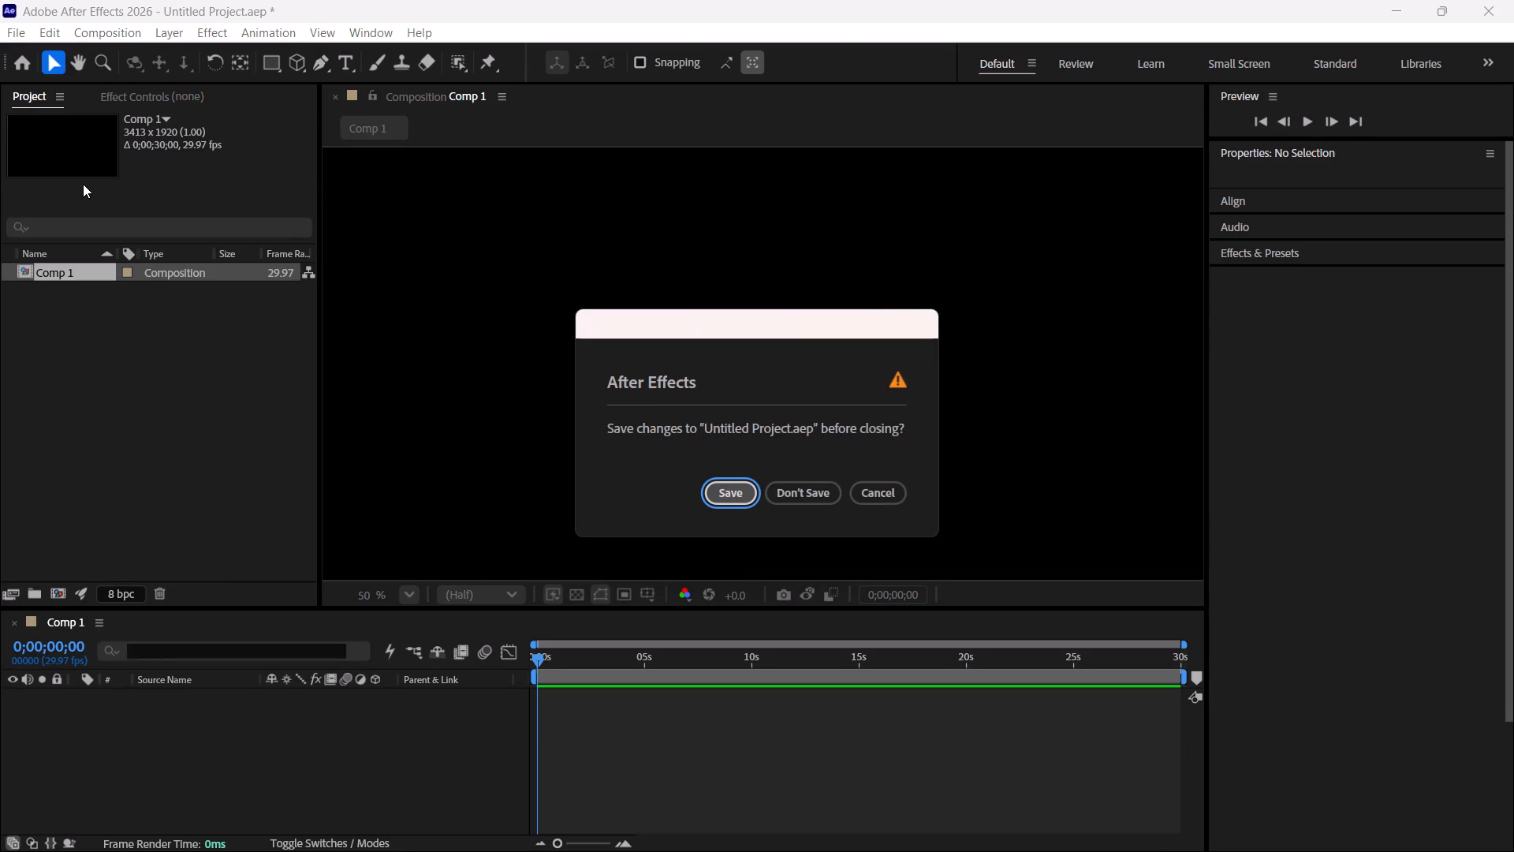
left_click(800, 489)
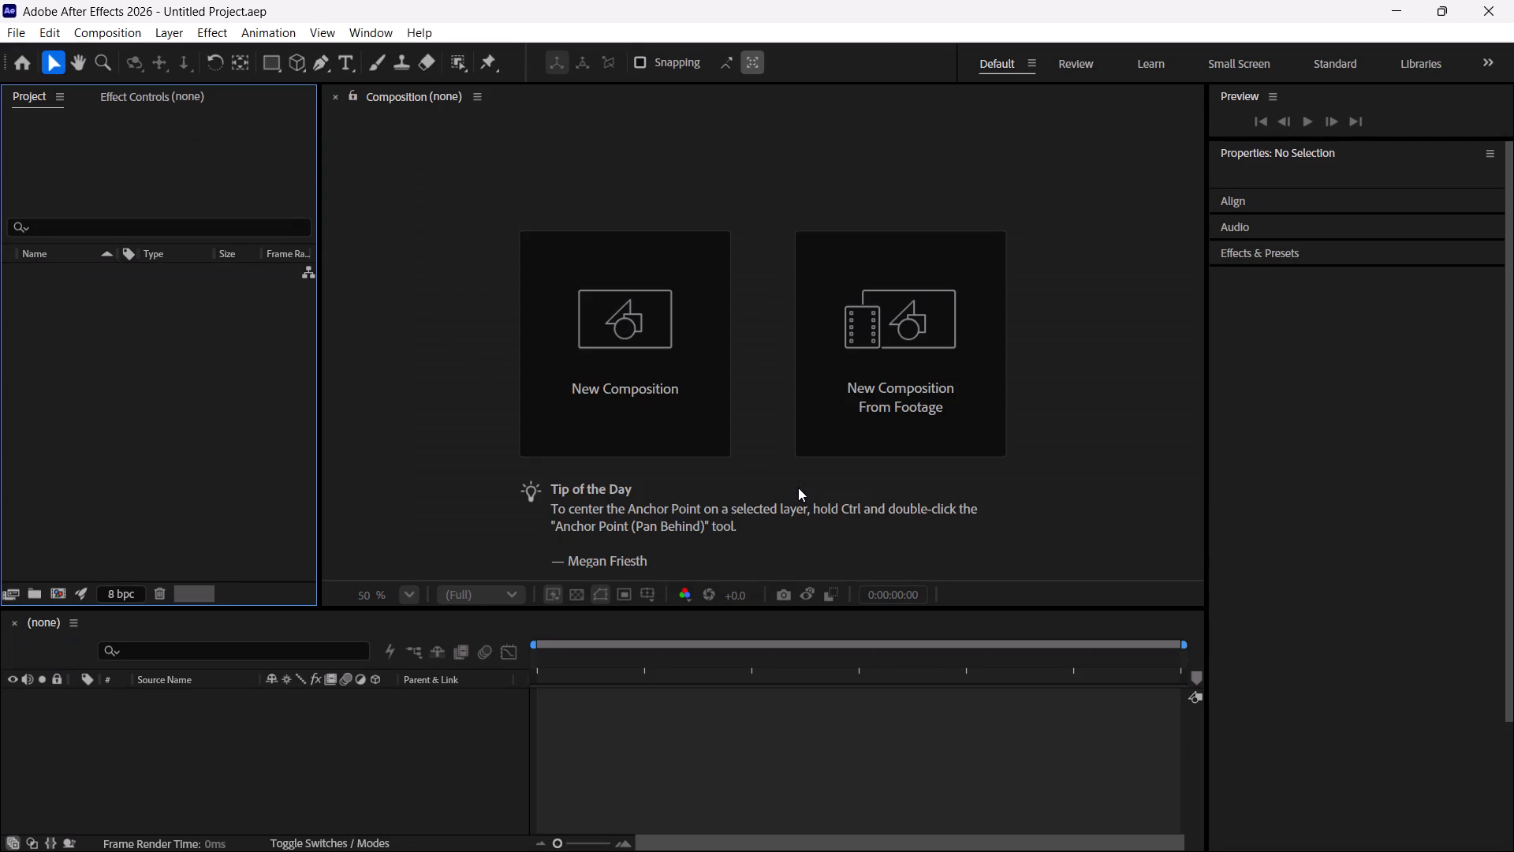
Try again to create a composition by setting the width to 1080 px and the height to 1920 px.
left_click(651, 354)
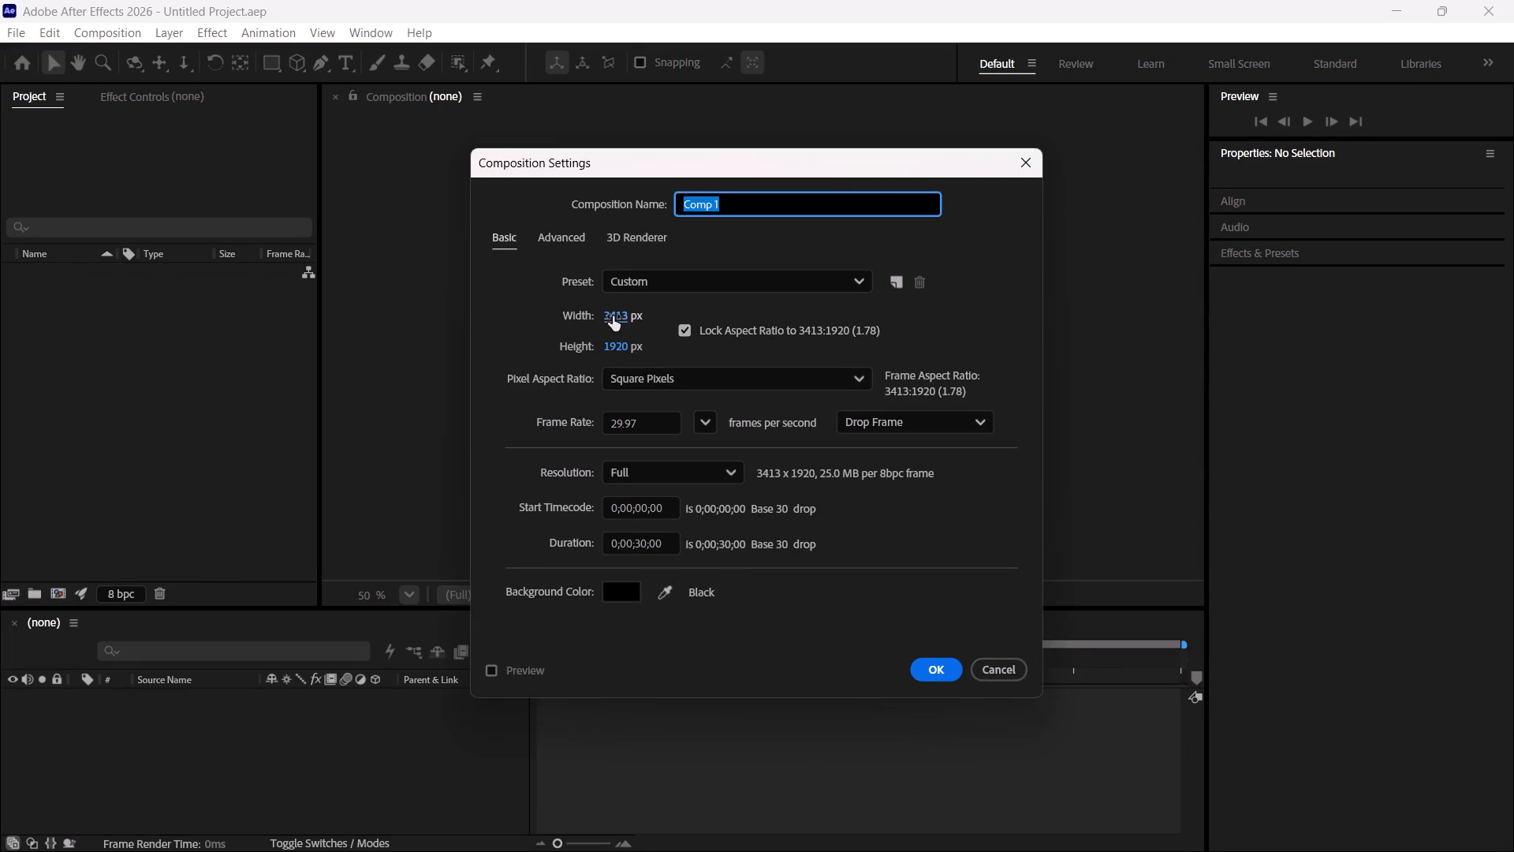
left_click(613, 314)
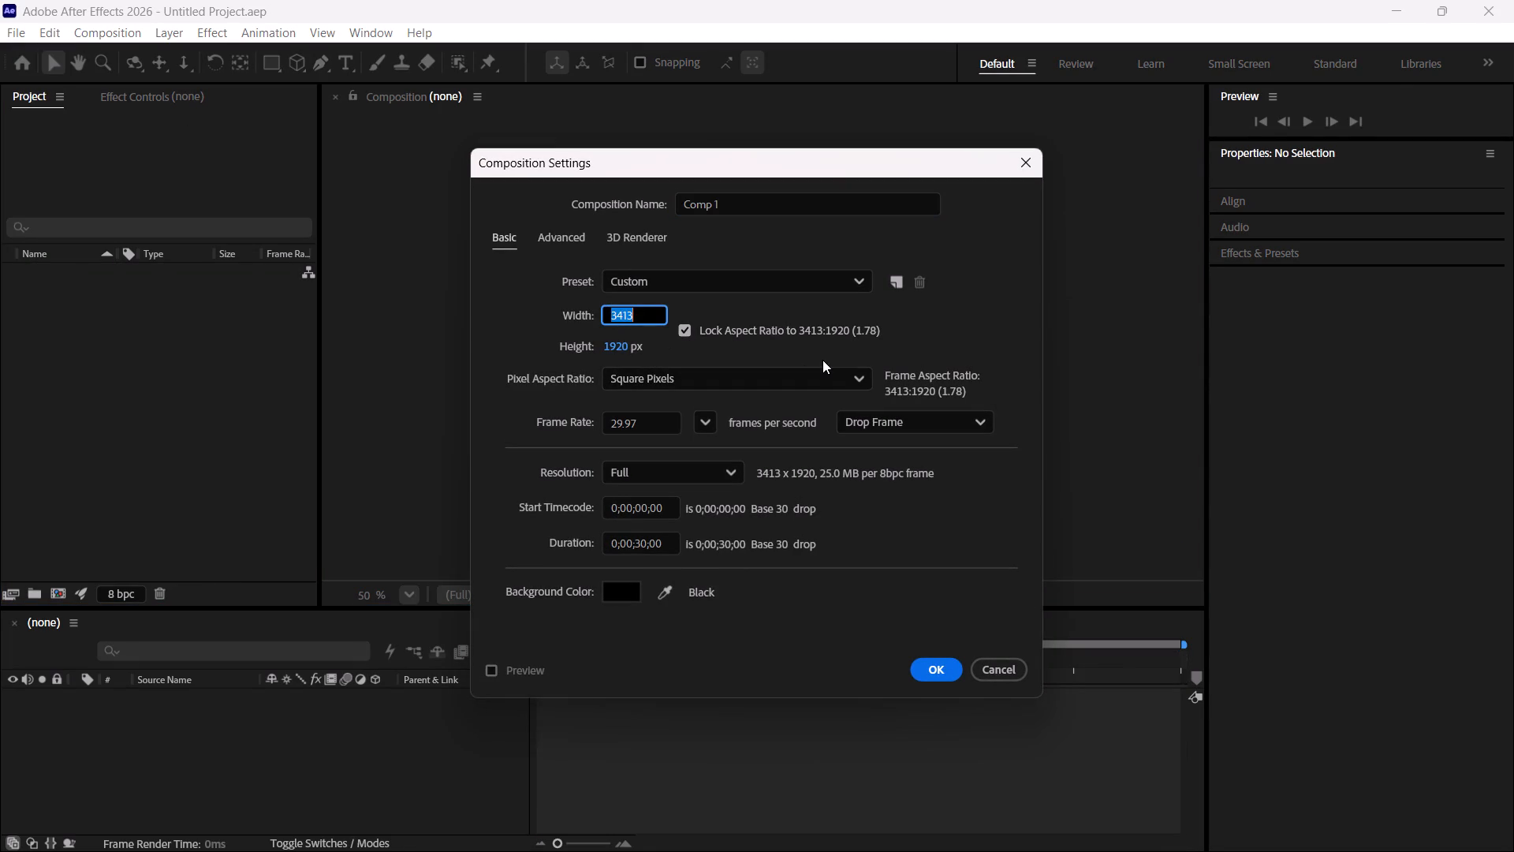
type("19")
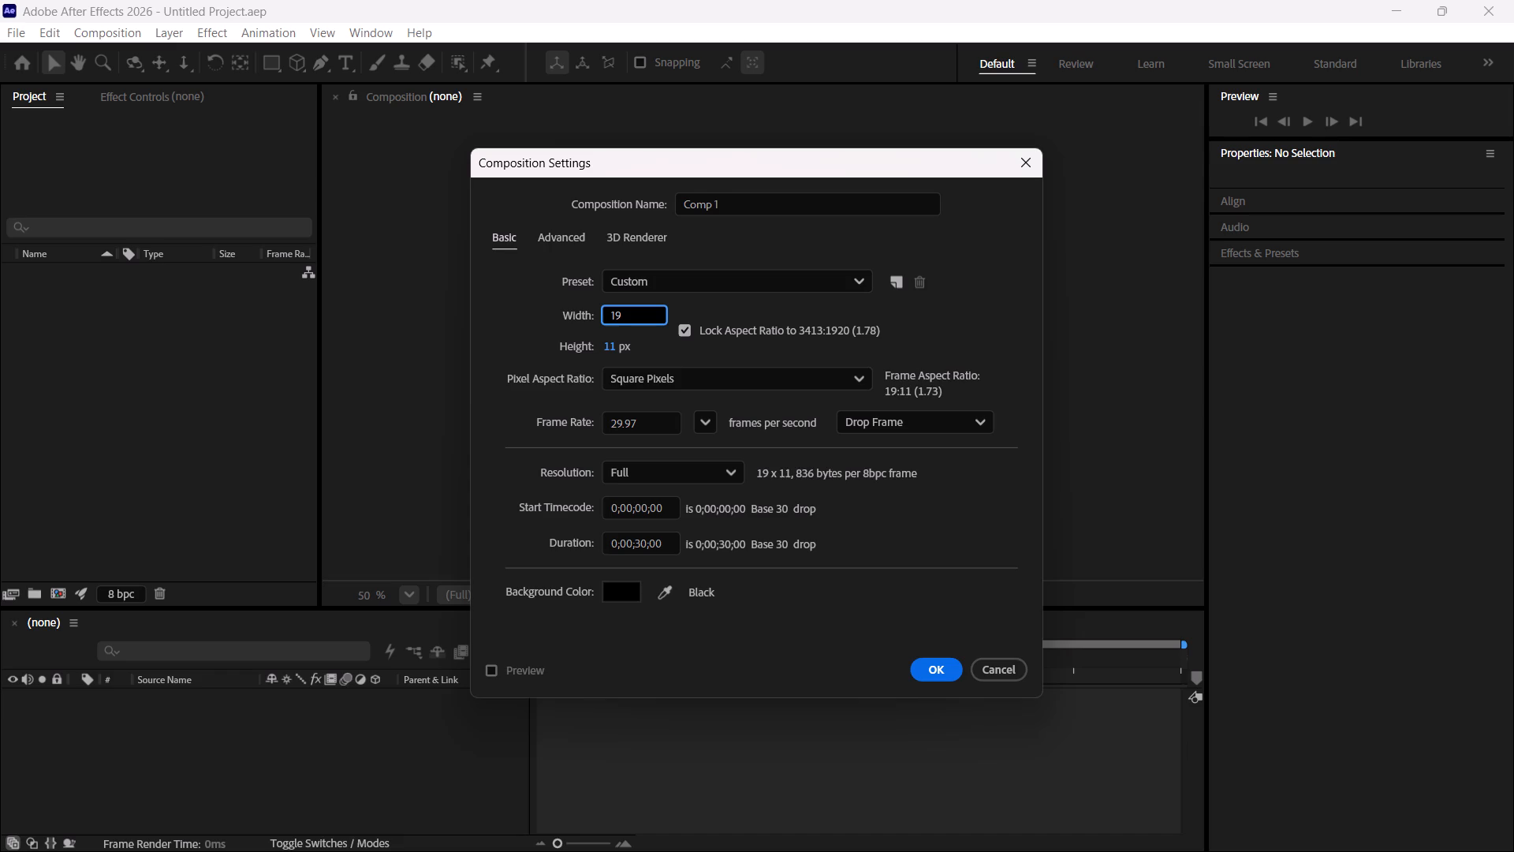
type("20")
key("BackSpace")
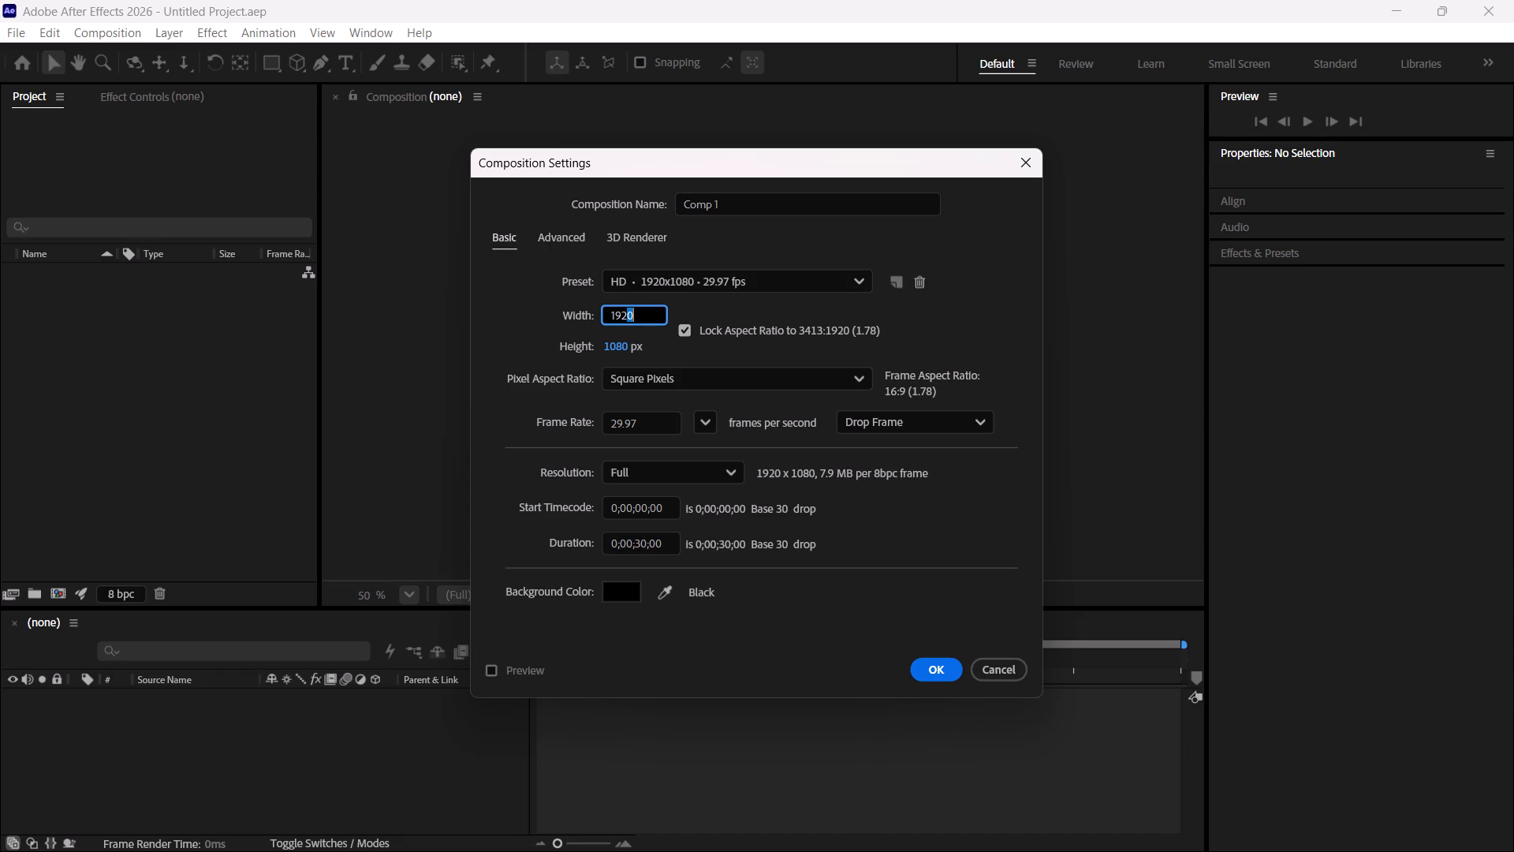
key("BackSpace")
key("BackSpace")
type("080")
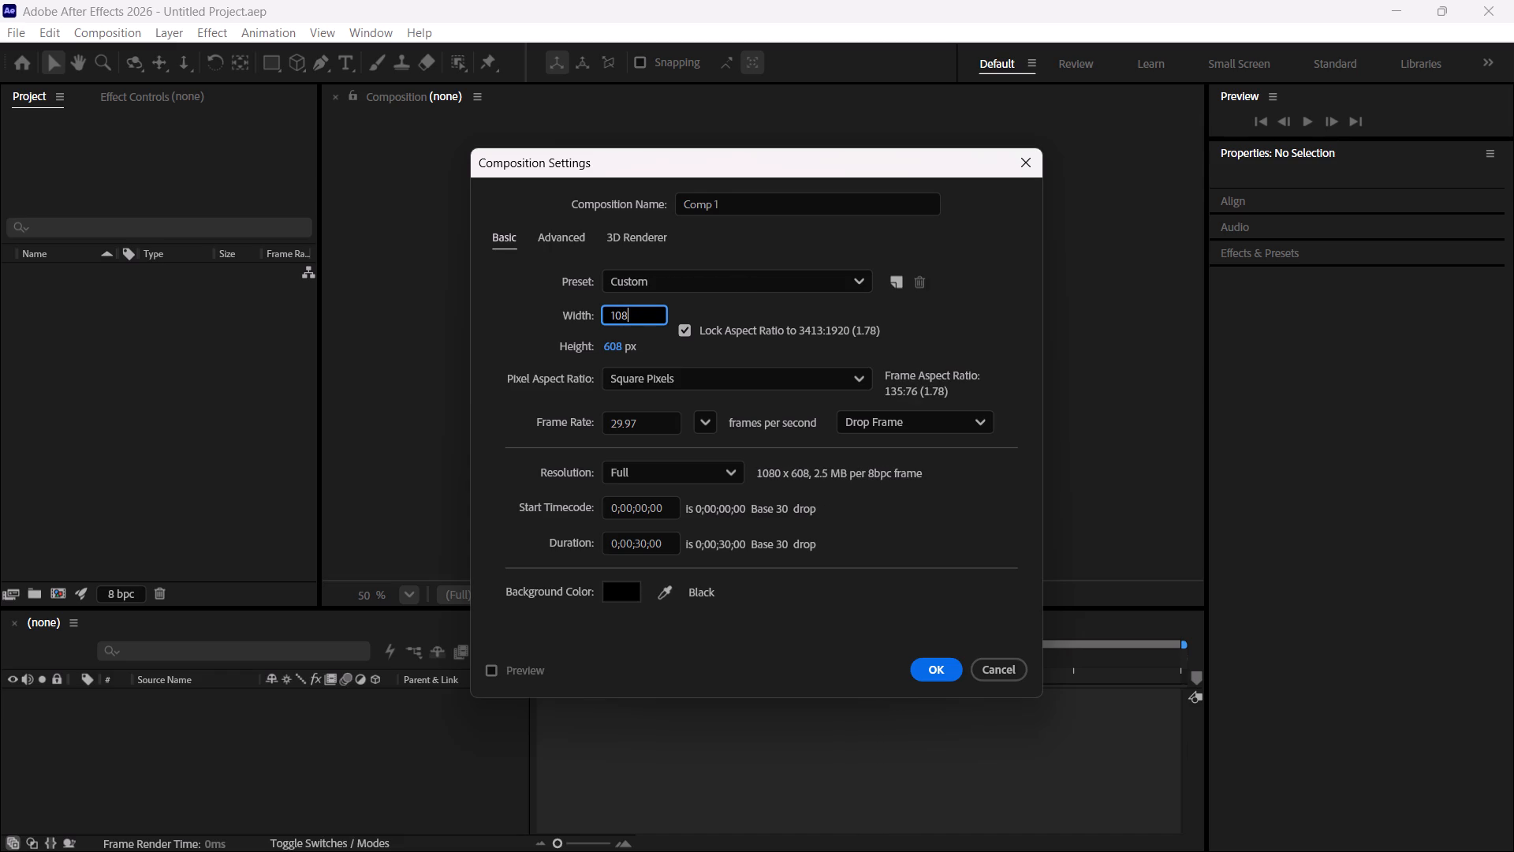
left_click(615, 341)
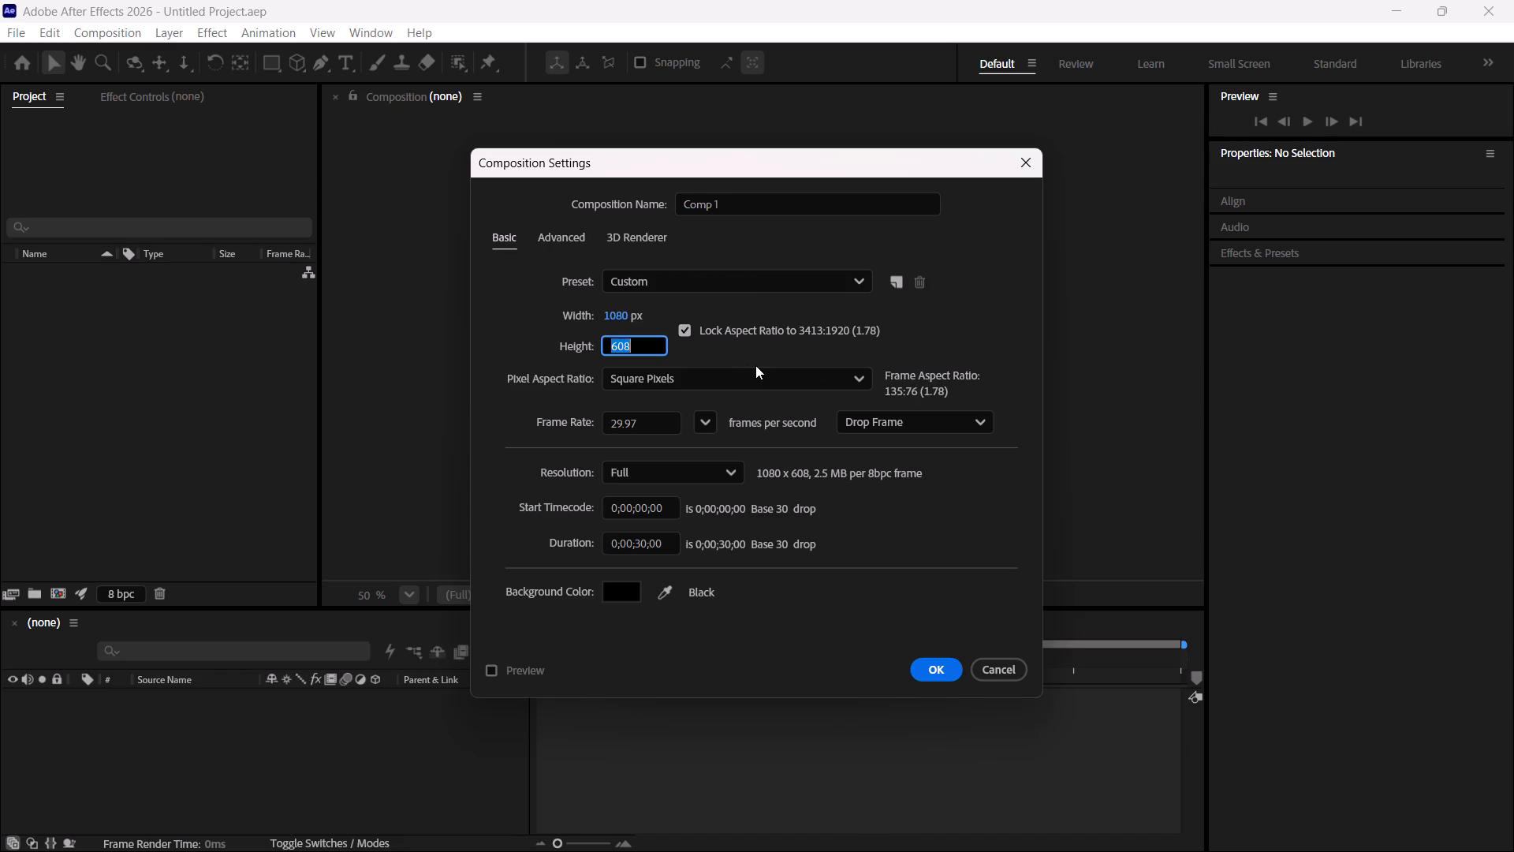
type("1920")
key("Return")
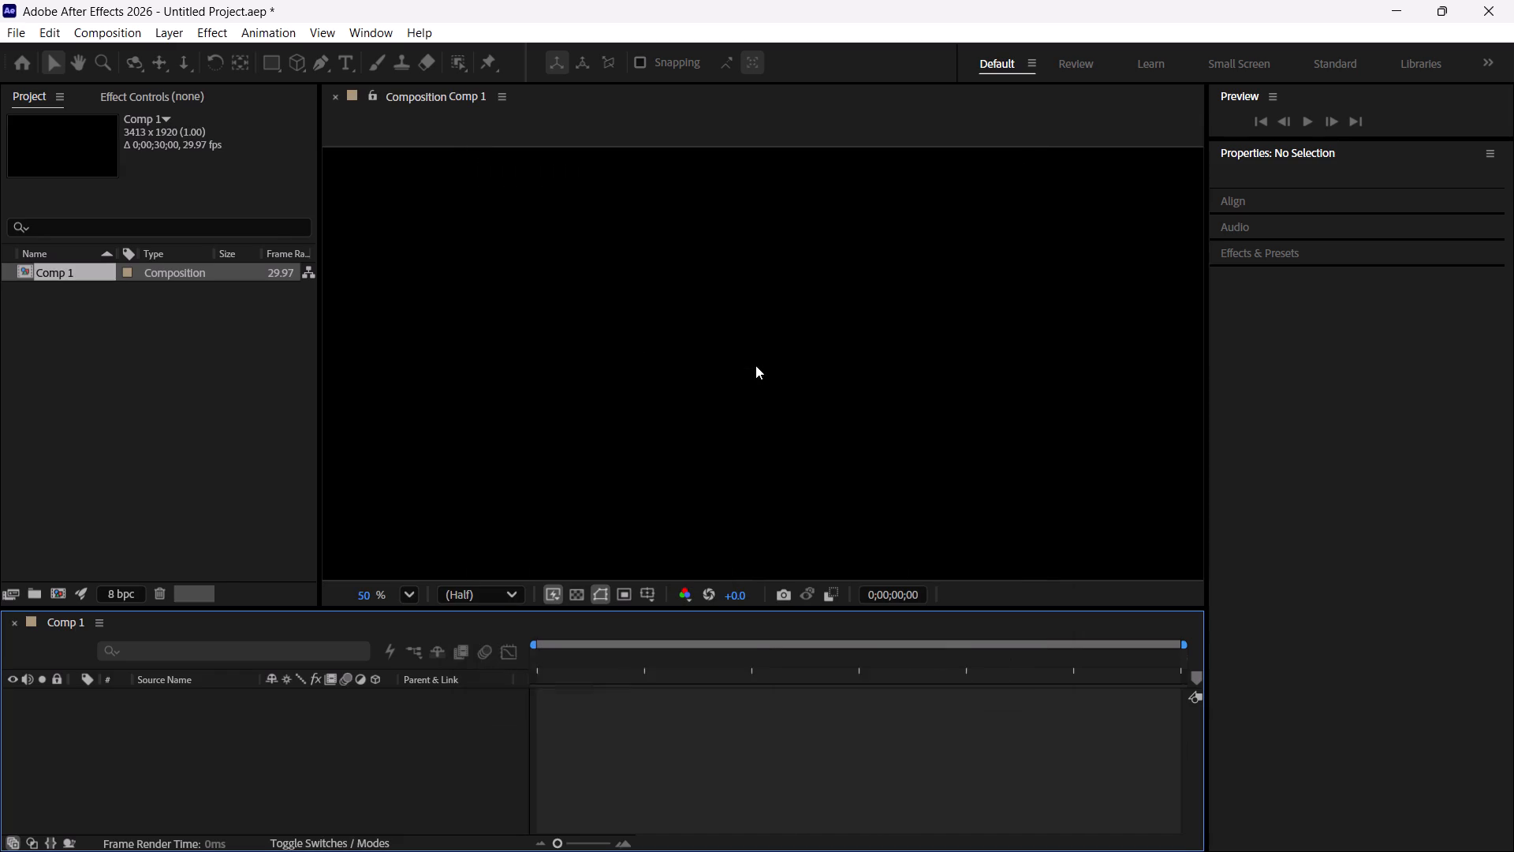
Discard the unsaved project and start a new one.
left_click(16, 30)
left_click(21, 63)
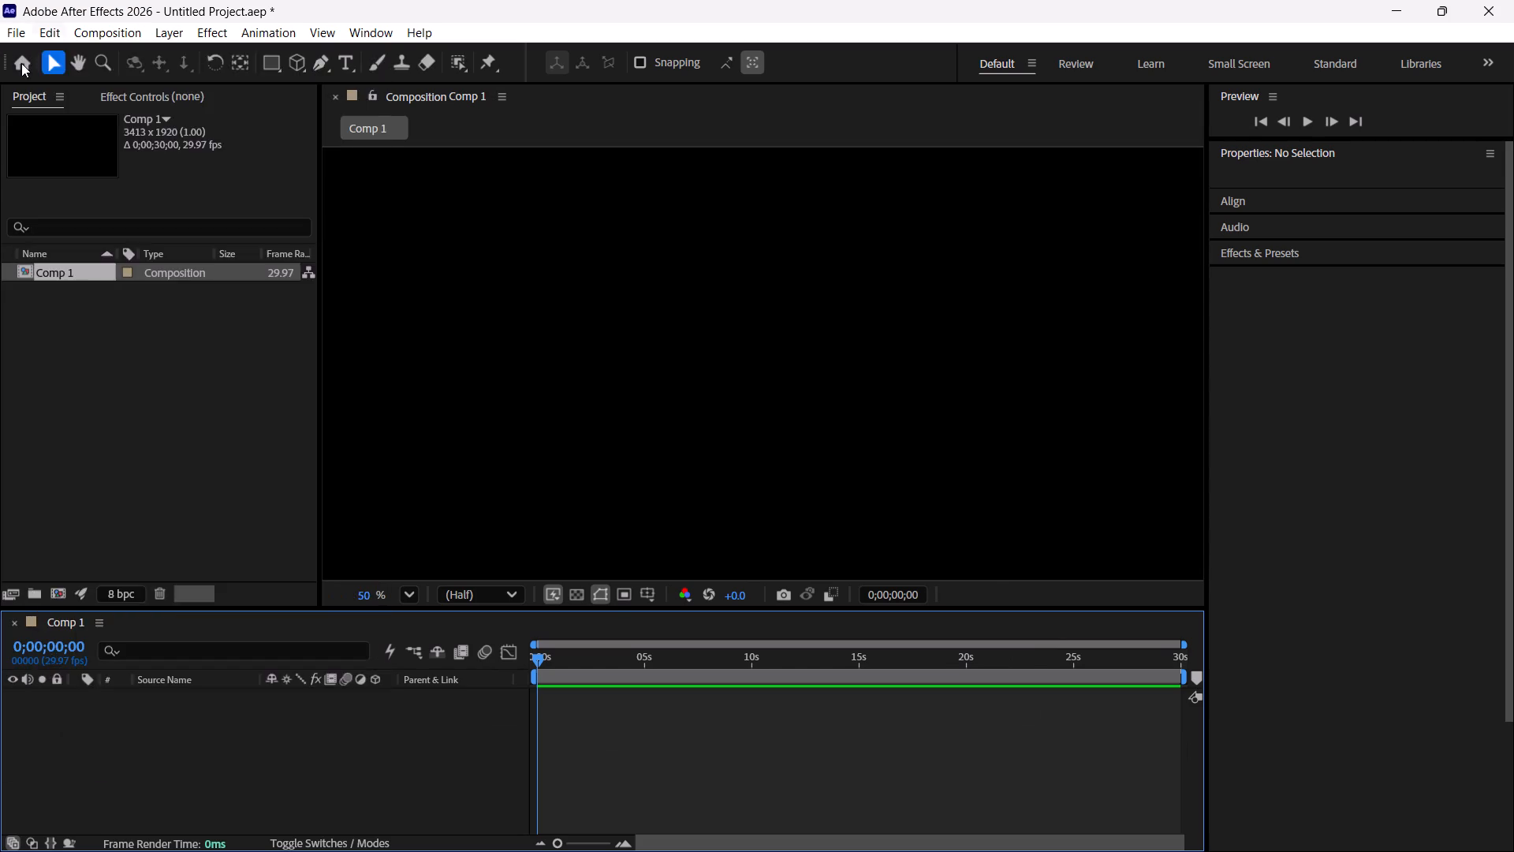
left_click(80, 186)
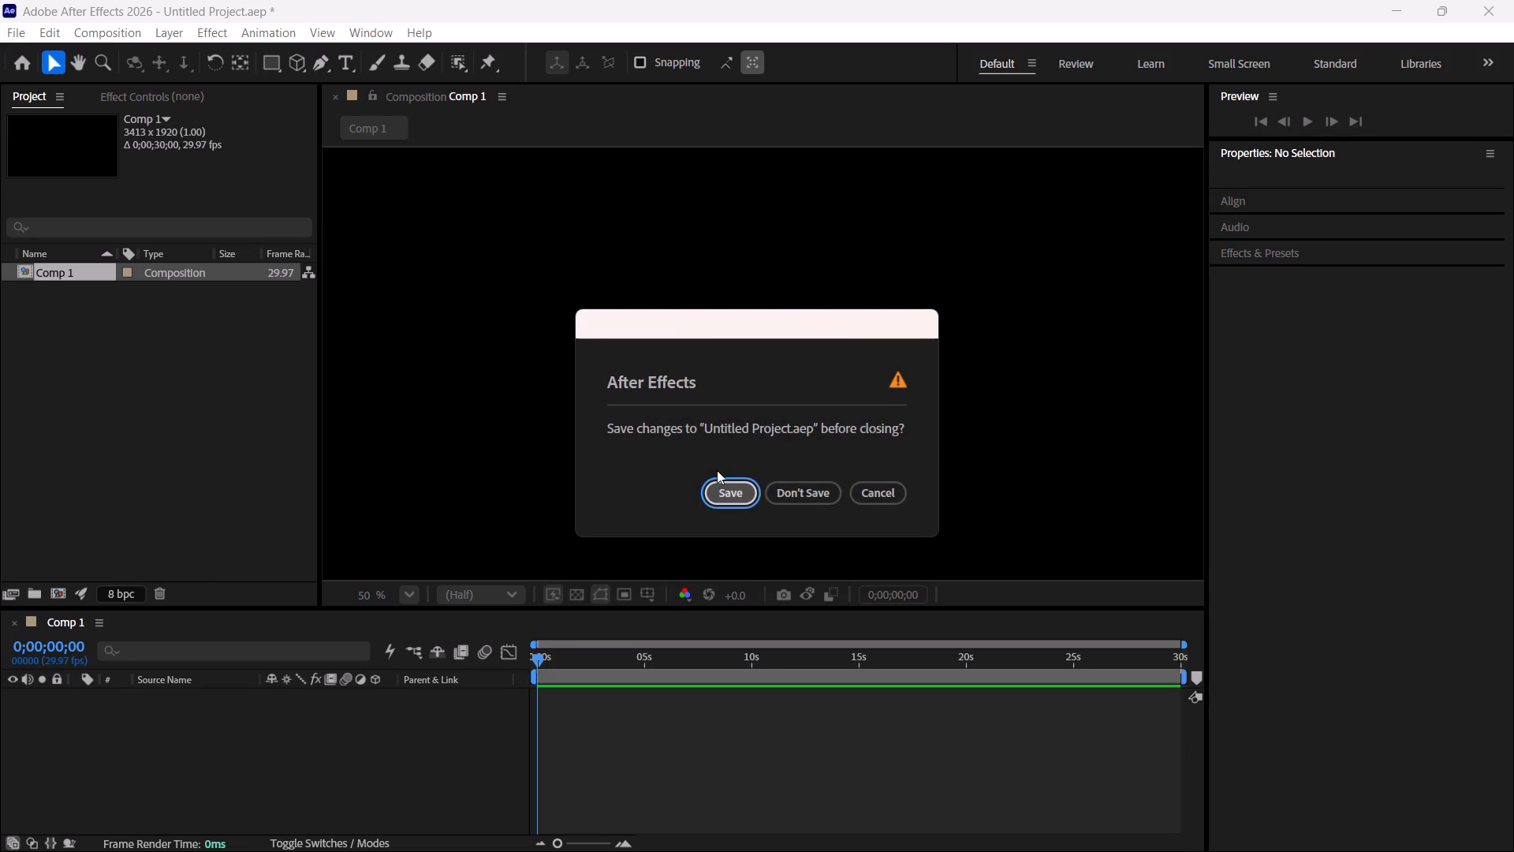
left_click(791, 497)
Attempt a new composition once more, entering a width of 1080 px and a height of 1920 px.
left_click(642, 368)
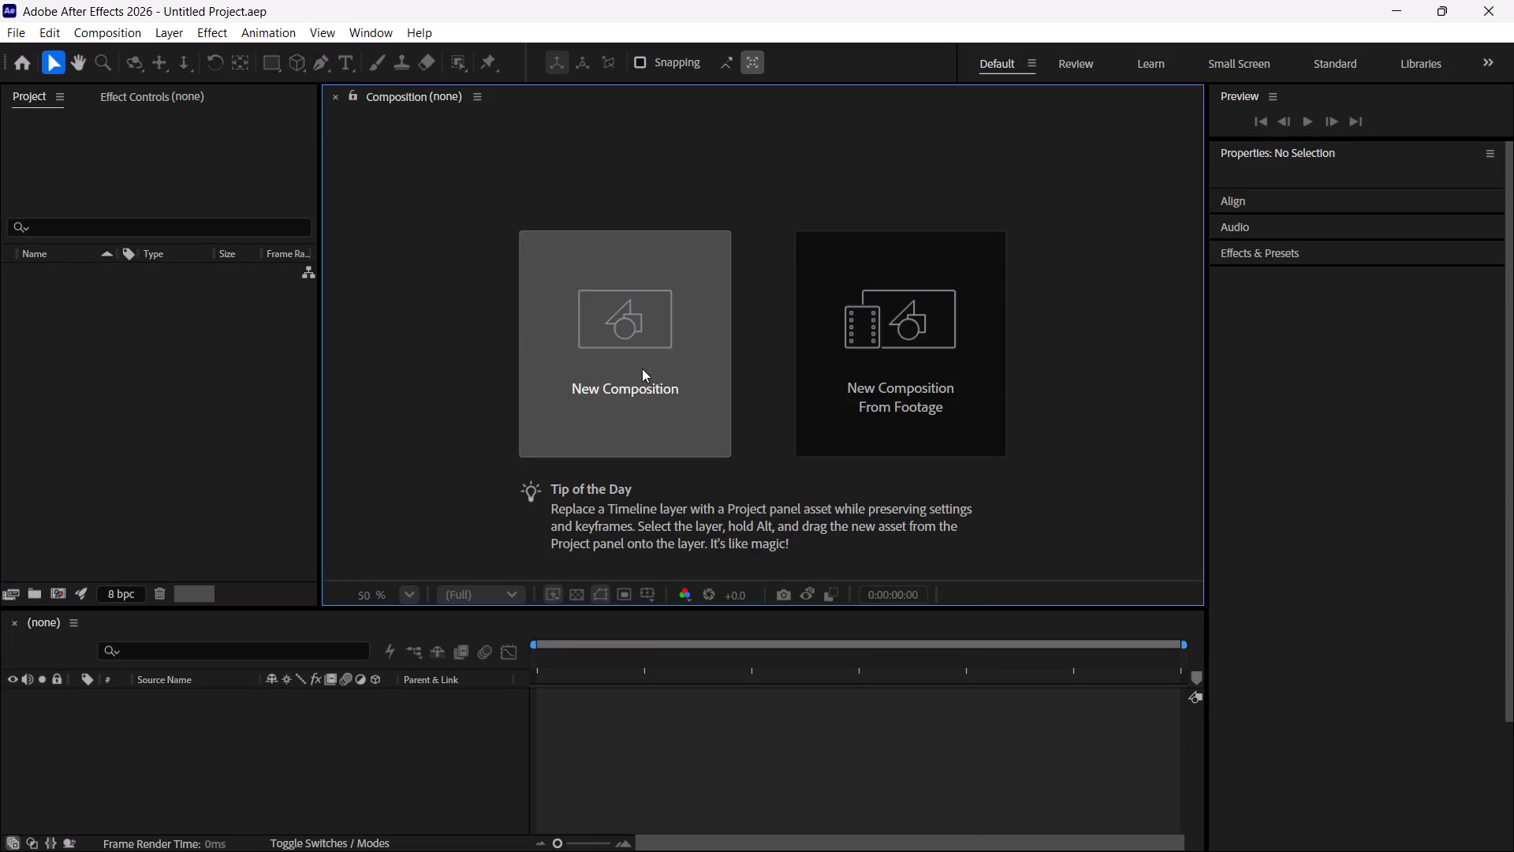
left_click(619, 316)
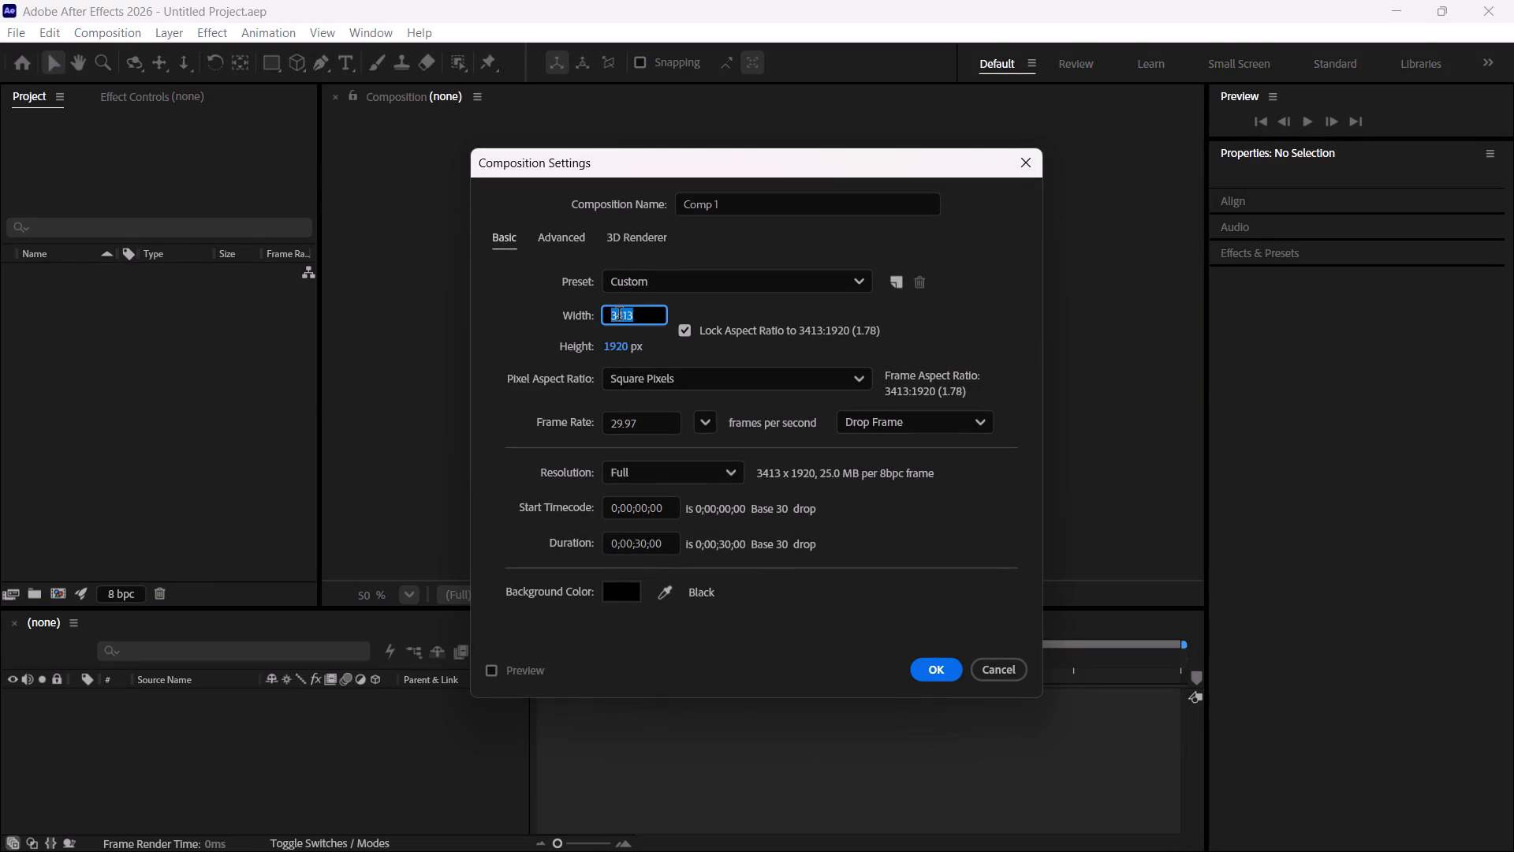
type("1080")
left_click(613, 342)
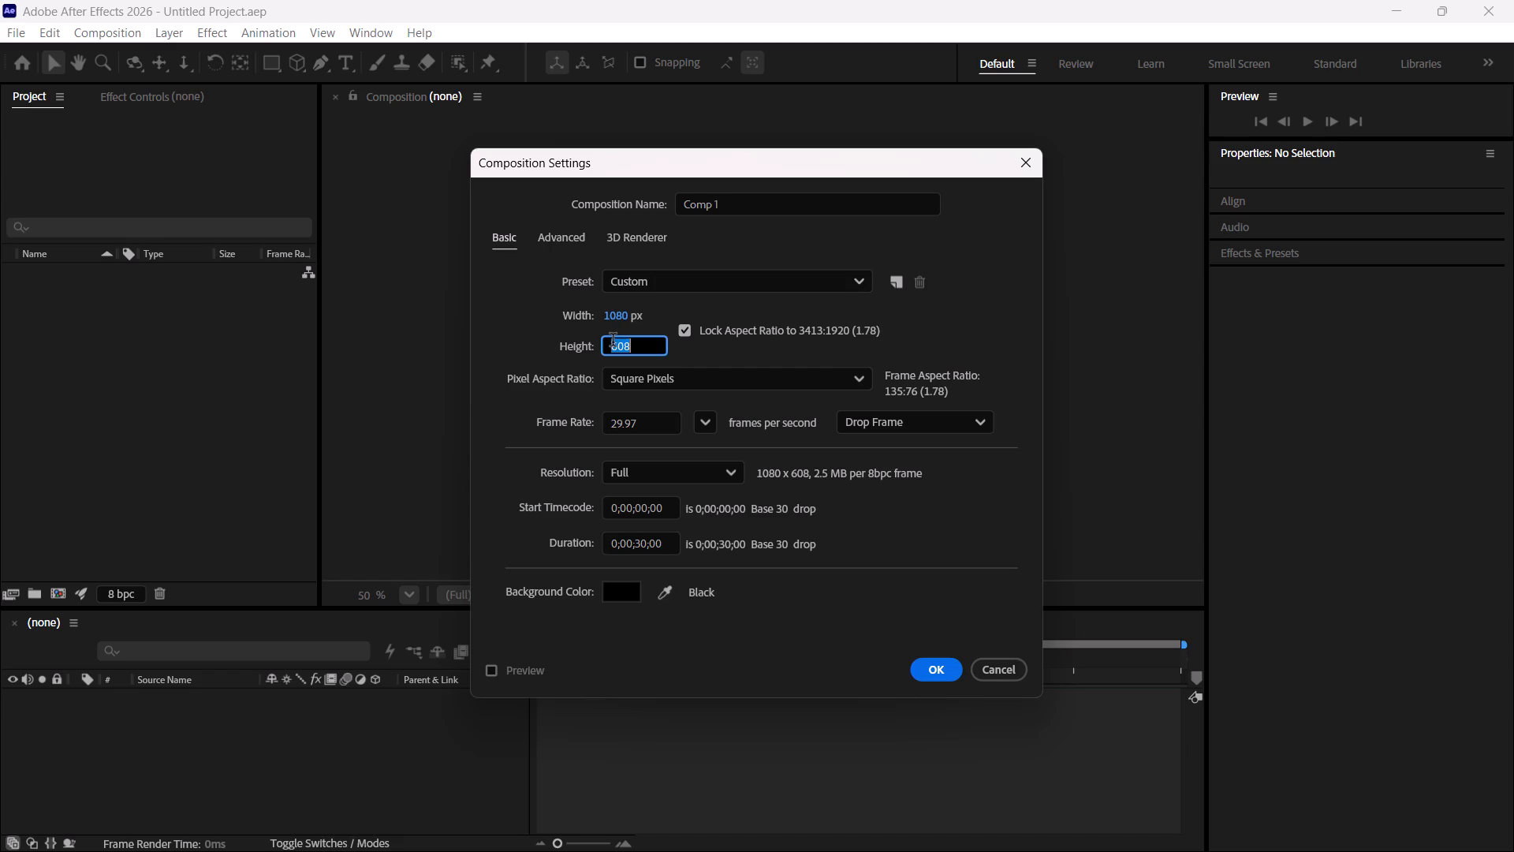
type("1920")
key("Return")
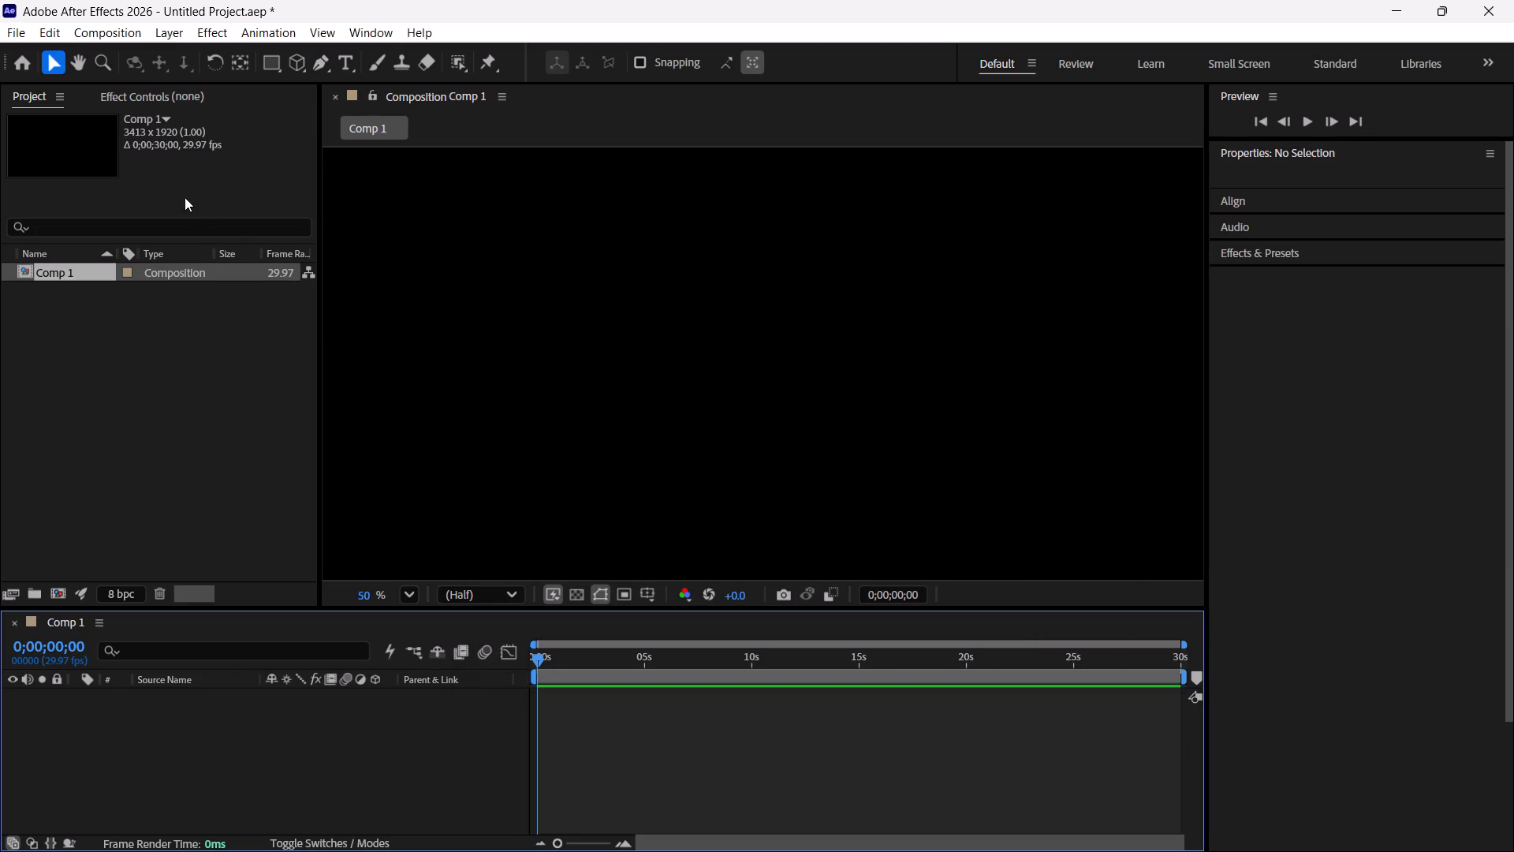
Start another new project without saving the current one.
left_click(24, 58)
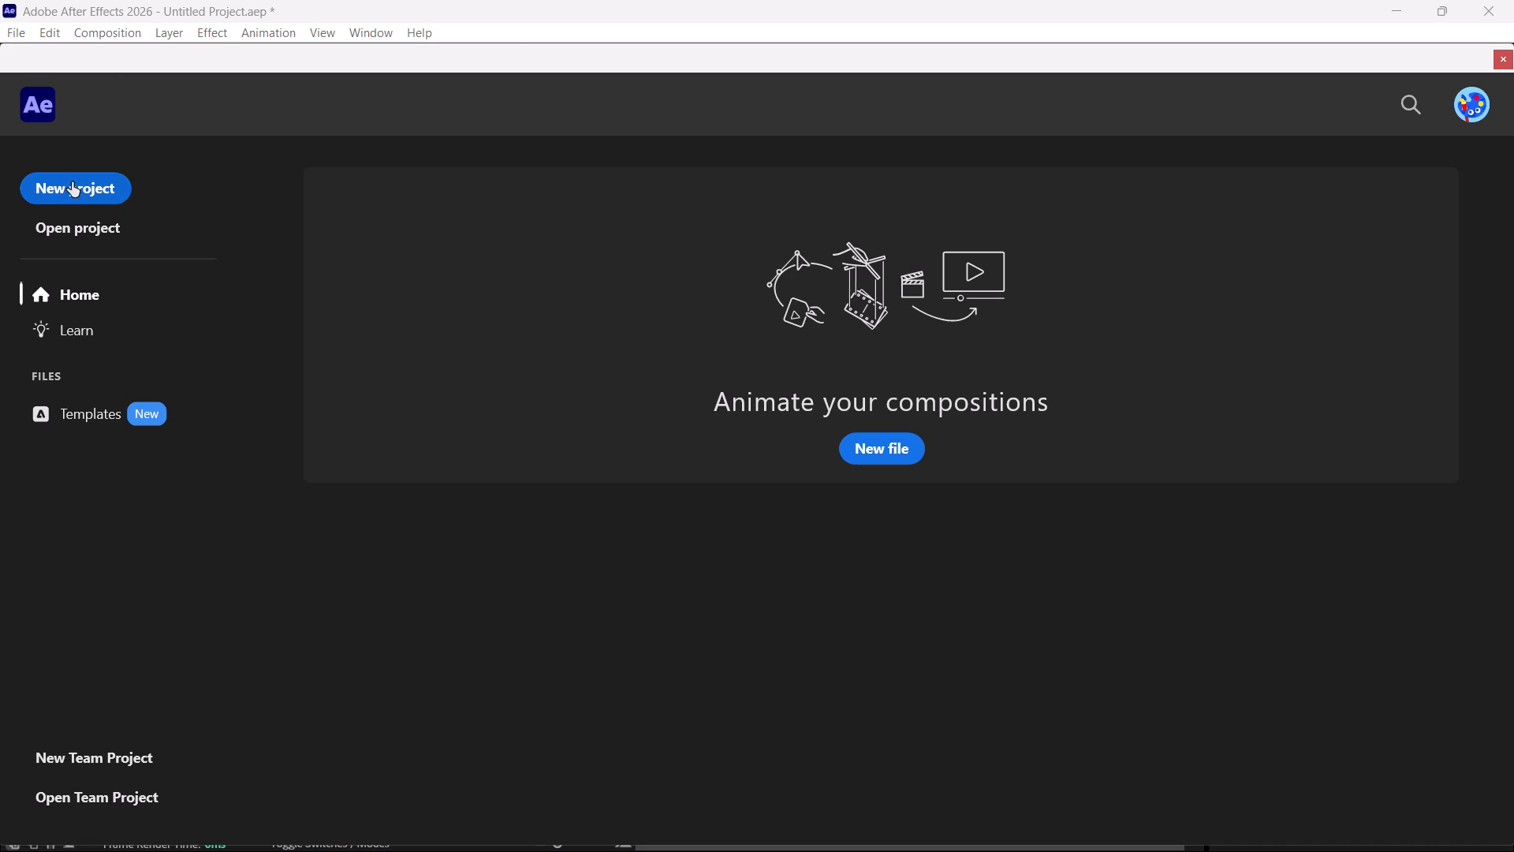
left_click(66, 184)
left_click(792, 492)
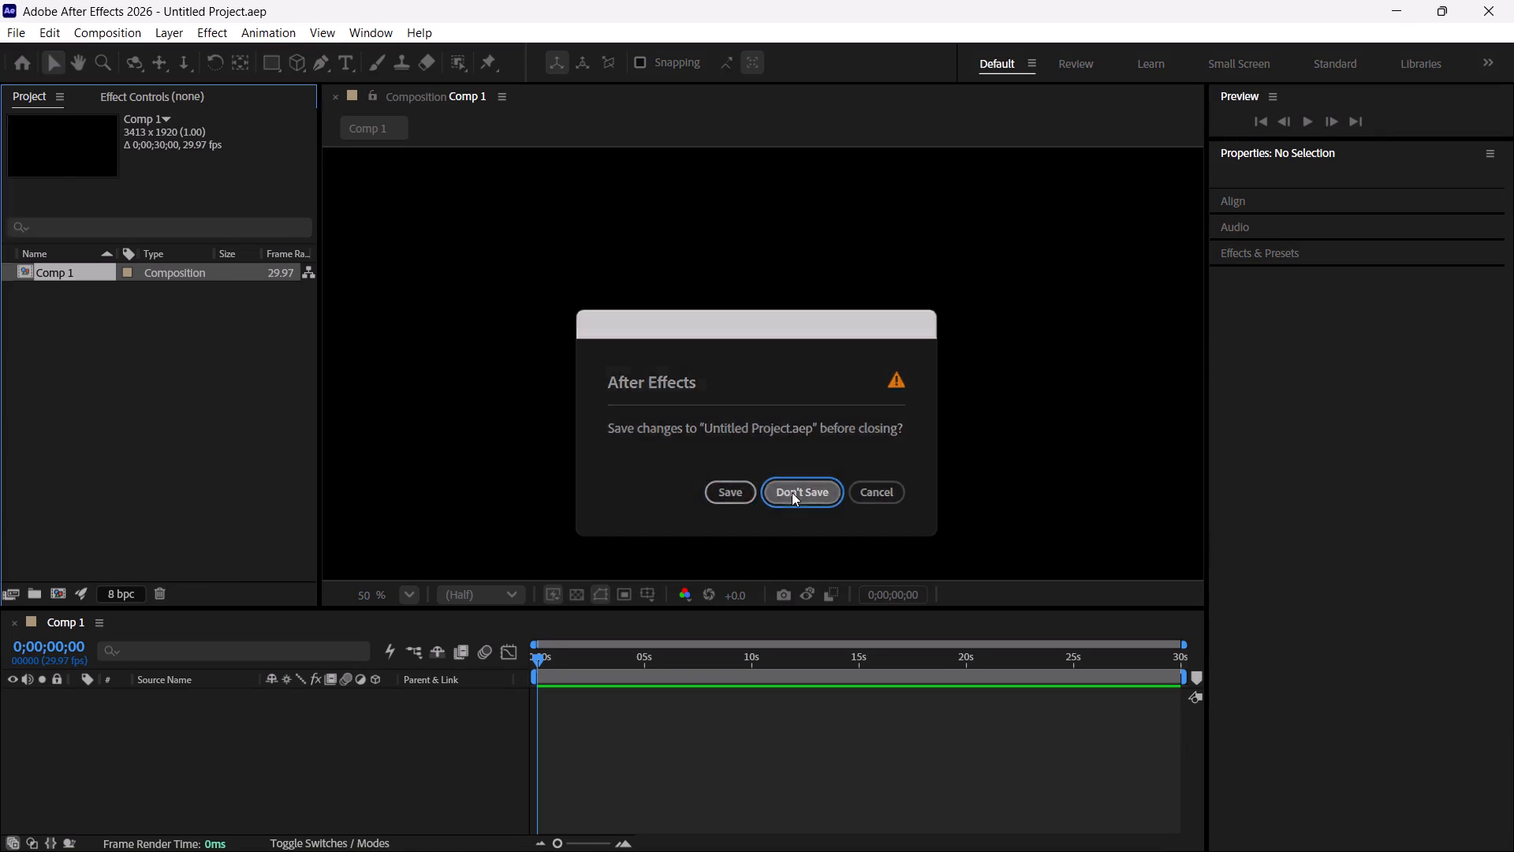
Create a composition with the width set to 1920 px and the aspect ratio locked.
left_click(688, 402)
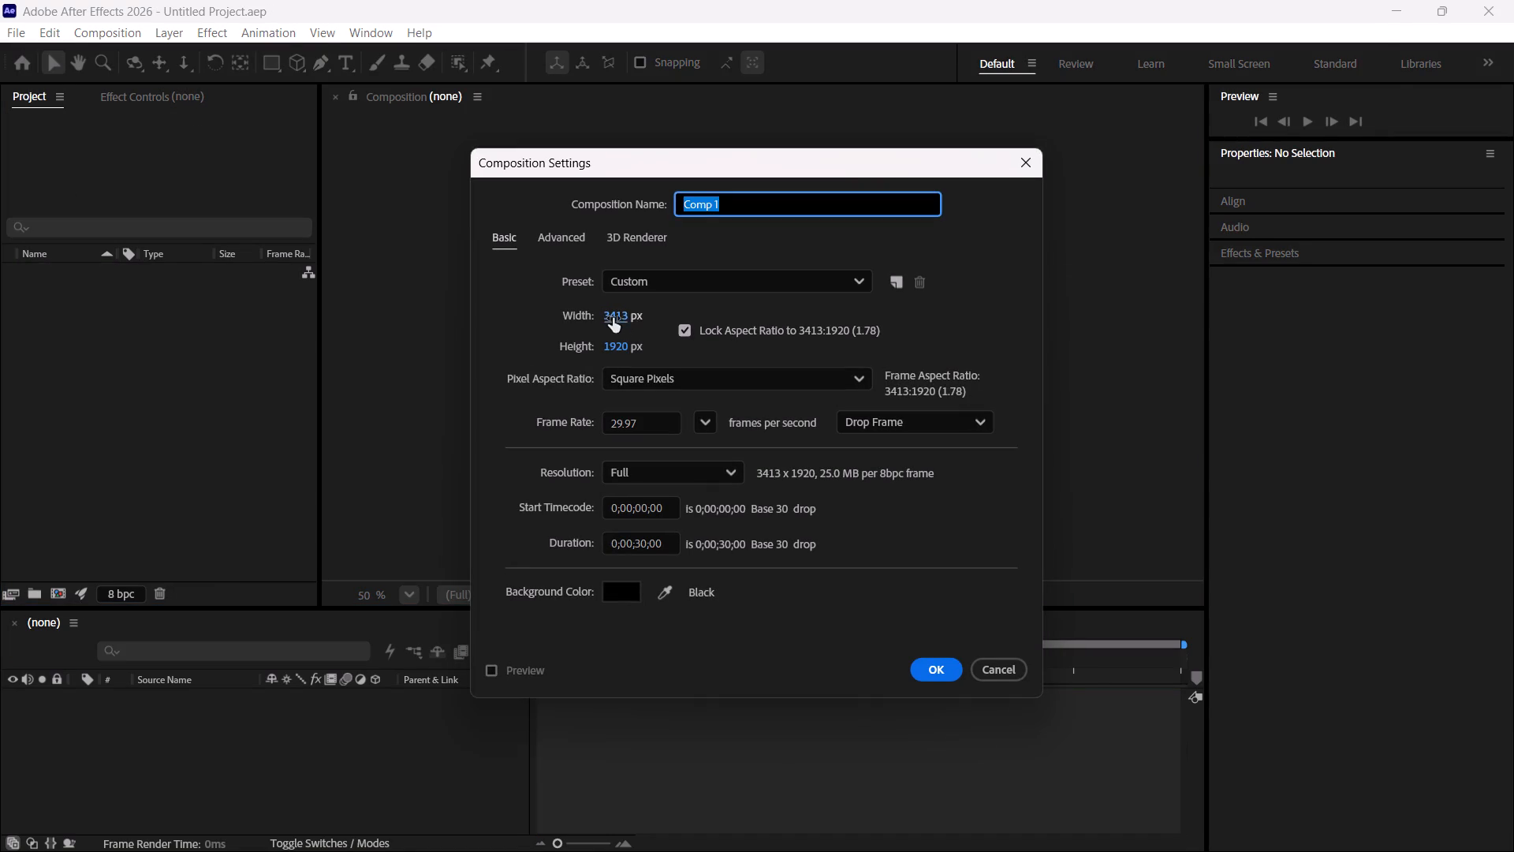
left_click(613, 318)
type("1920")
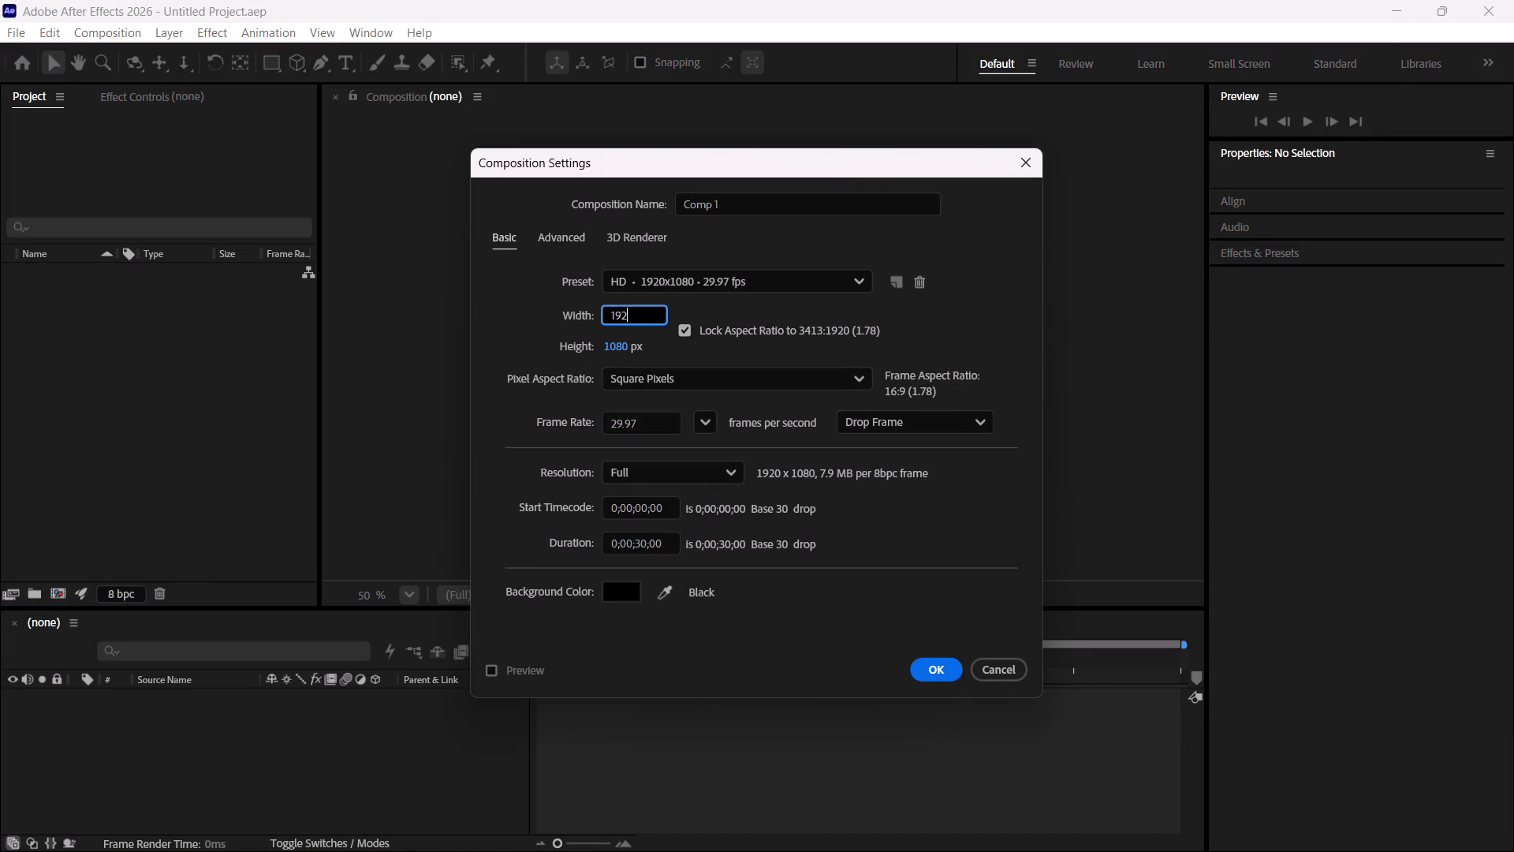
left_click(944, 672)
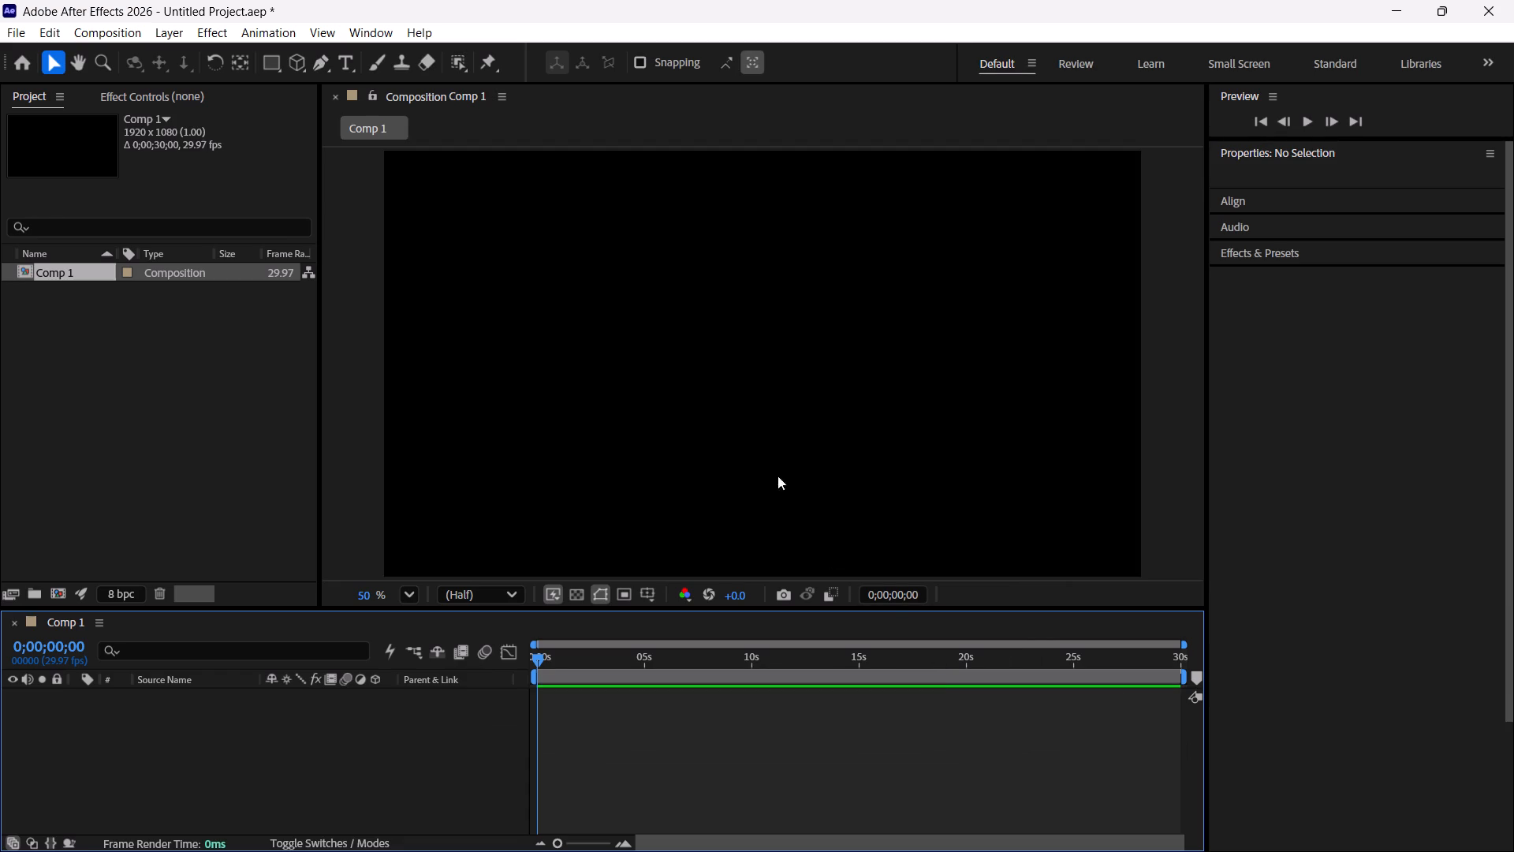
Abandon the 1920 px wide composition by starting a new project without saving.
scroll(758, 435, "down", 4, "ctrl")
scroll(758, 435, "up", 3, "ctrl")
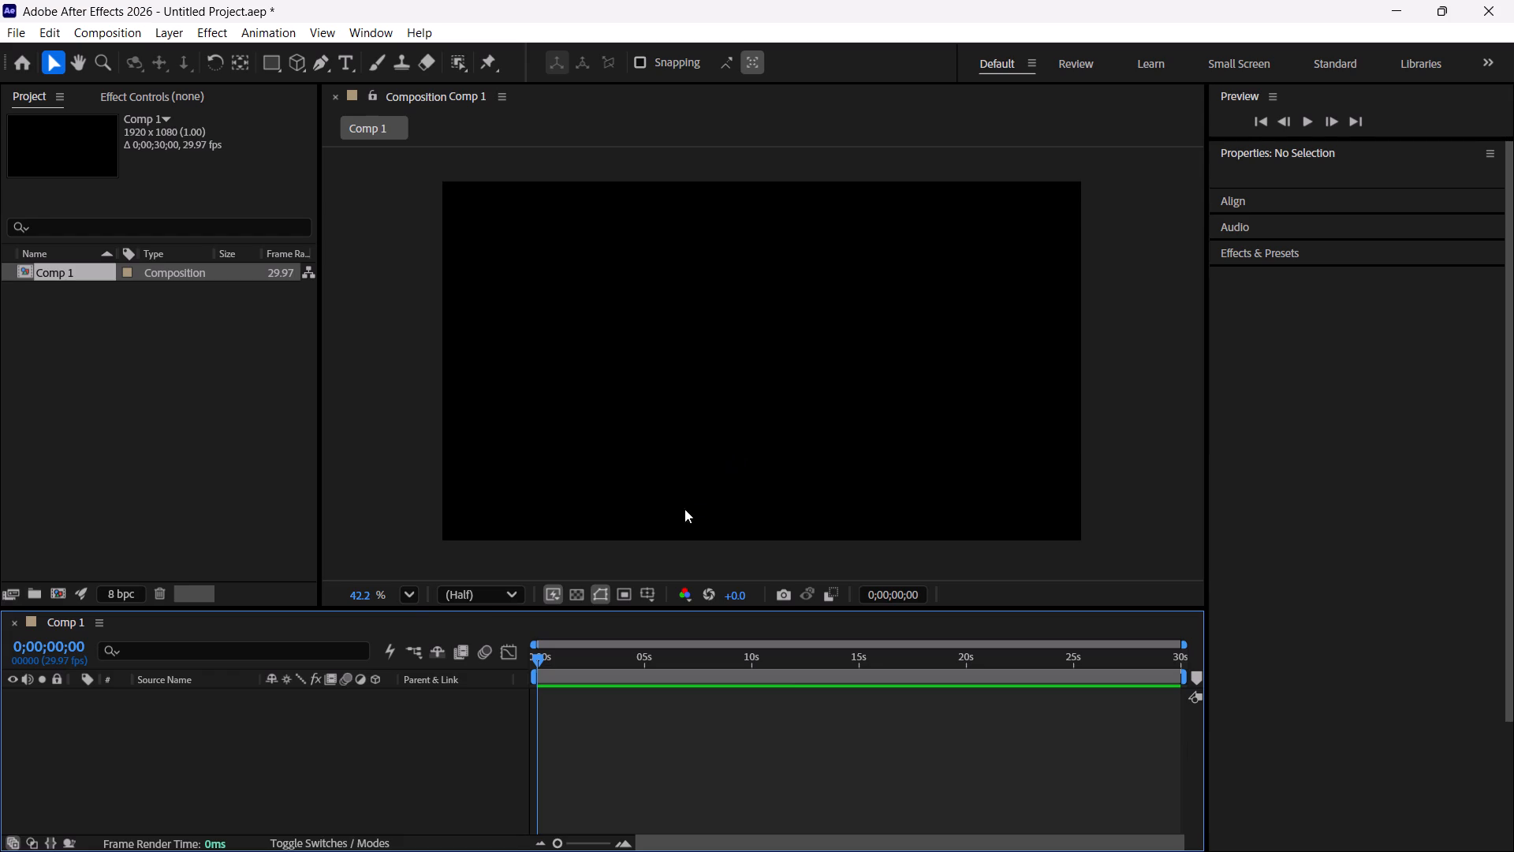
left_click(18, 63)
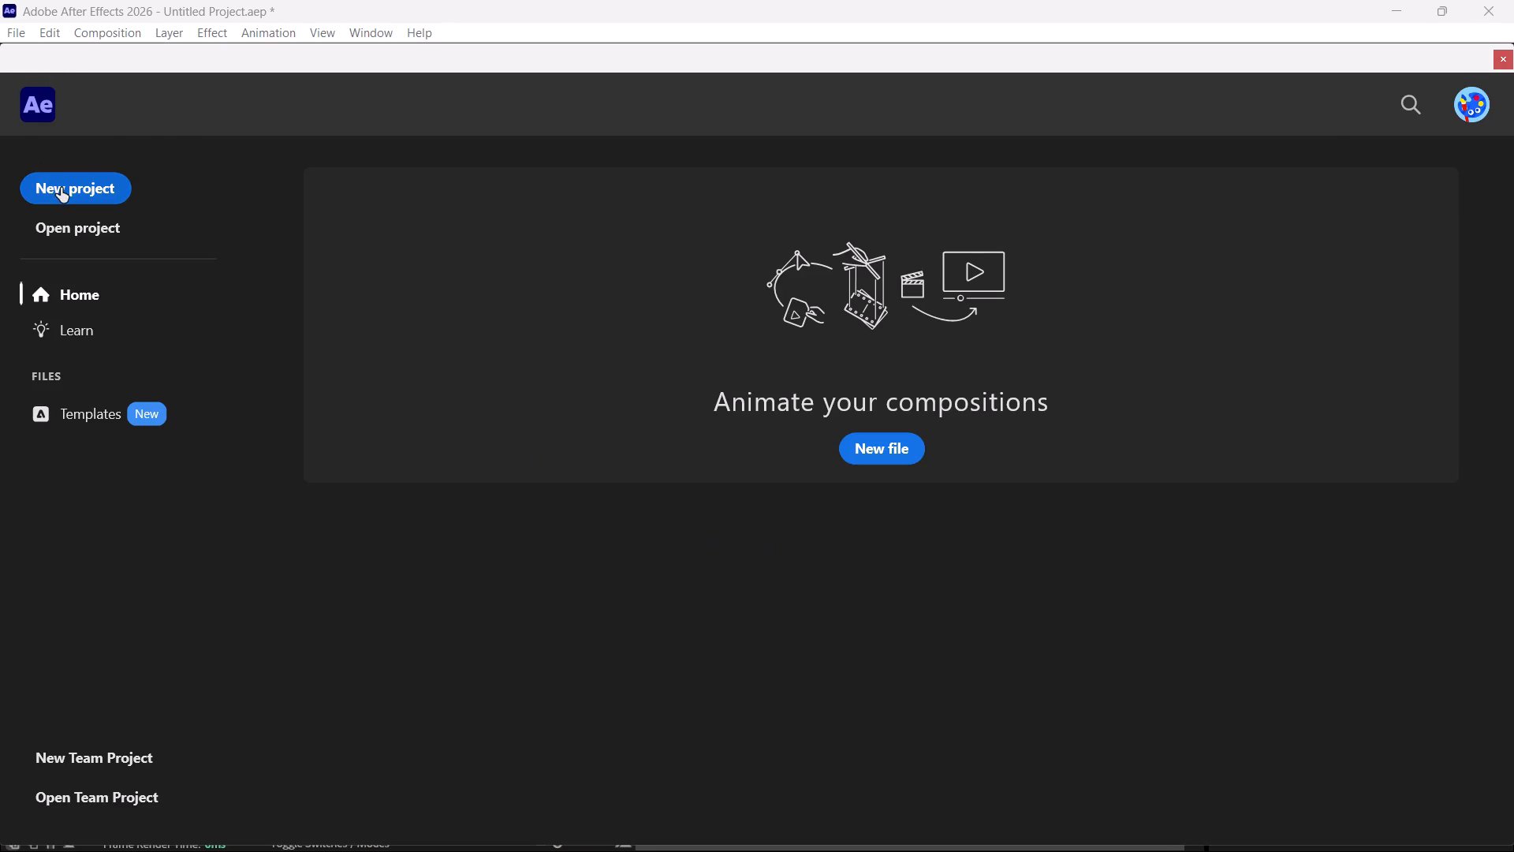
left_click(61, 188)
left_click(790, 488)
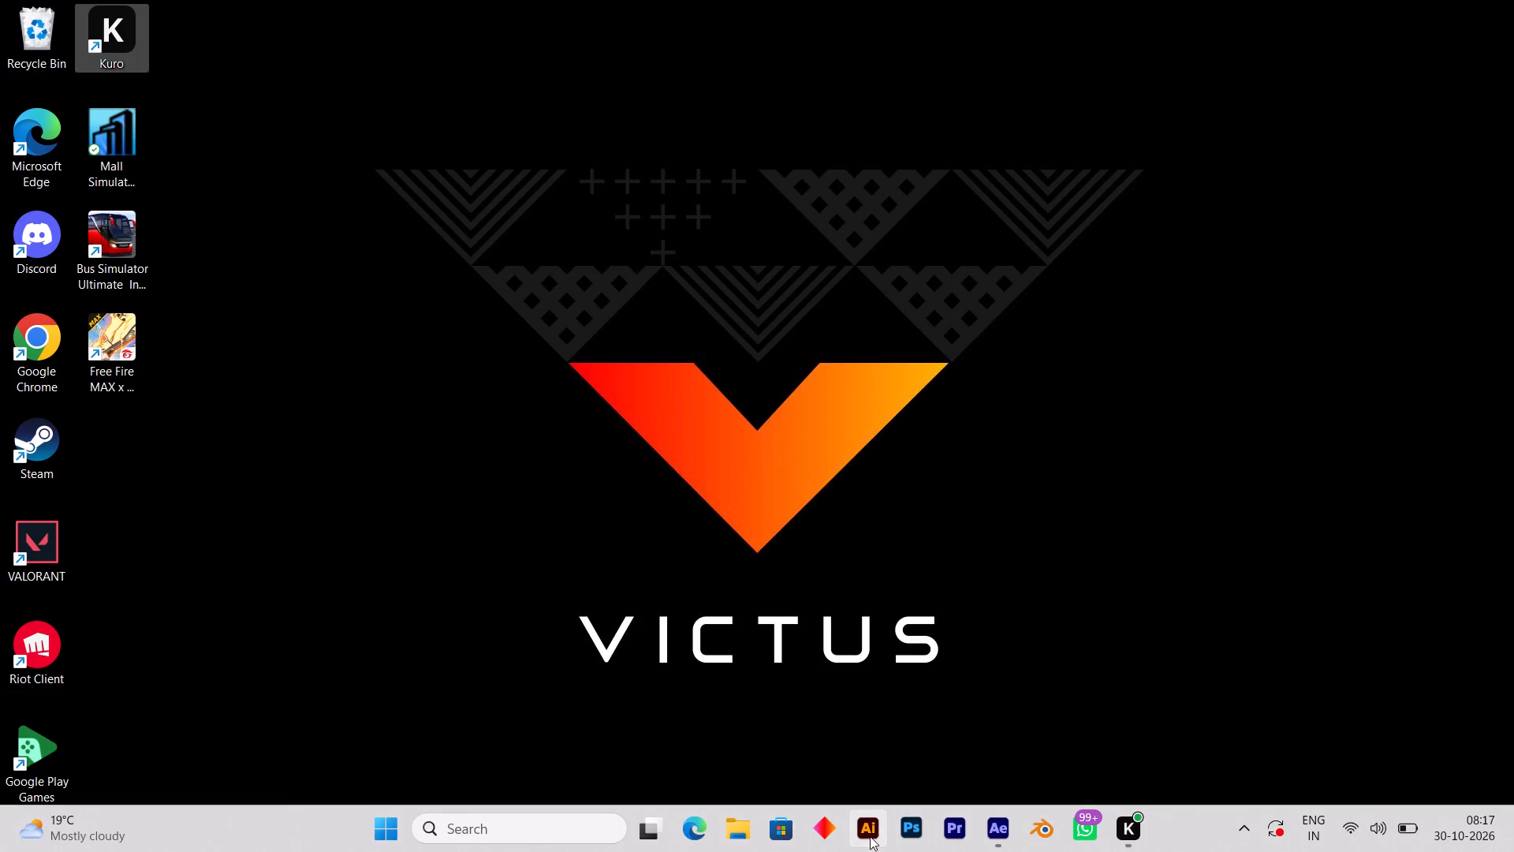
Switch to Microsoft Edge, search the web for "reel format" to check the reel specifications, and close the results page.
left_click(696, 826)
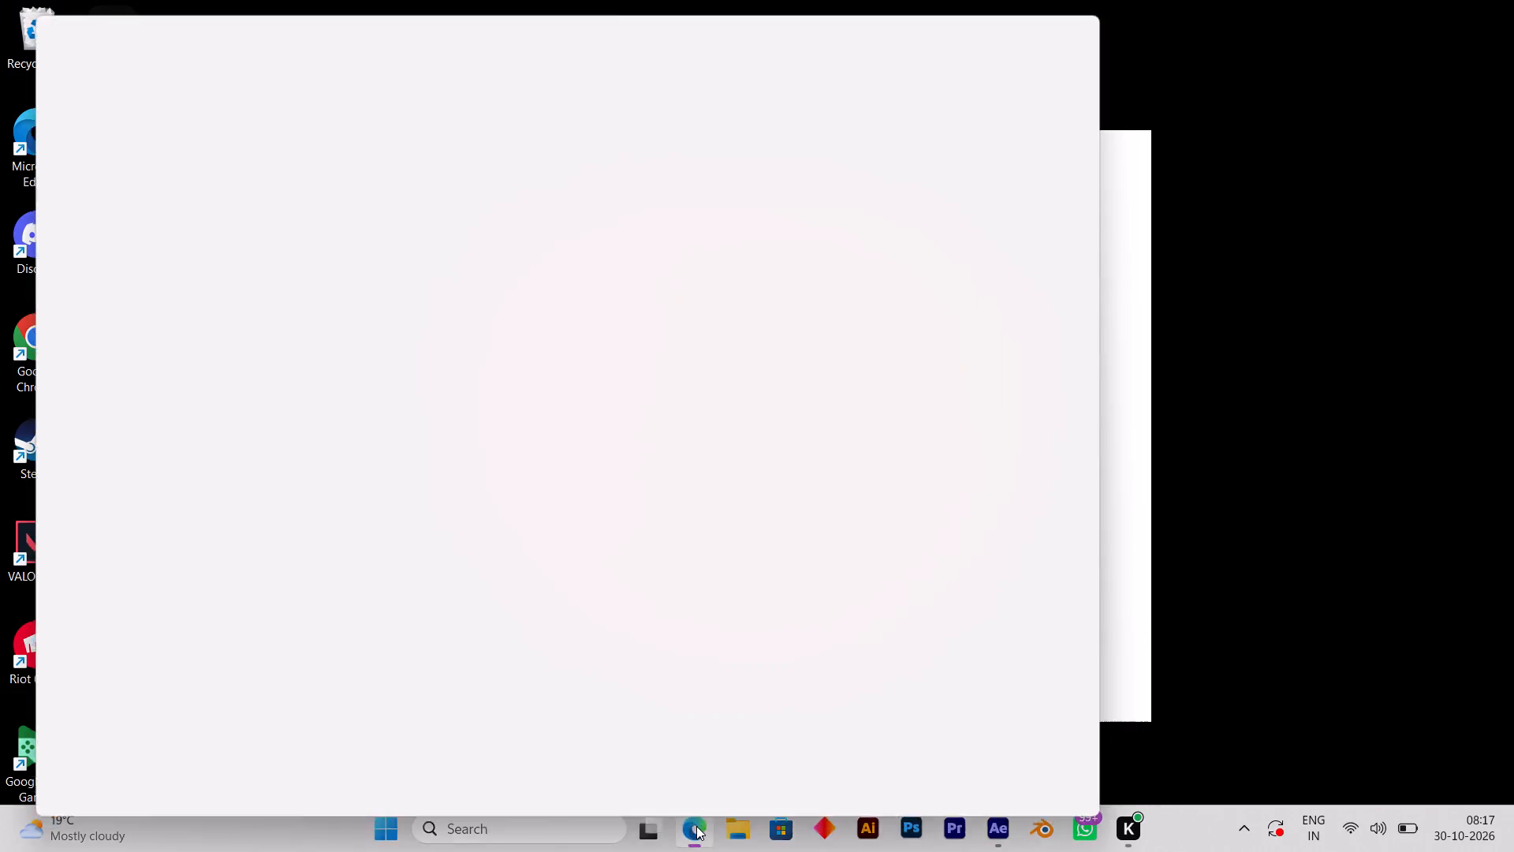
type("reel format")
key("Return")
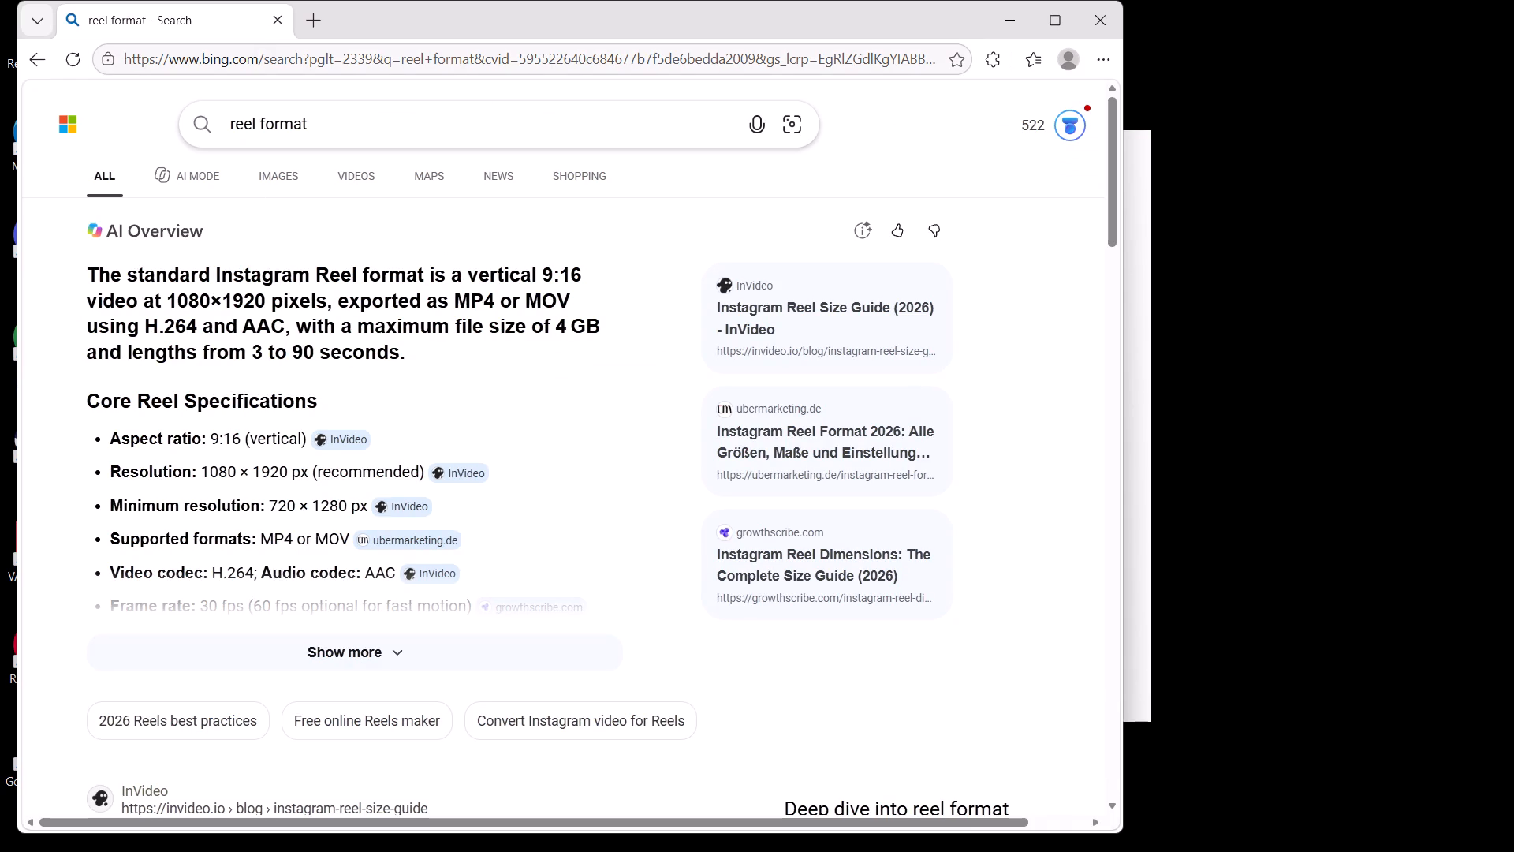
left_click(280, 22)
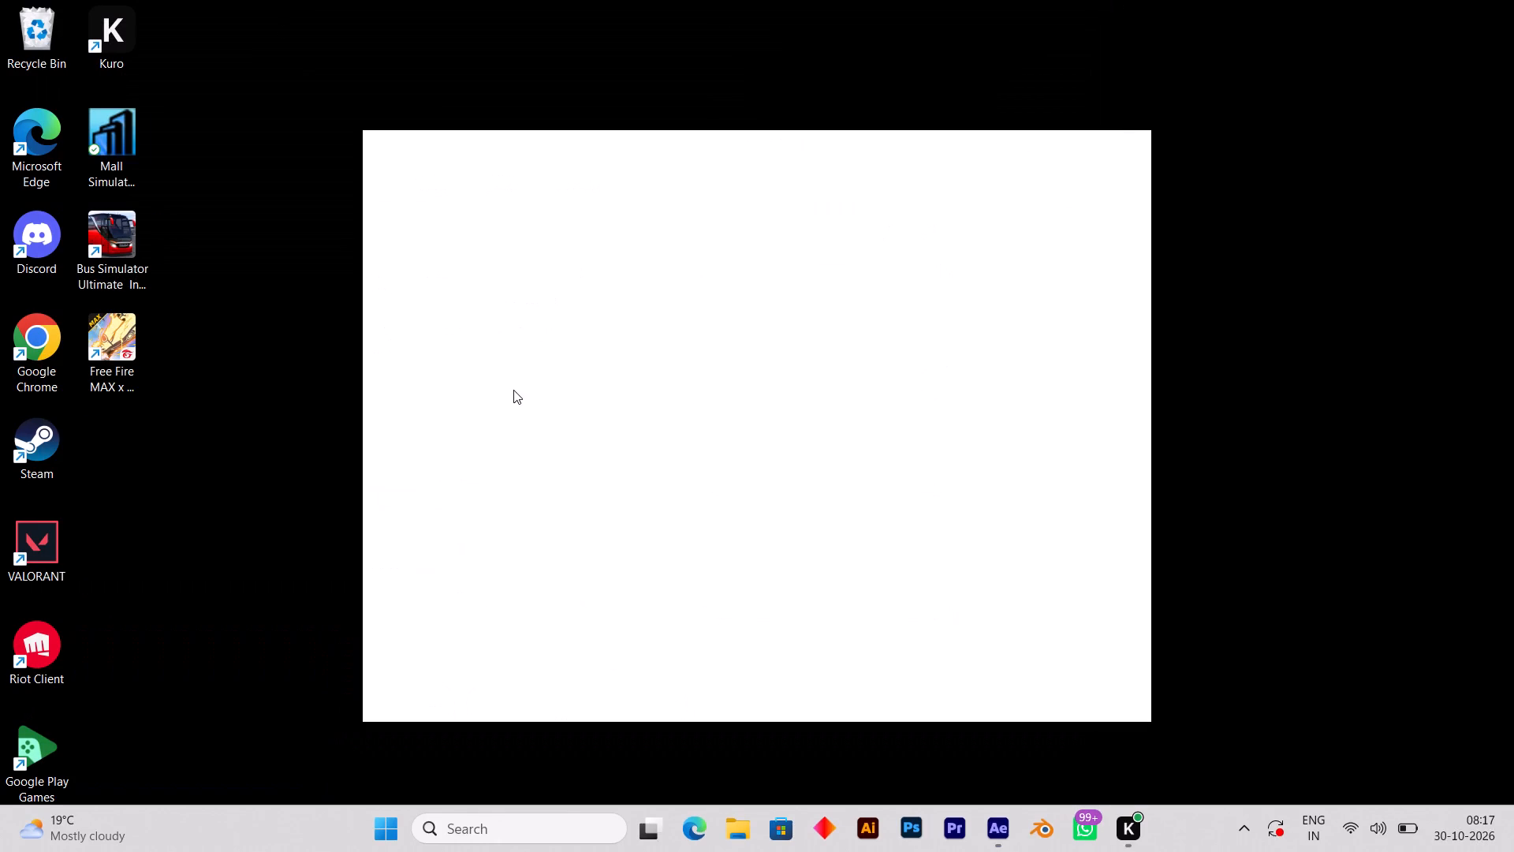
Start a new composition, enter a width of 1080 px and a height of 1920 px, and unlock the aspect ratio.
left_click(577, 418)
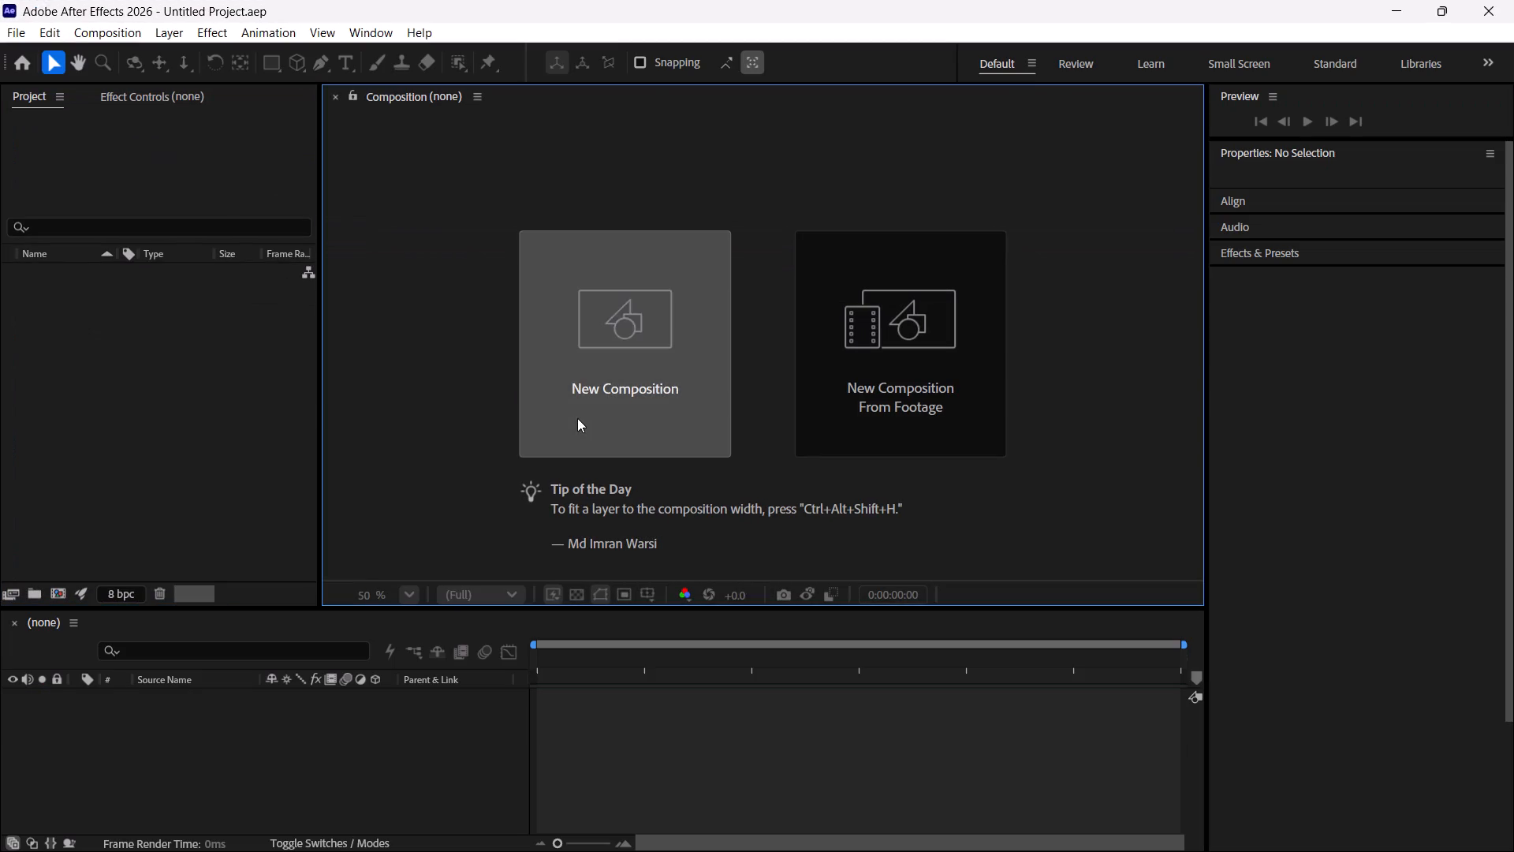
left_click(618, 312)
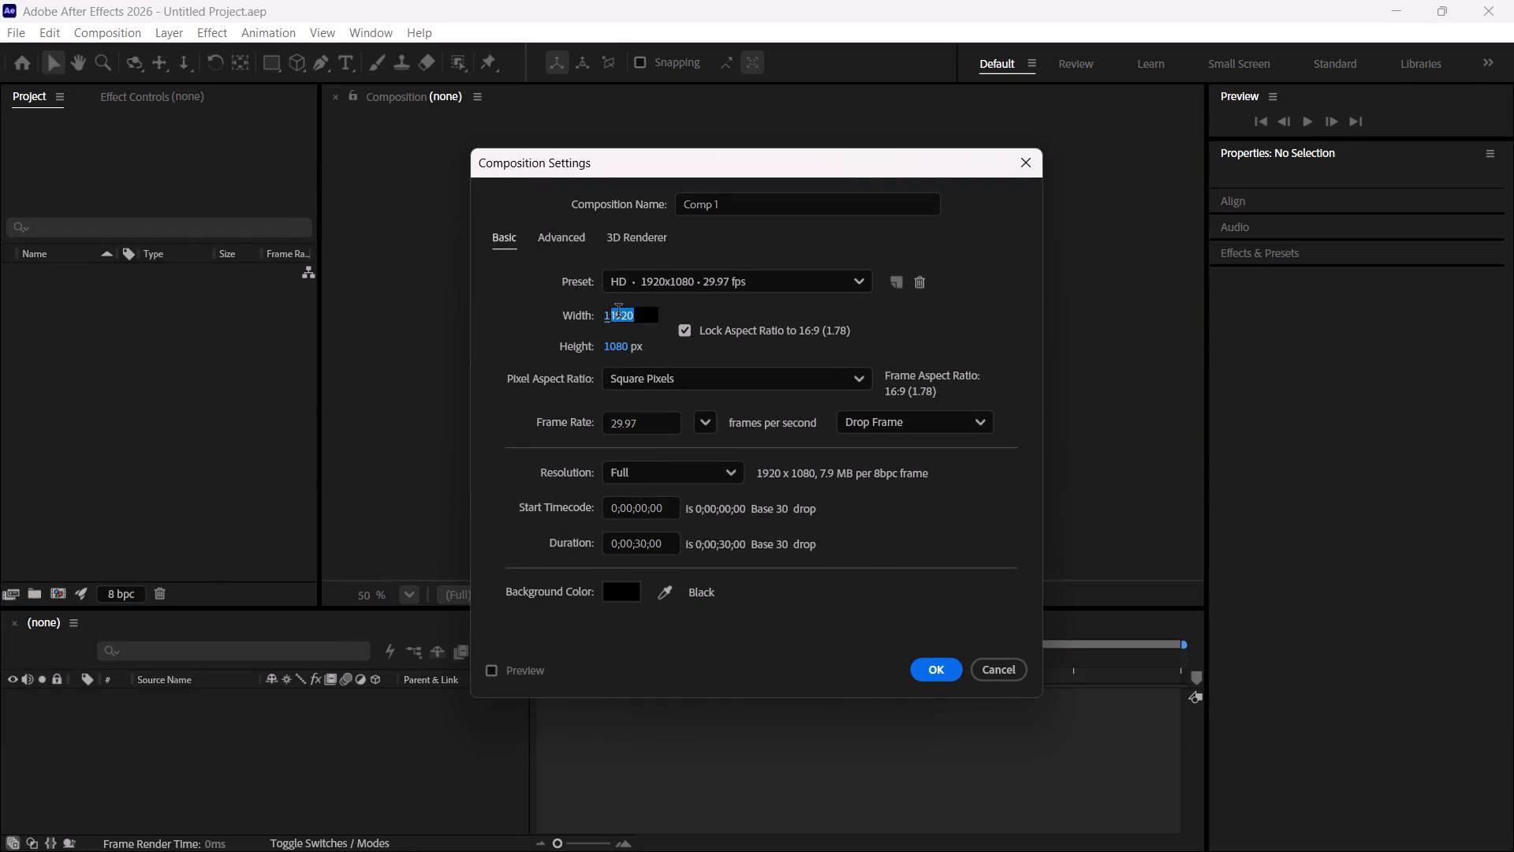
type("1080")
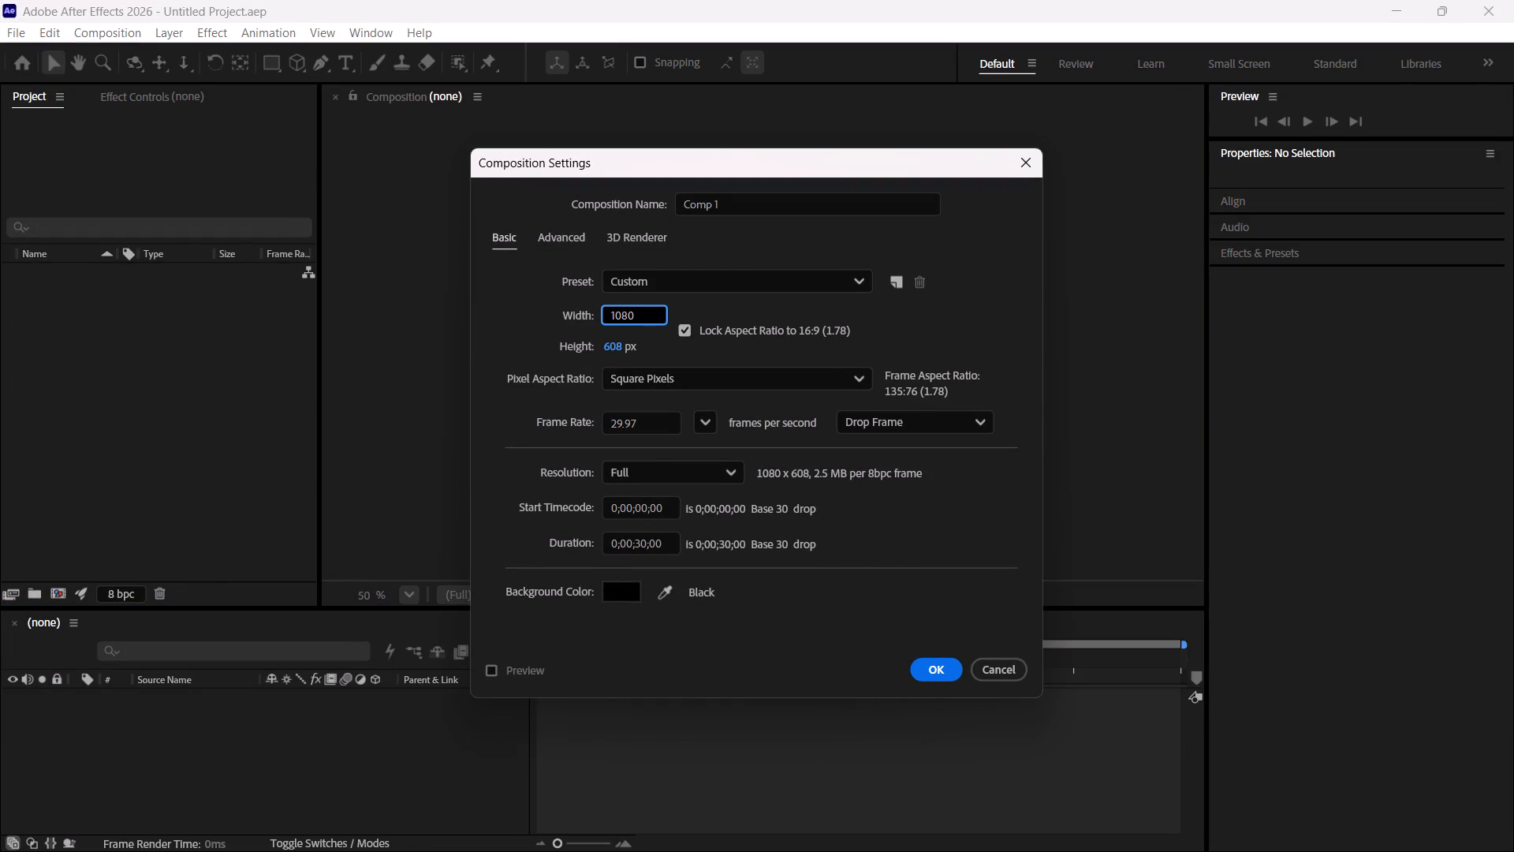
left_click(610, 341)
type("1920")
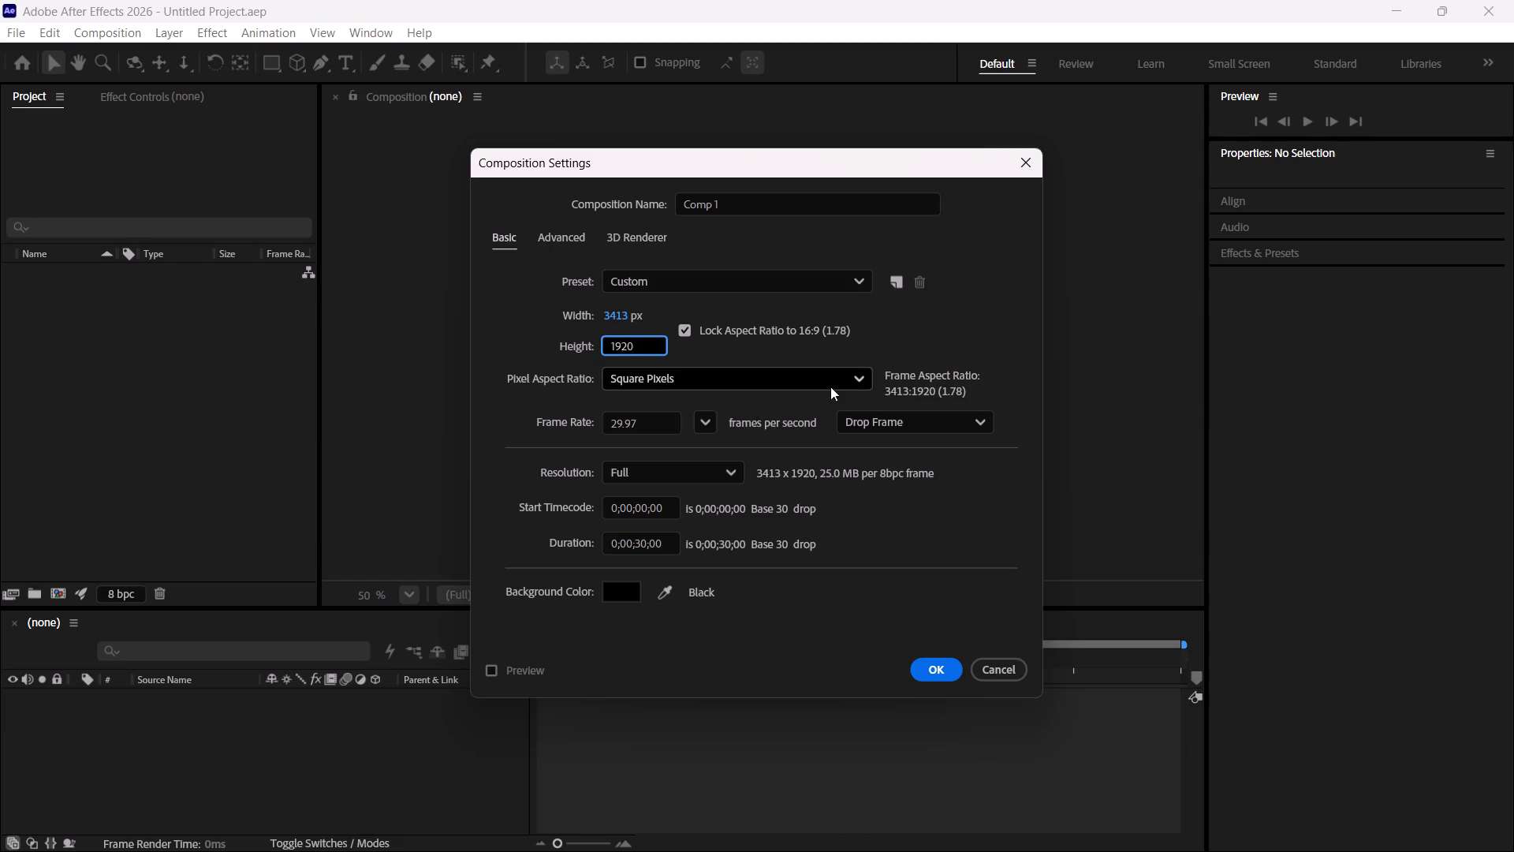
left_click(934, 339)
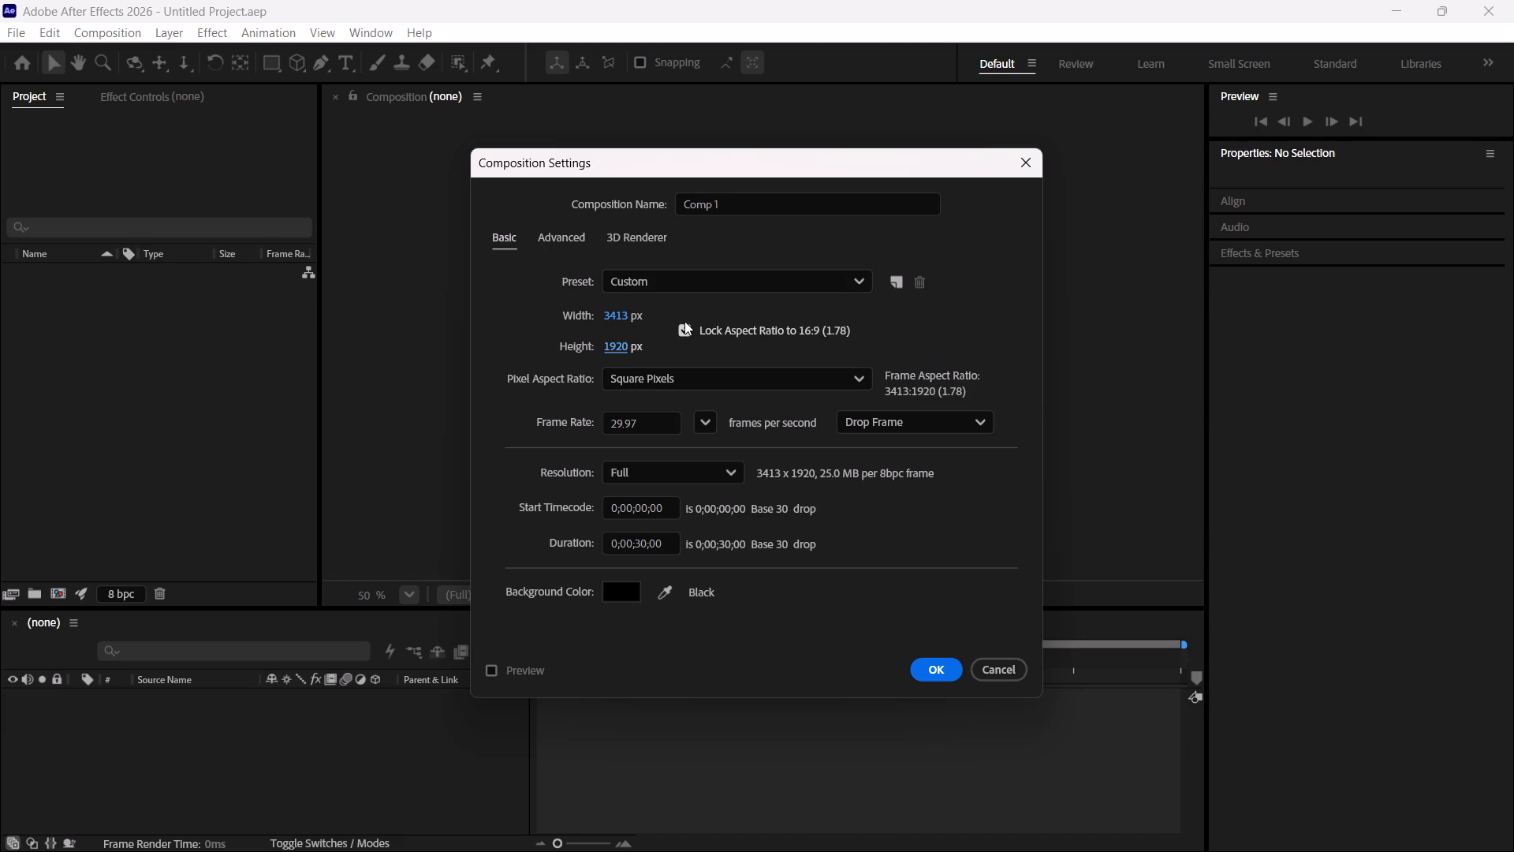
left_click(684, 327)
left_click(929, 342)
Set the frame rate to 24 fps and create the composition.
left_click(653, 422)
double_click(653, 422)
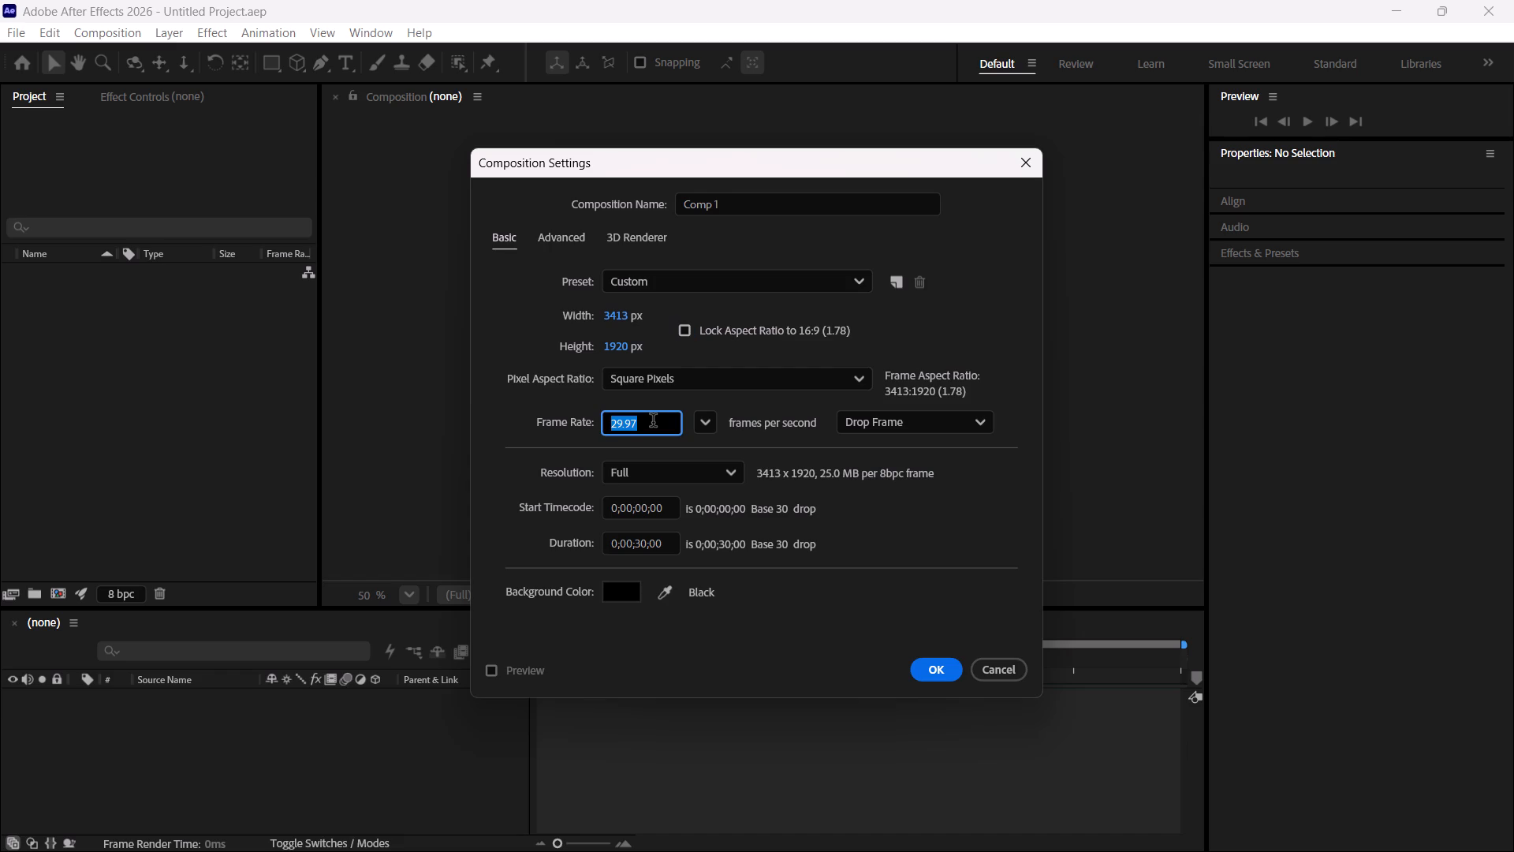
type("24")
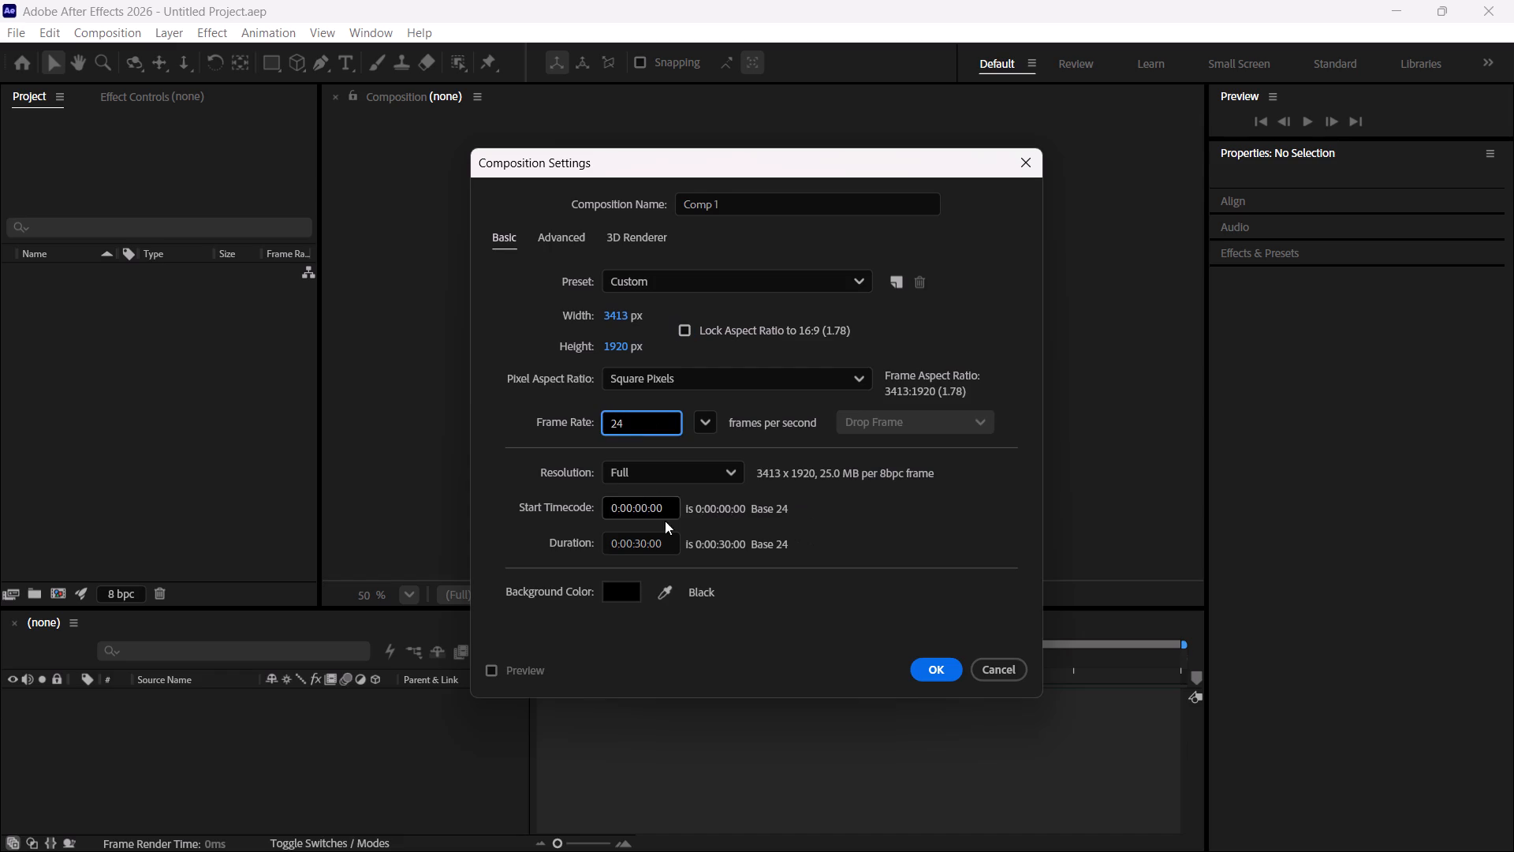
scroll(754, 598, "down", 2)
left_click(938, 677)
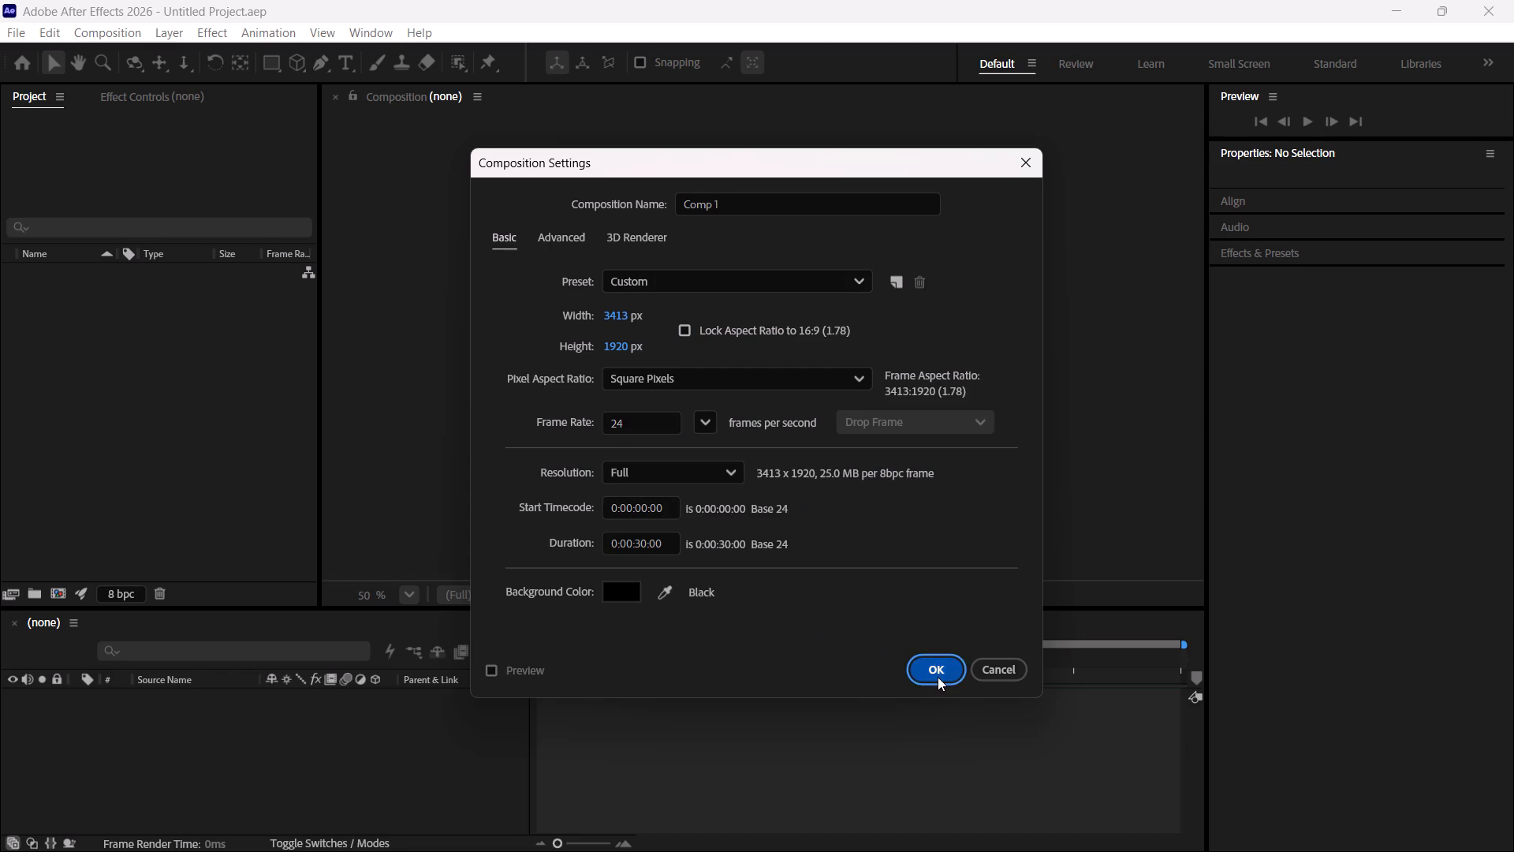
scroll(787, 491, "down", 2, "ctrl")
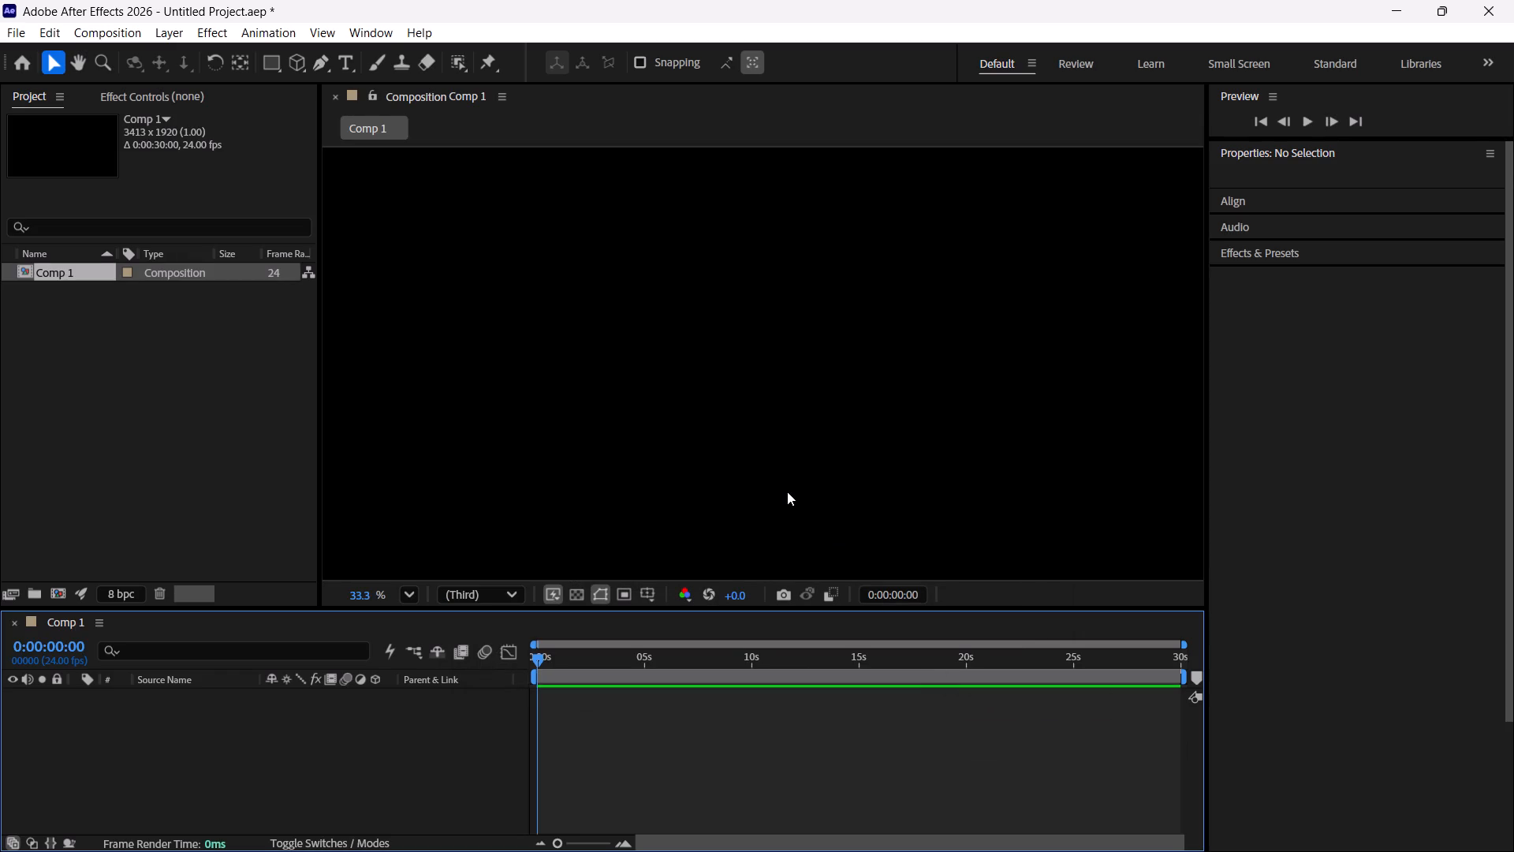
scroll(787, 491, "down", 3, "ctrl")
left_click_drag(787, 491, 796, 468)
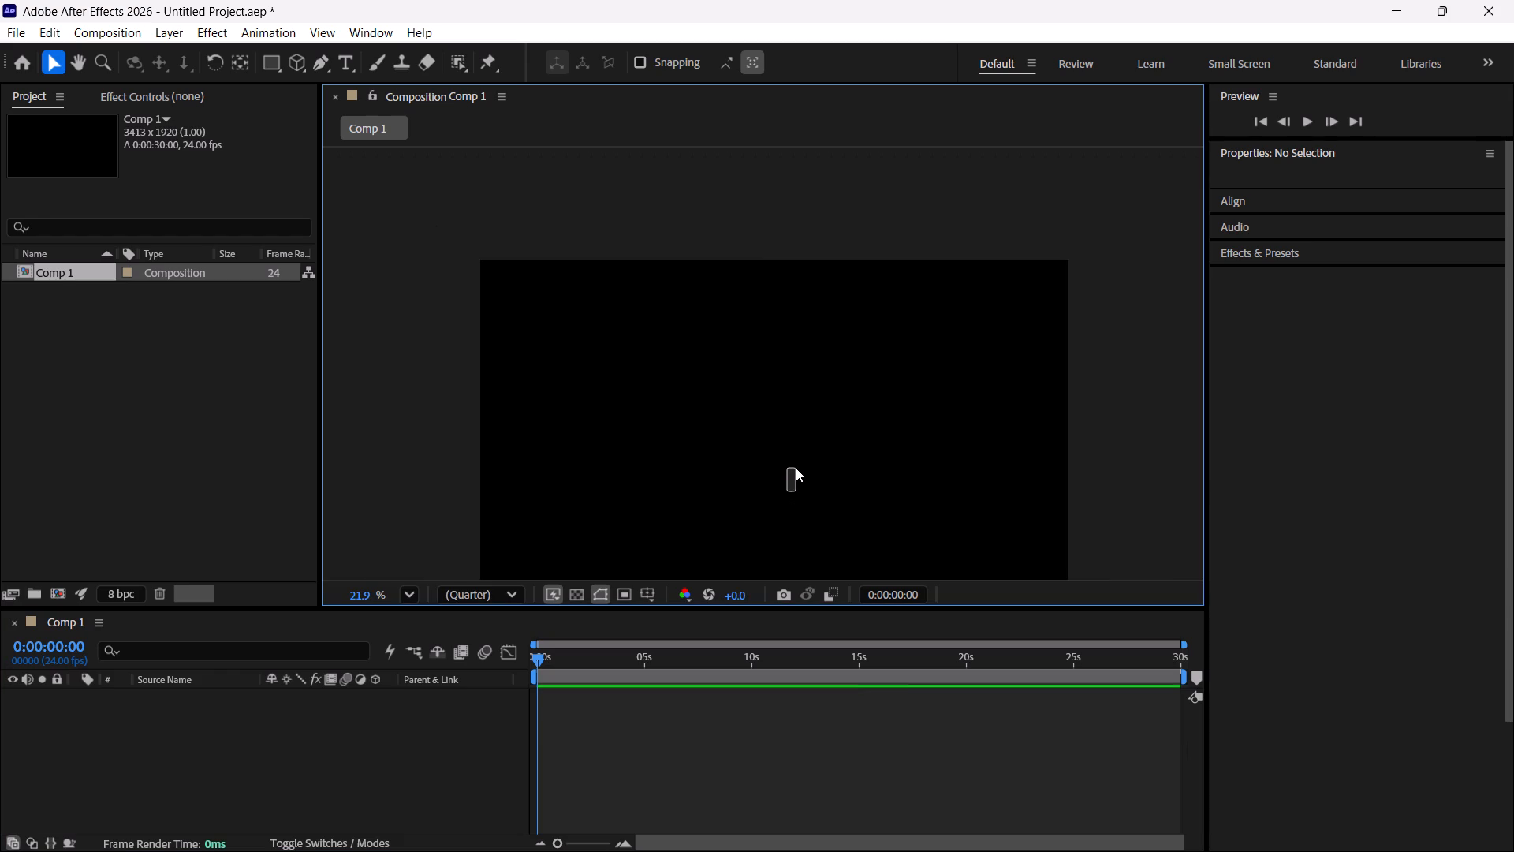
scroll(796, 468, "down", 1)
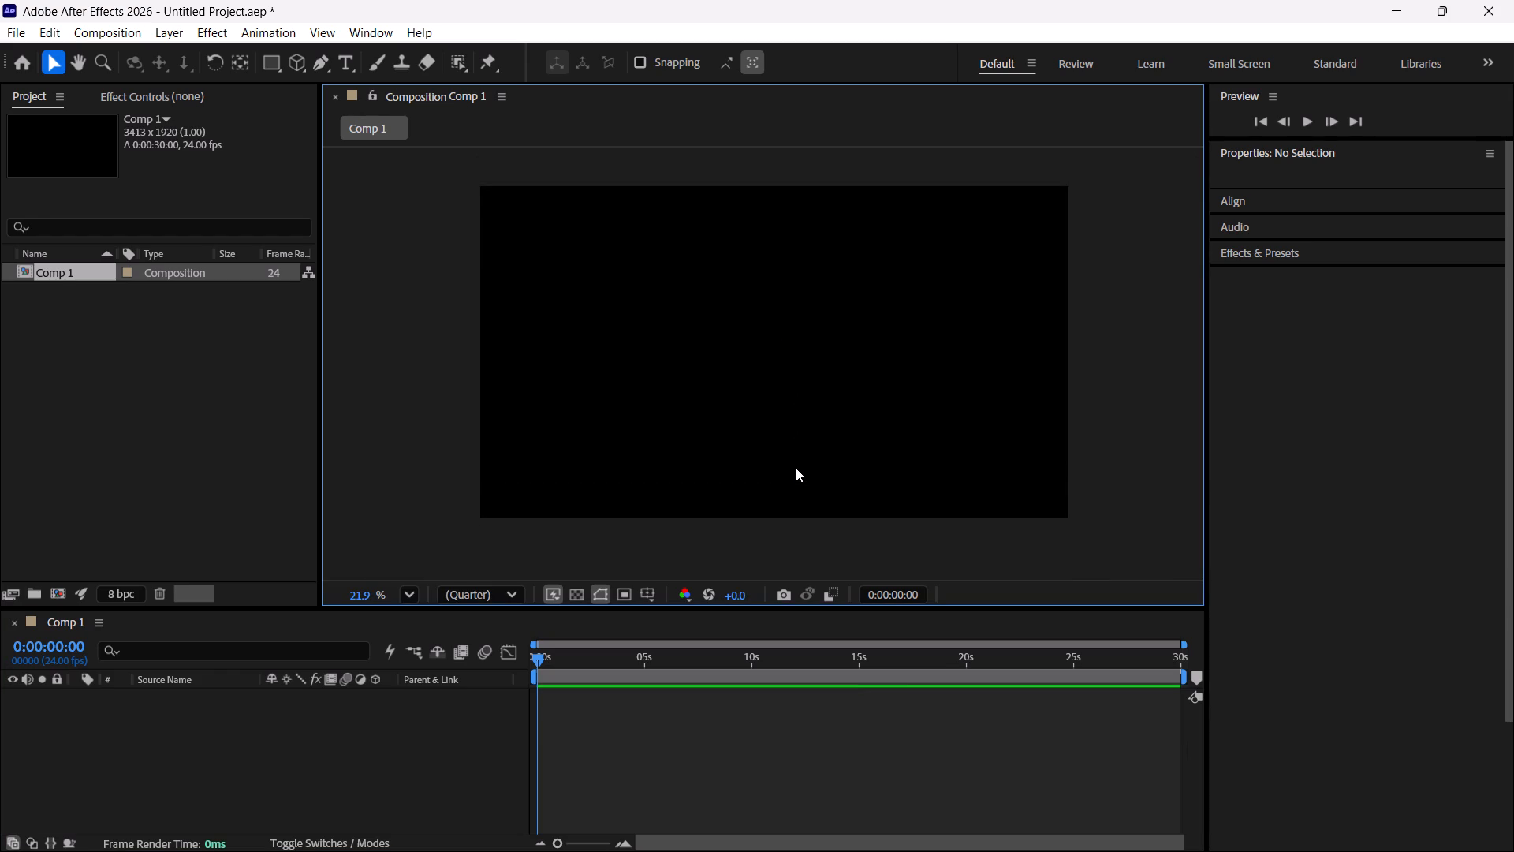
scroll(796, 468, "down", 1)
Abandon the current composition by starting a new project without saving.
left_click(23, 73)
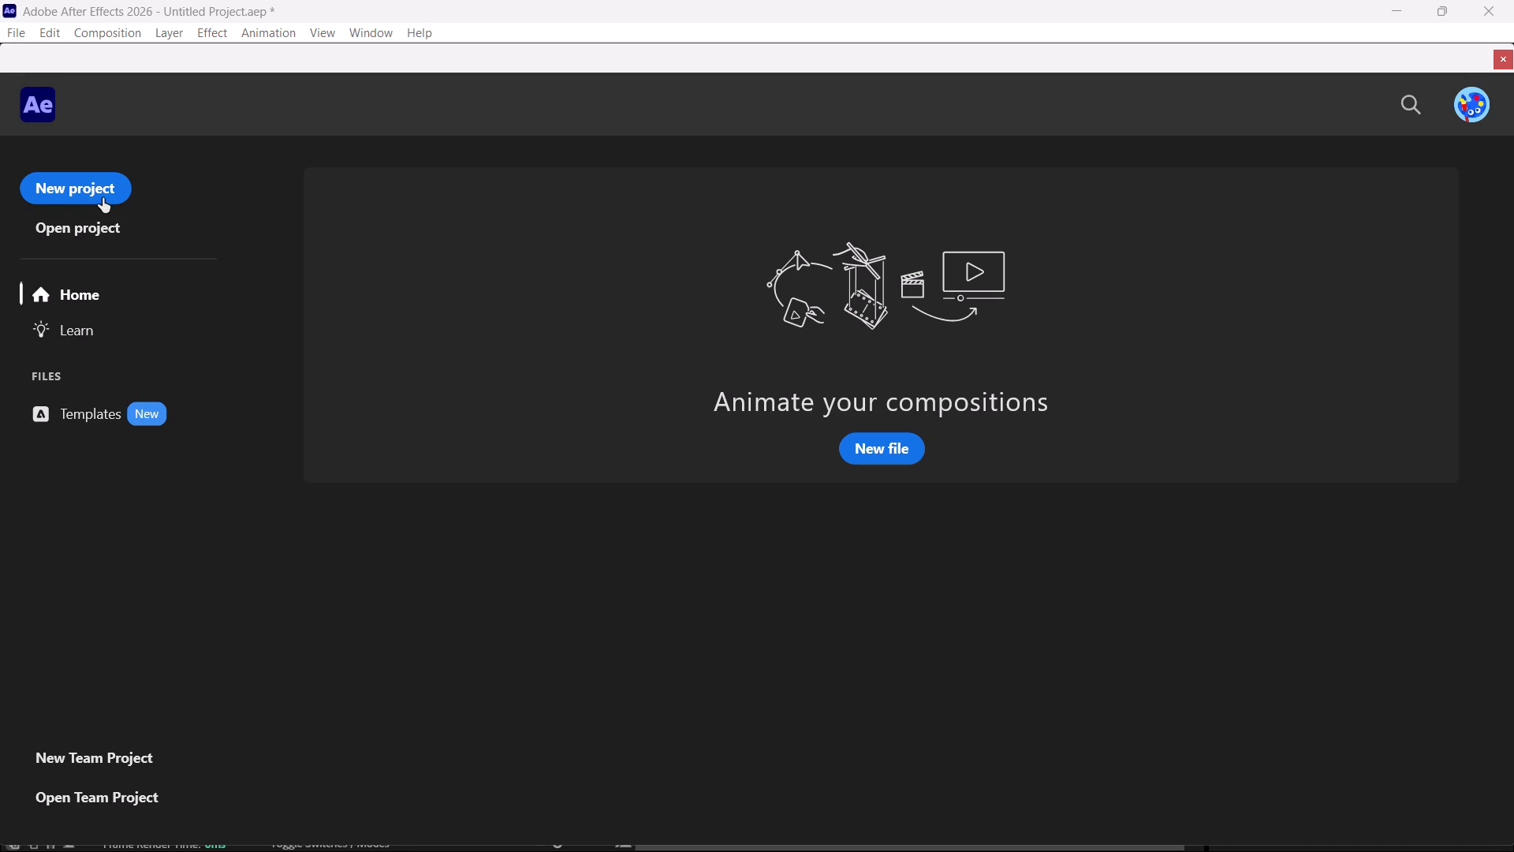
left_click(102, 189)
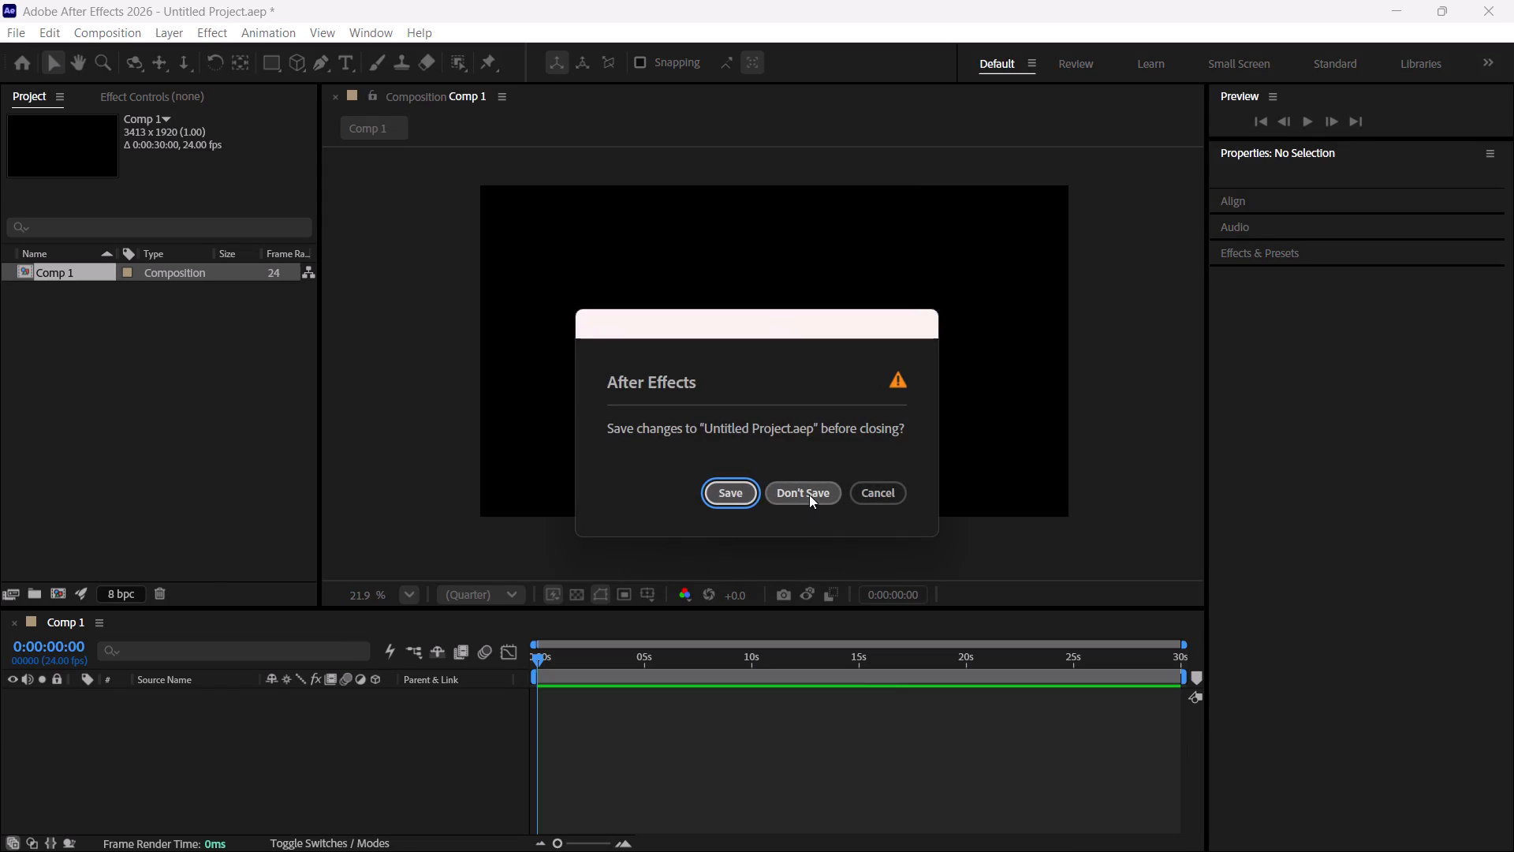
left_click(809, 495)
Start a new composition and set its width to 1080 px.
left_click(653, 349)
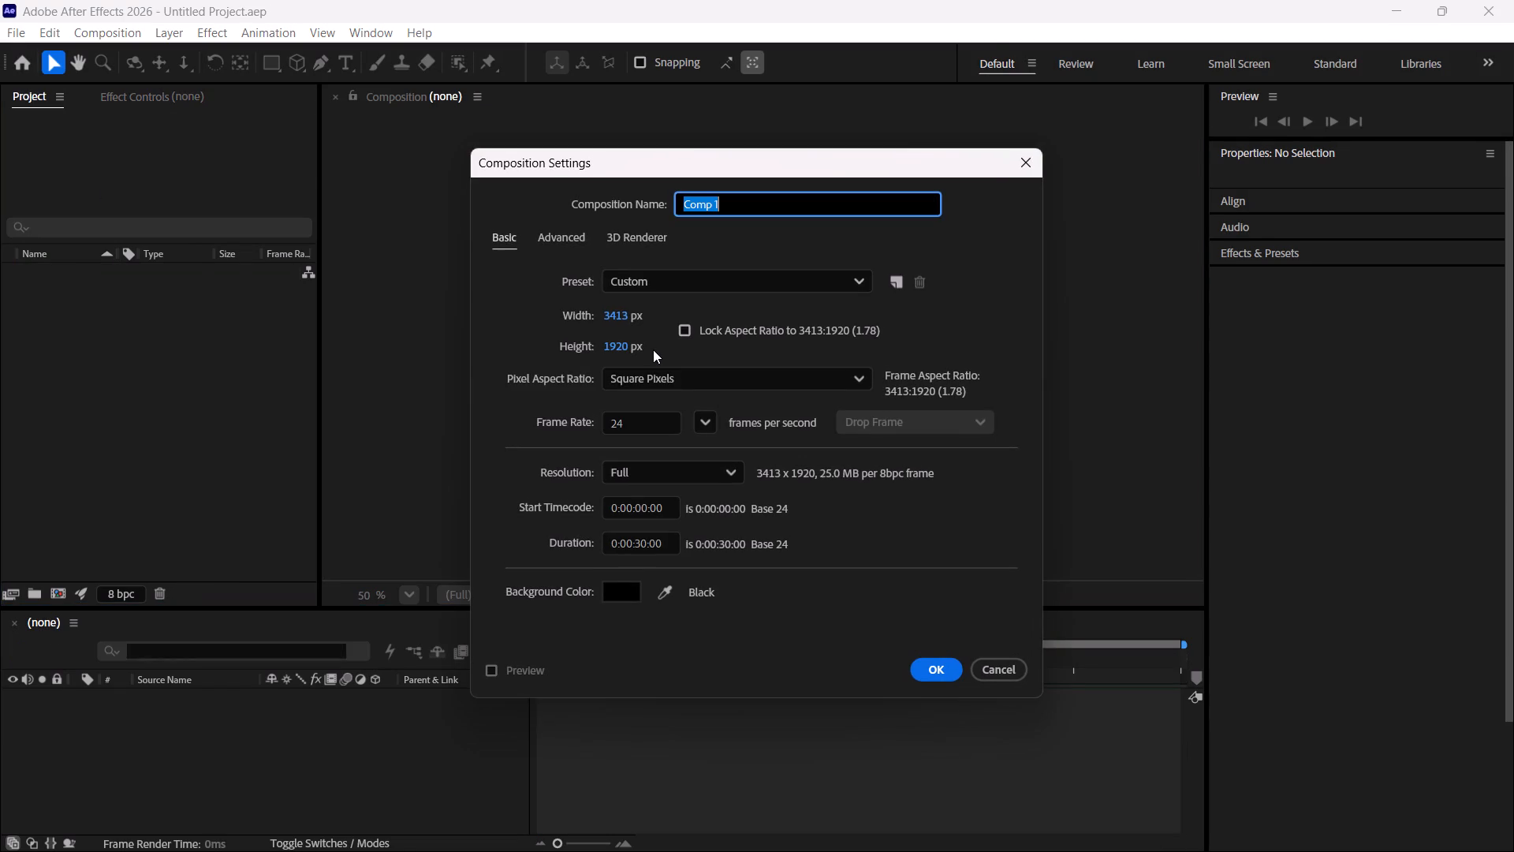
left_click(613, 316)
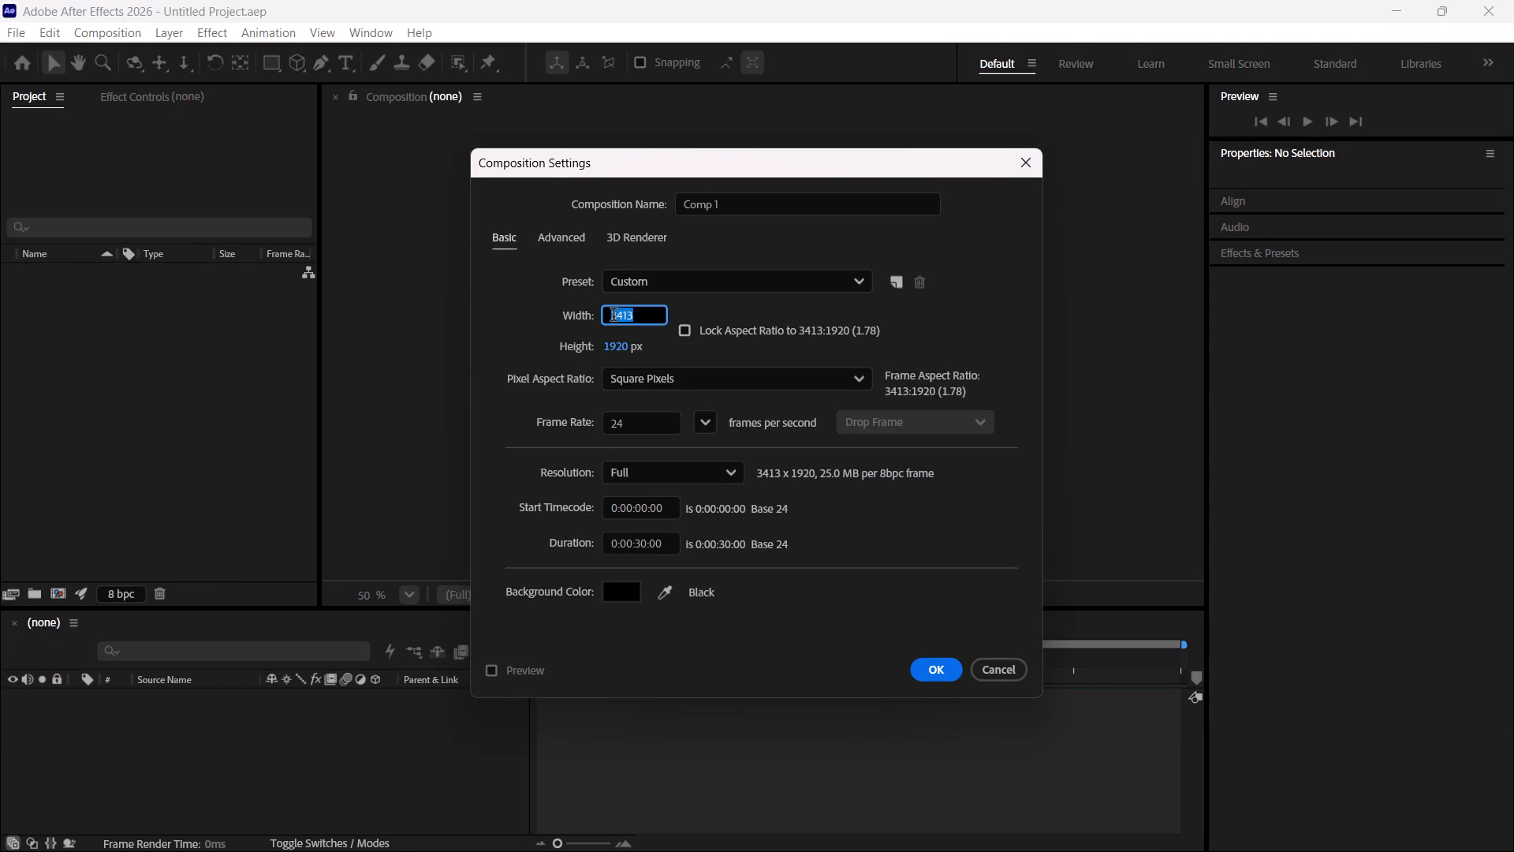
type("1080")
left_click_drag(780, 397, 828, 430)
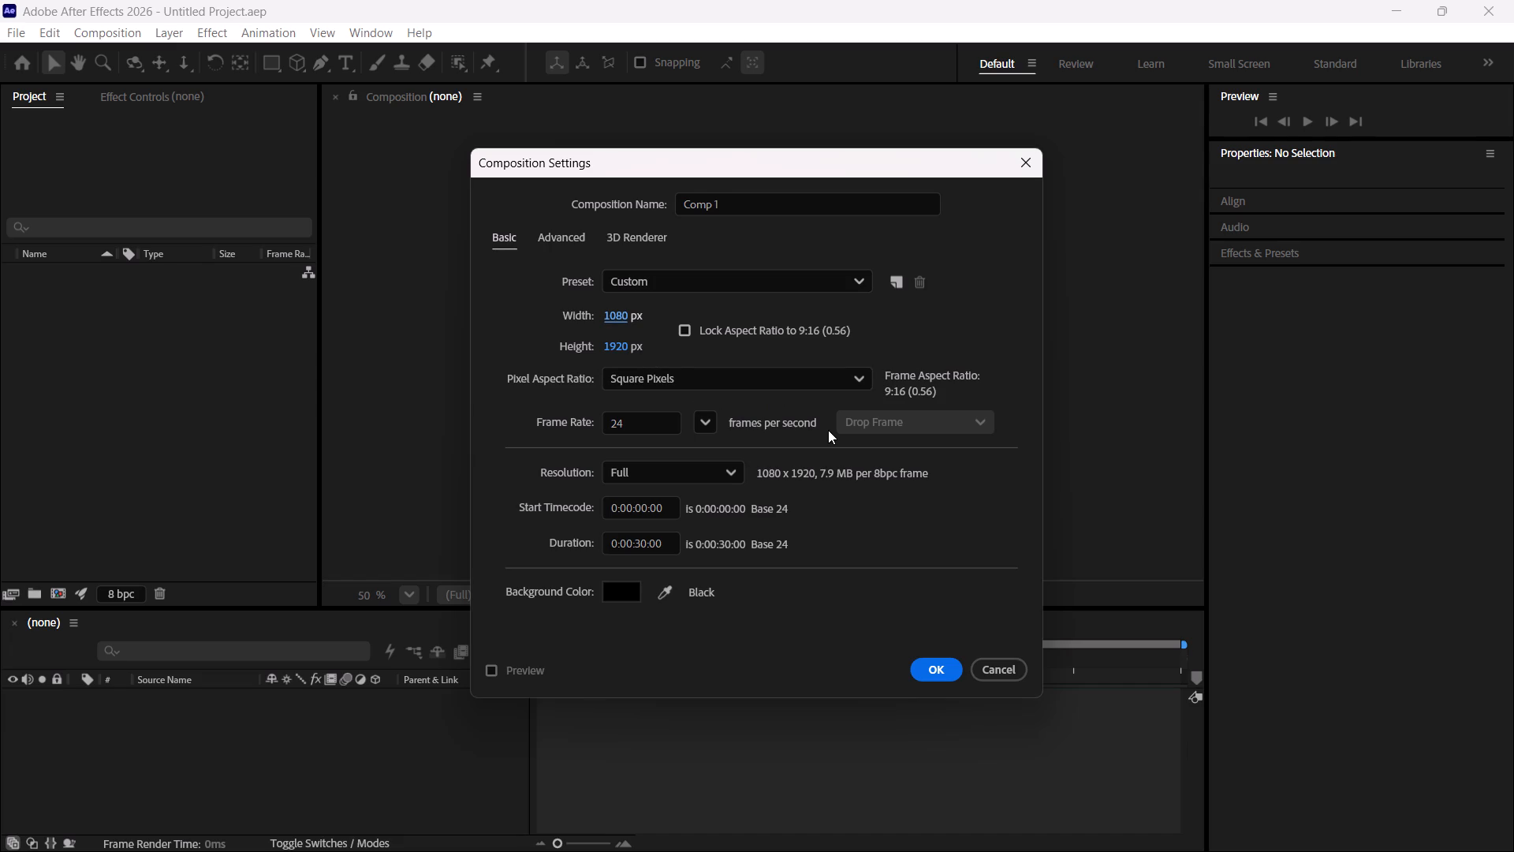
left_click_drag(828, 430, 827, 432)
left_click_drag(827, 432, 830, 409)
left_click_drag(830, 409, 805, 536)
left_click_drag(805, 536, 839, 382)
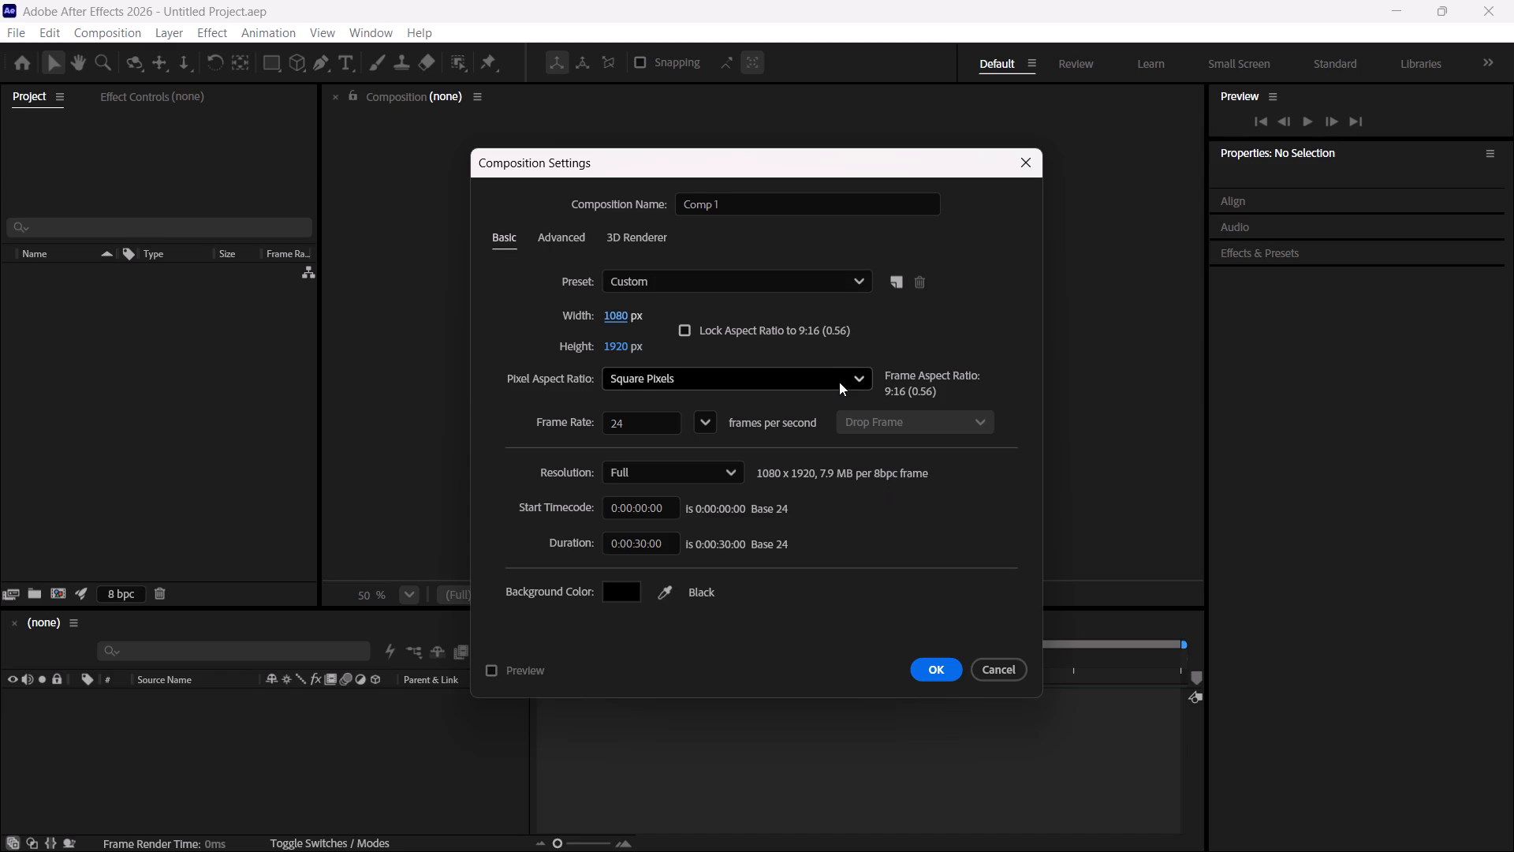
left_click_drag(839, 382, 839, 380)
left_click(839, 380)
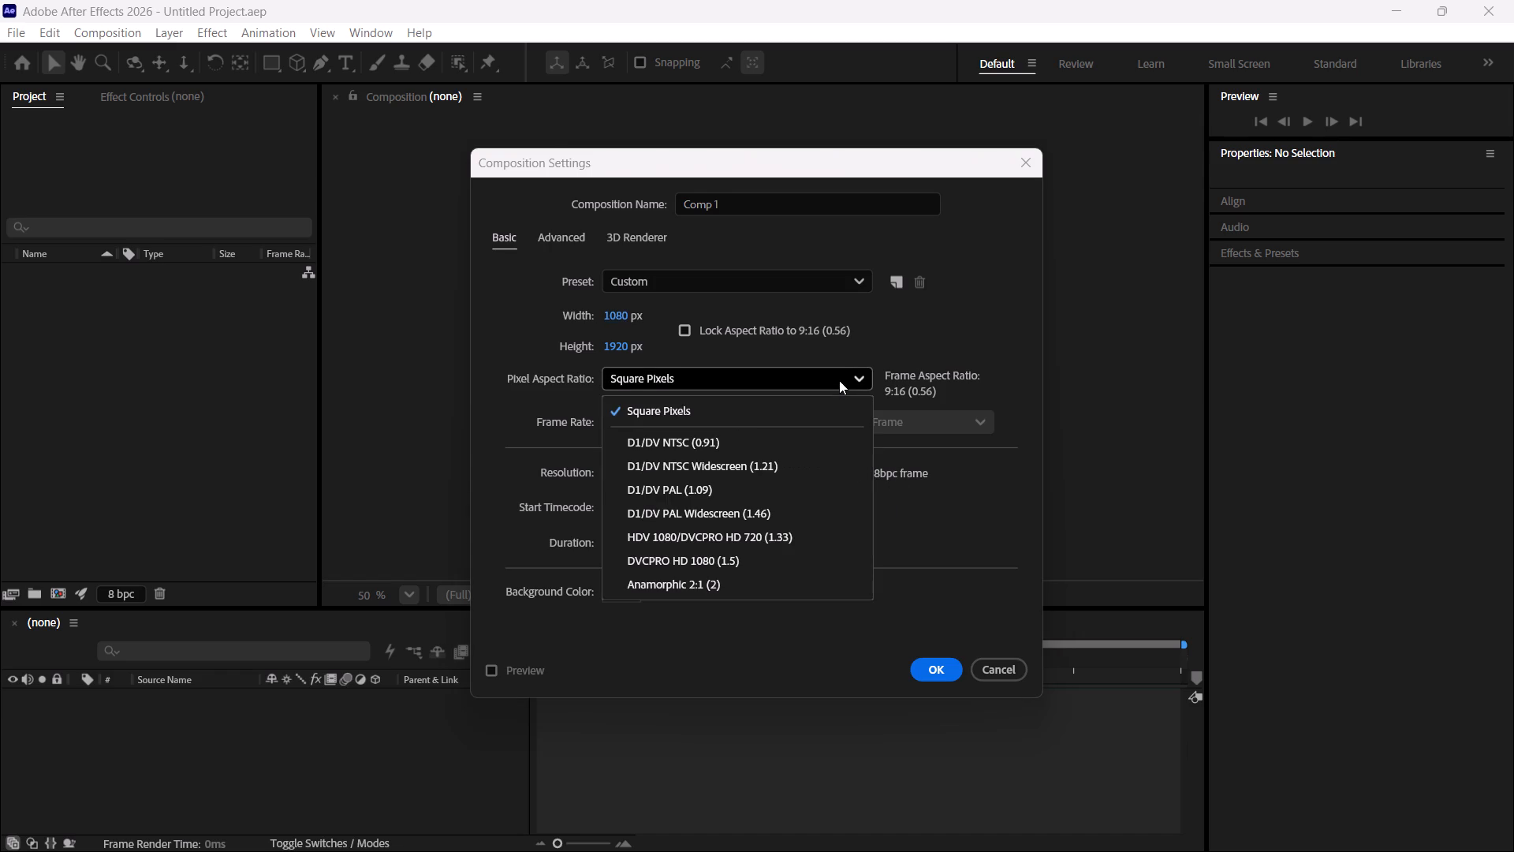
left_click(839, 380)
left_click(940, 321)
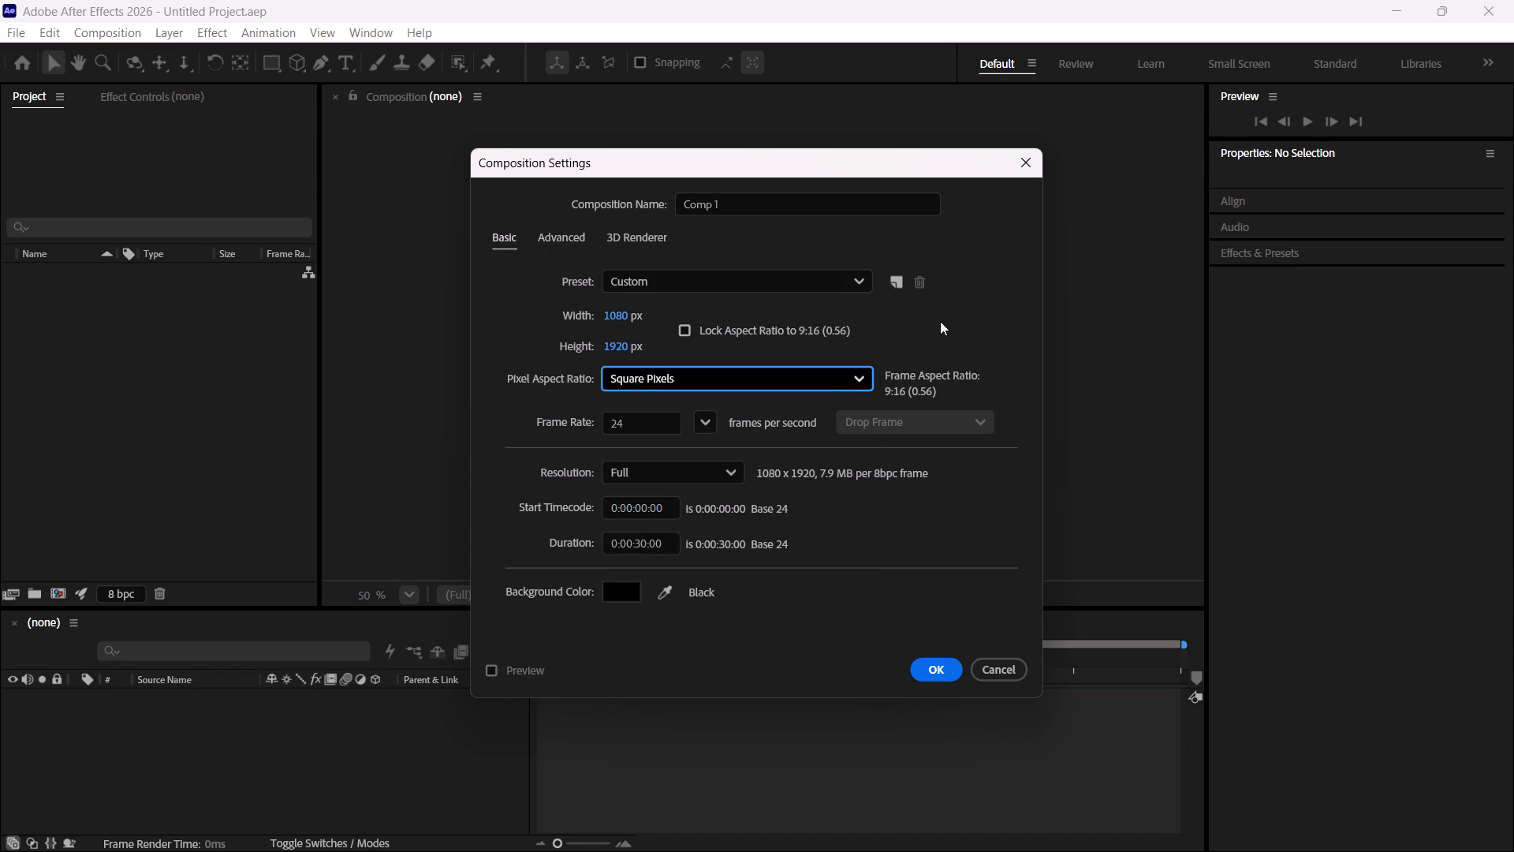
Apply the Social Media Portrait HD 1080x1920 30 fps preset and change the frame rate to 24 fps.
left_click(842, 284)
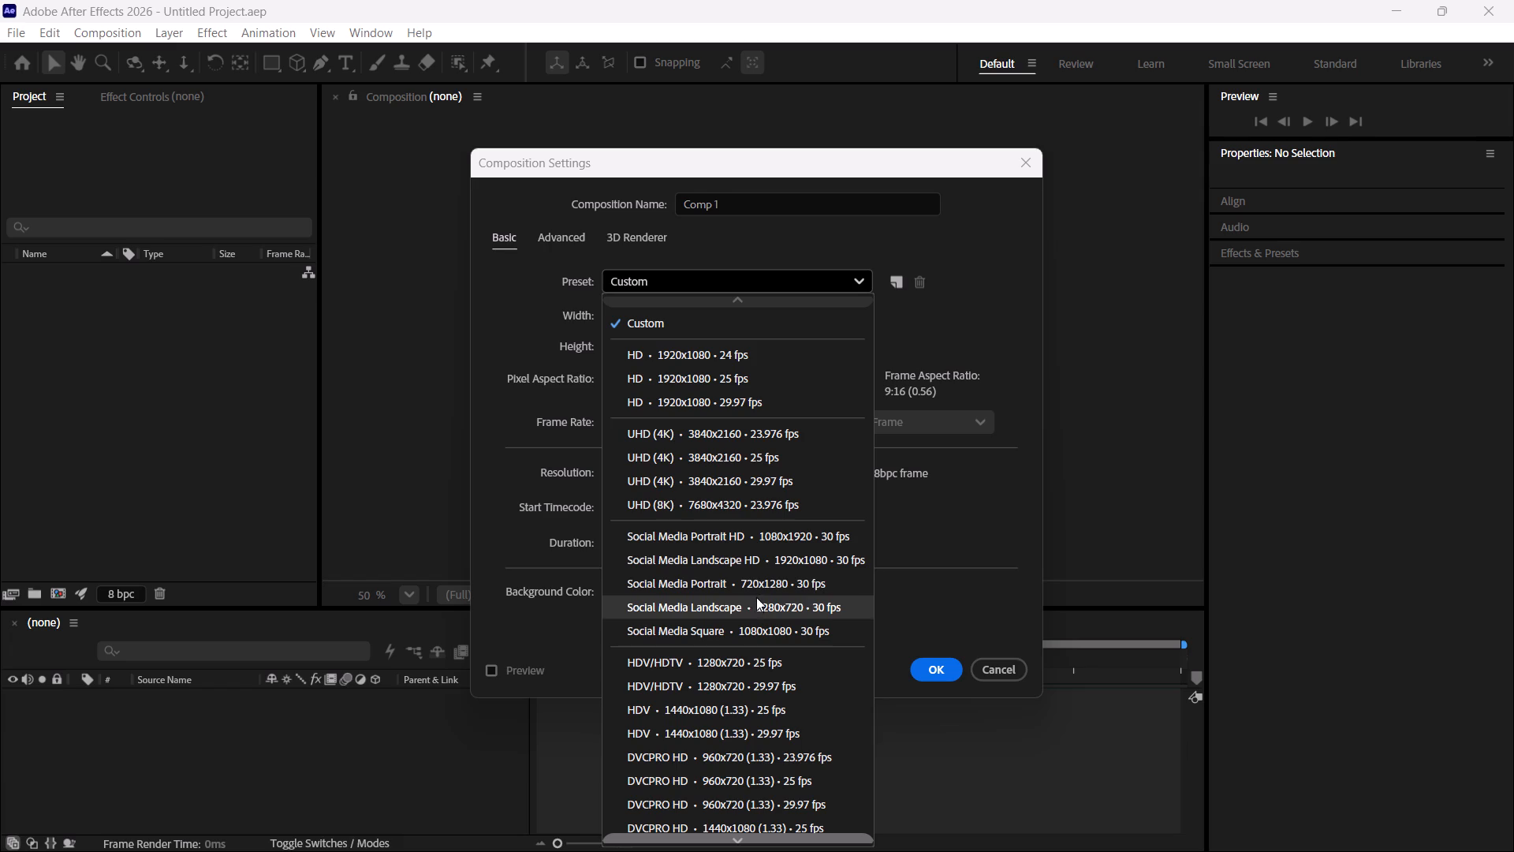
left_click(780, 543)
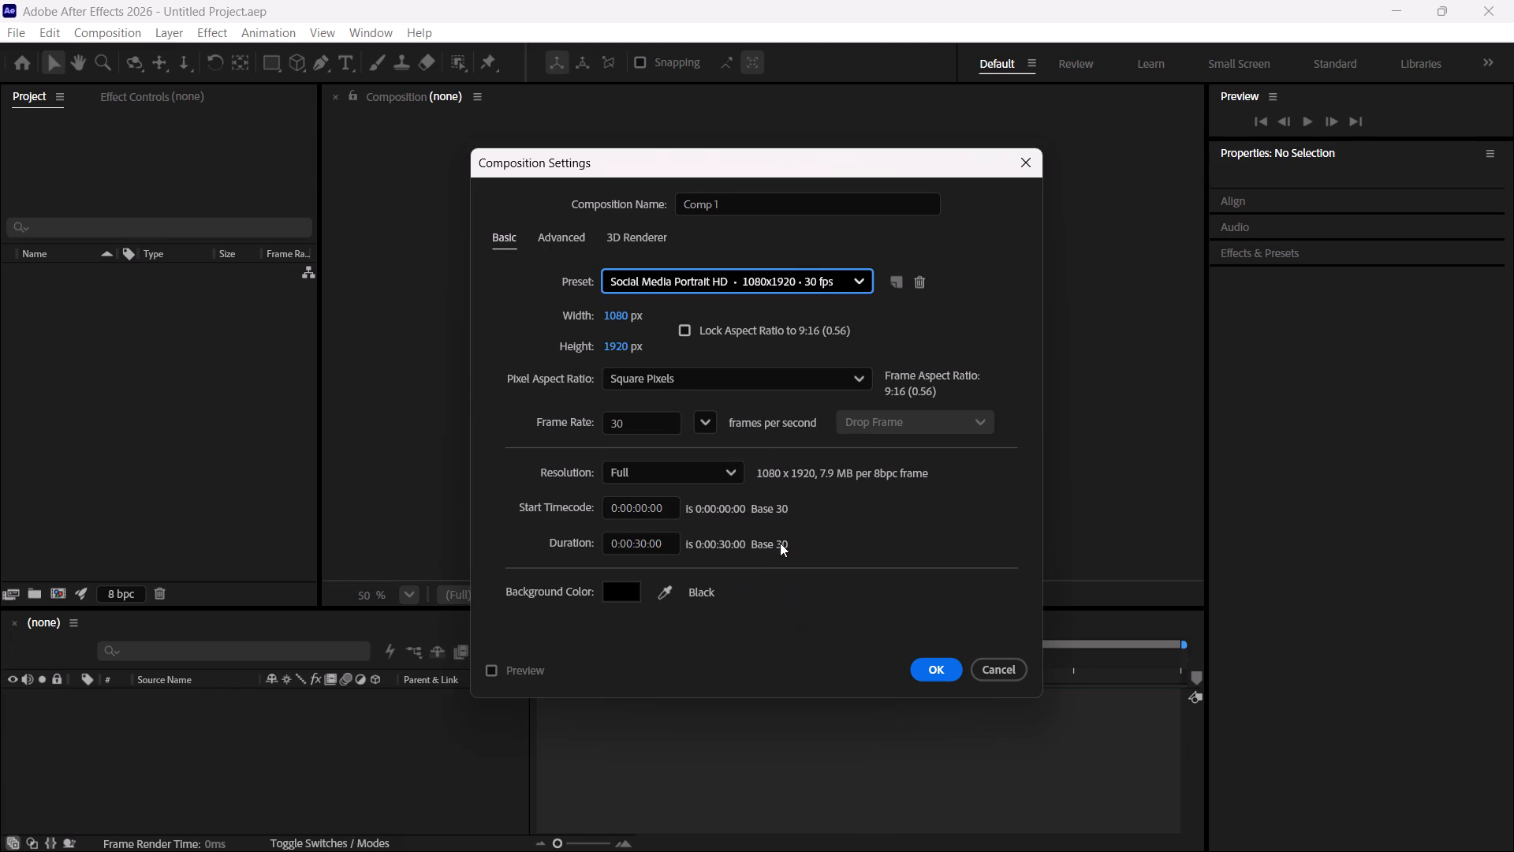
left_click(652, 424)
double_click(652, 424)
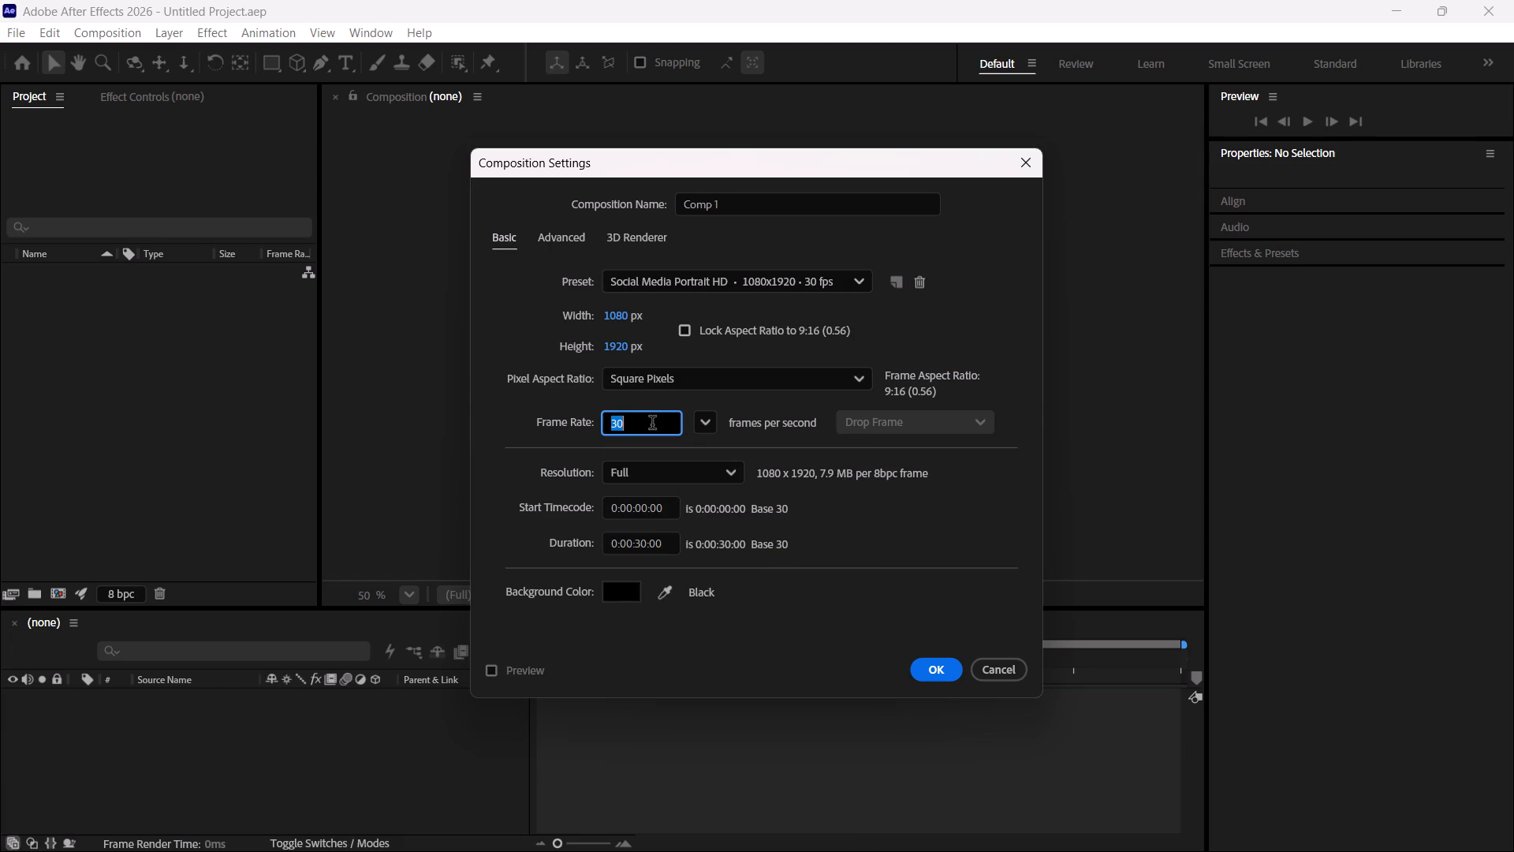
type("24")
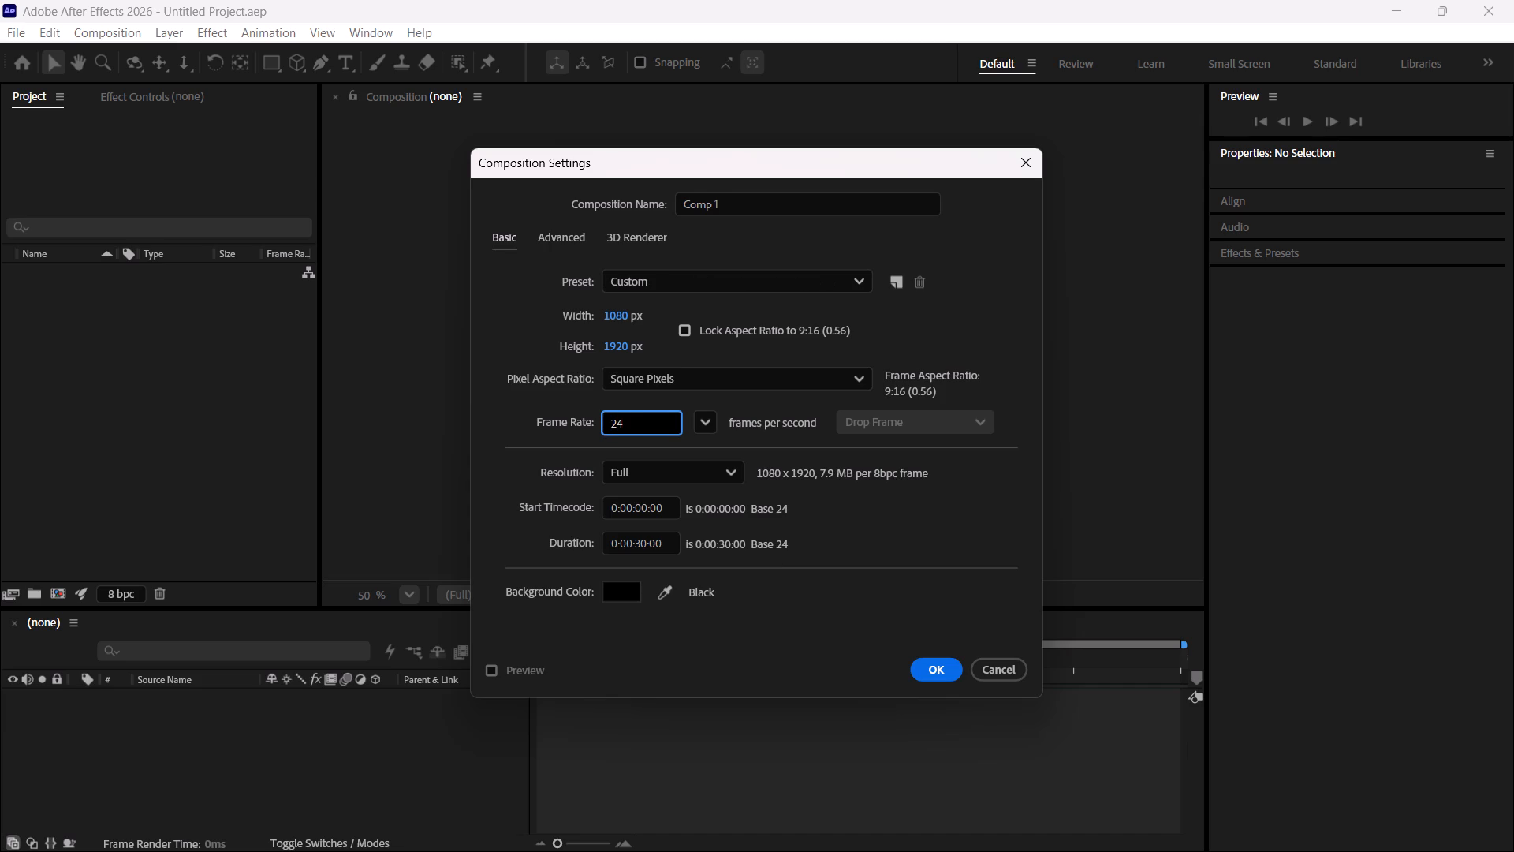
Create the portrait composition with the settings already entered.
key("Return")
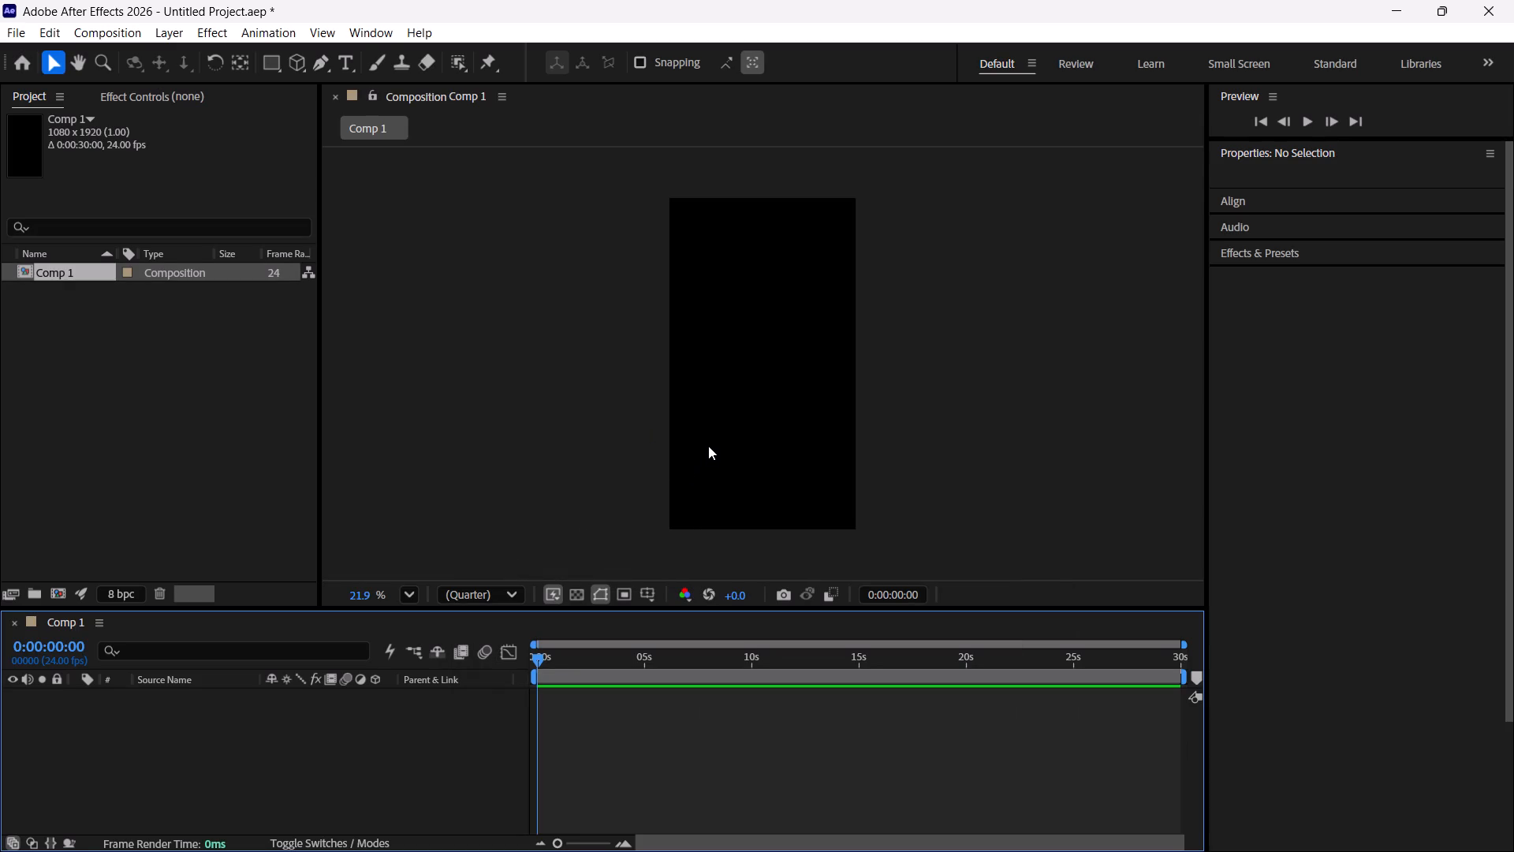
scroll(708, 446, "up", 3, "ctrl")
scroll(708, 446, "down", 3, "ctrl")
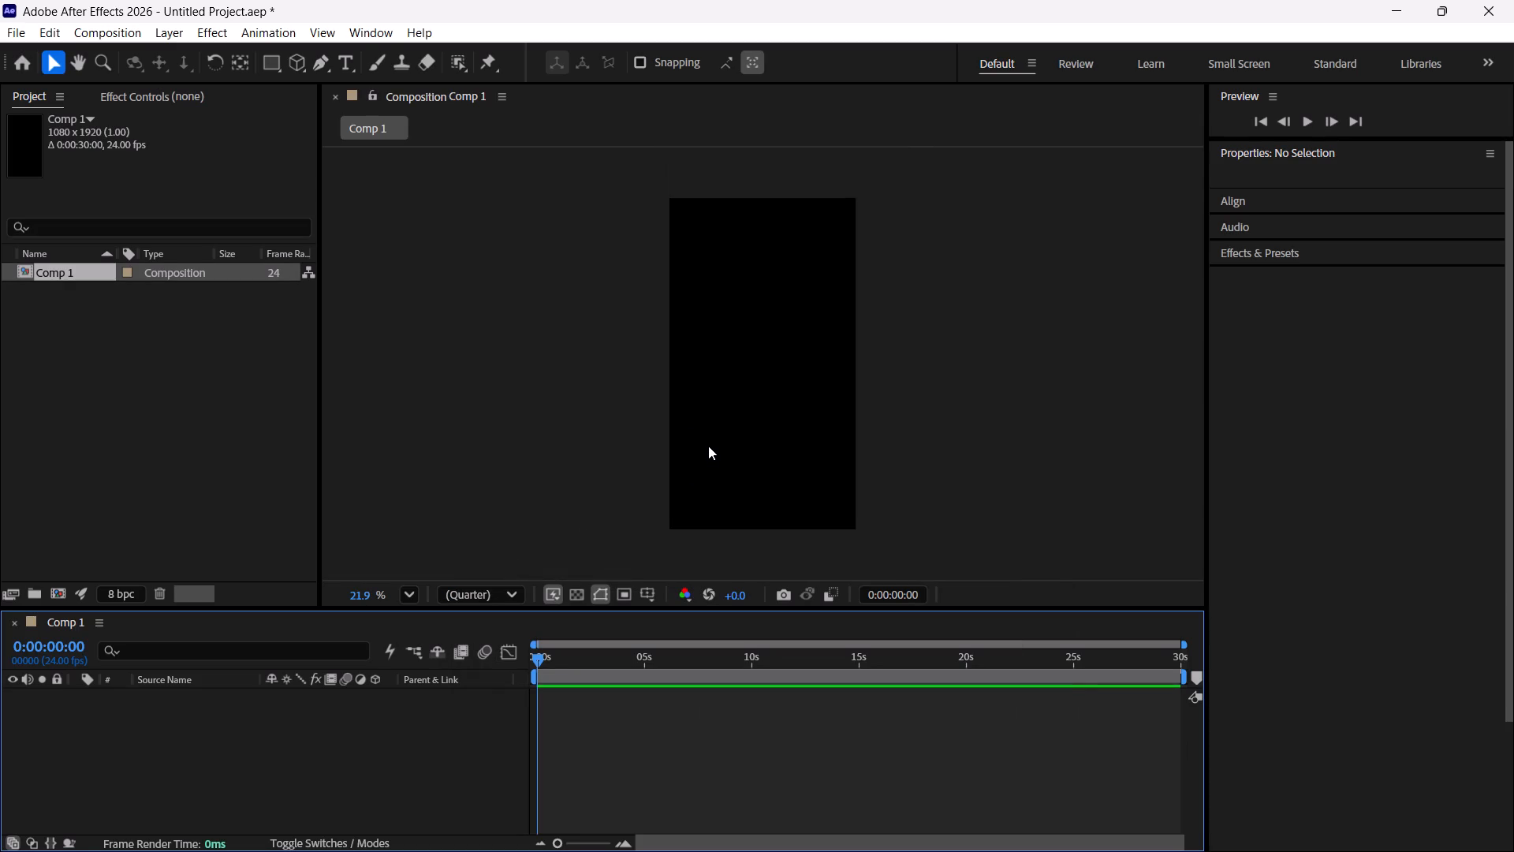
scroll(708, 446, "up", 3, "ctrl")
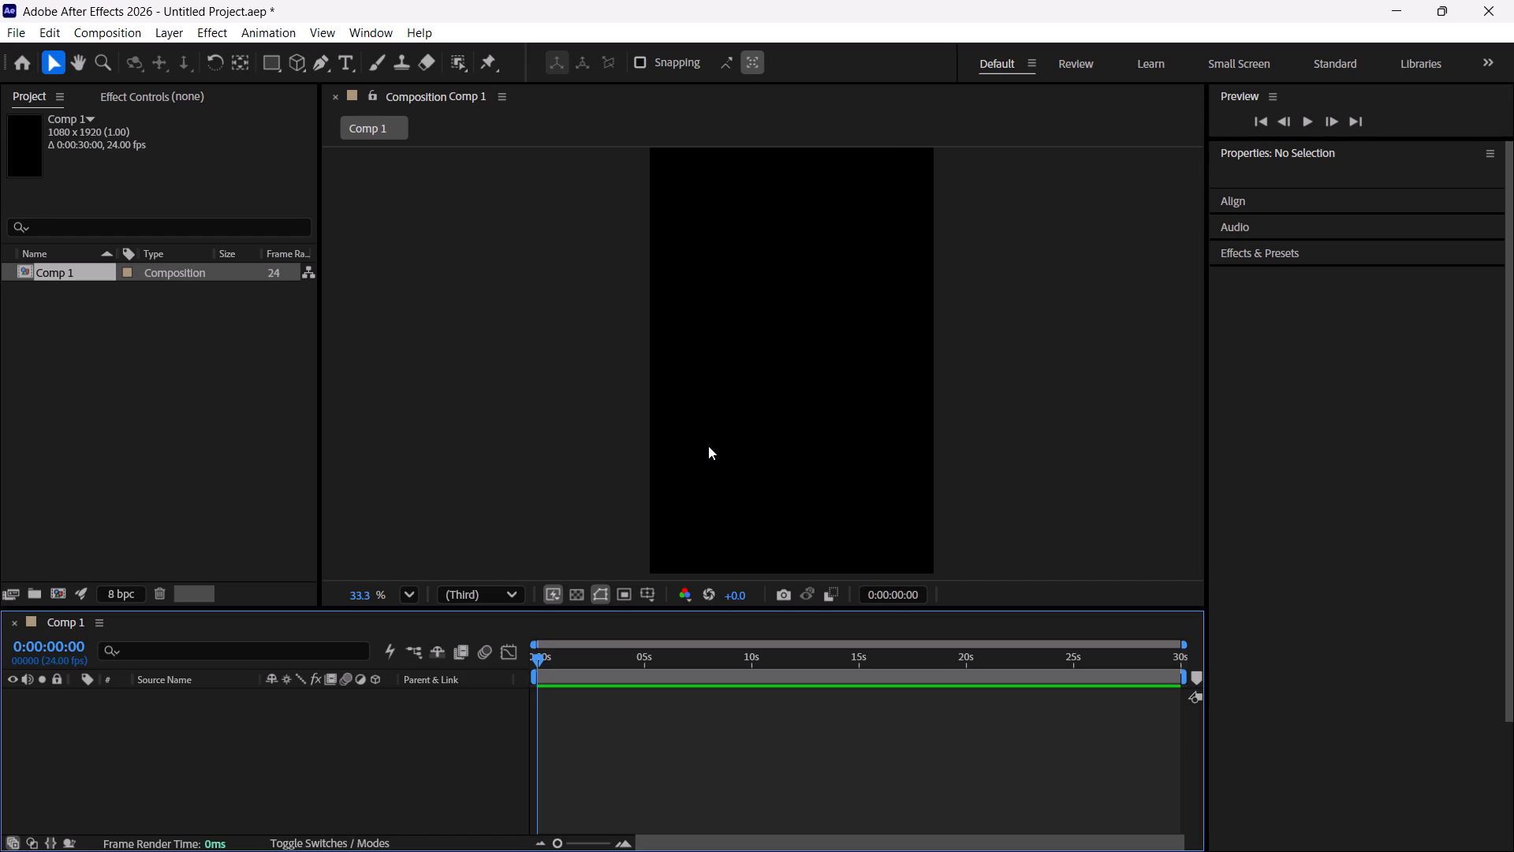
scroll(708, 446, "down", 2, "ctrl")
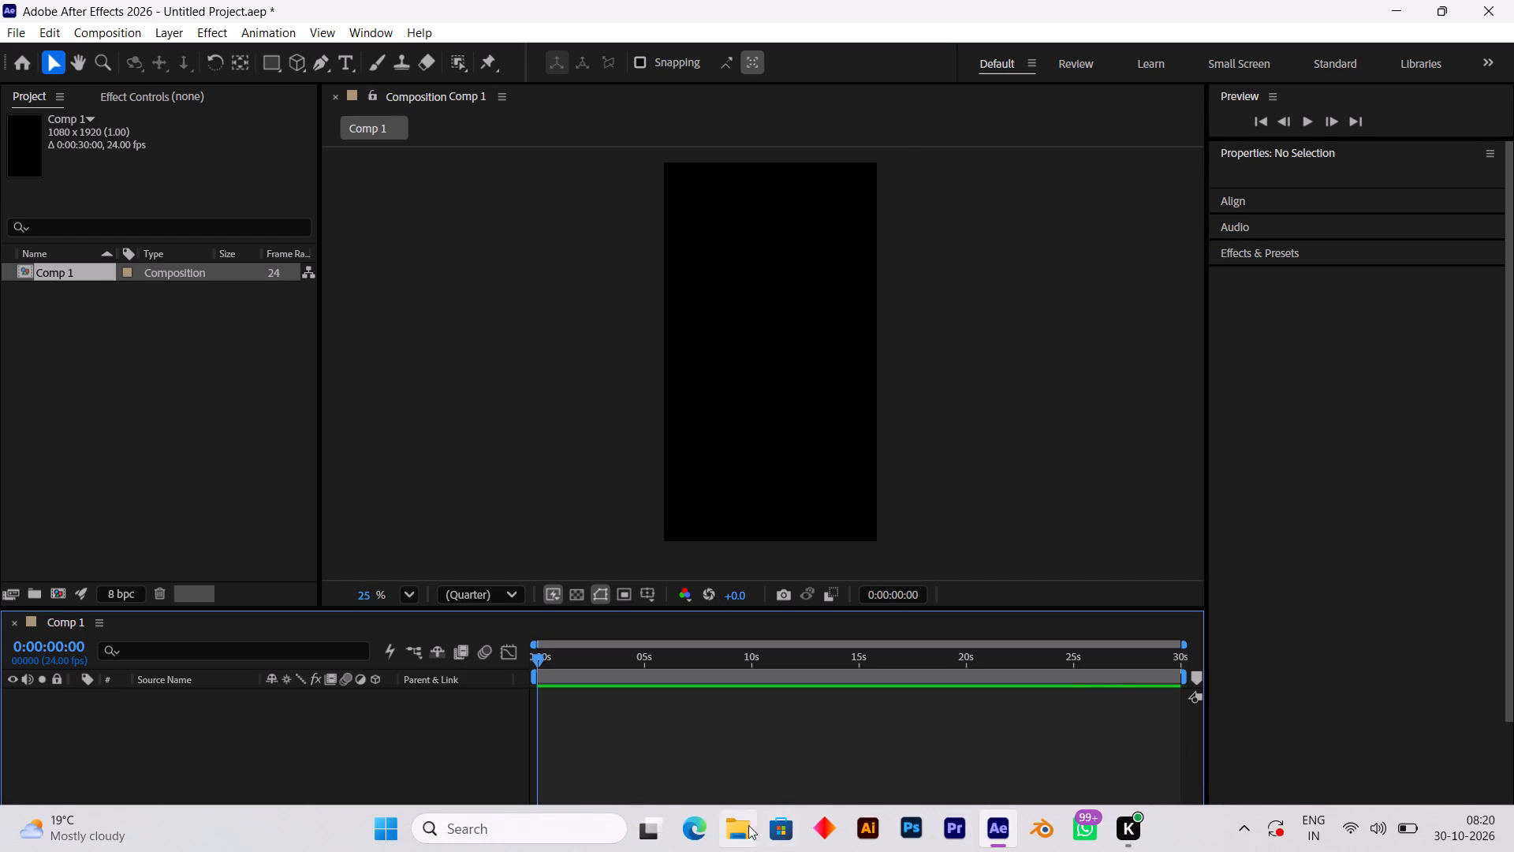
Switch to File Explorer and select the recent file "WhatsApp Image 2026-10-29 at 8.31.10 PM" from Downloads.
left_click(740, 835)
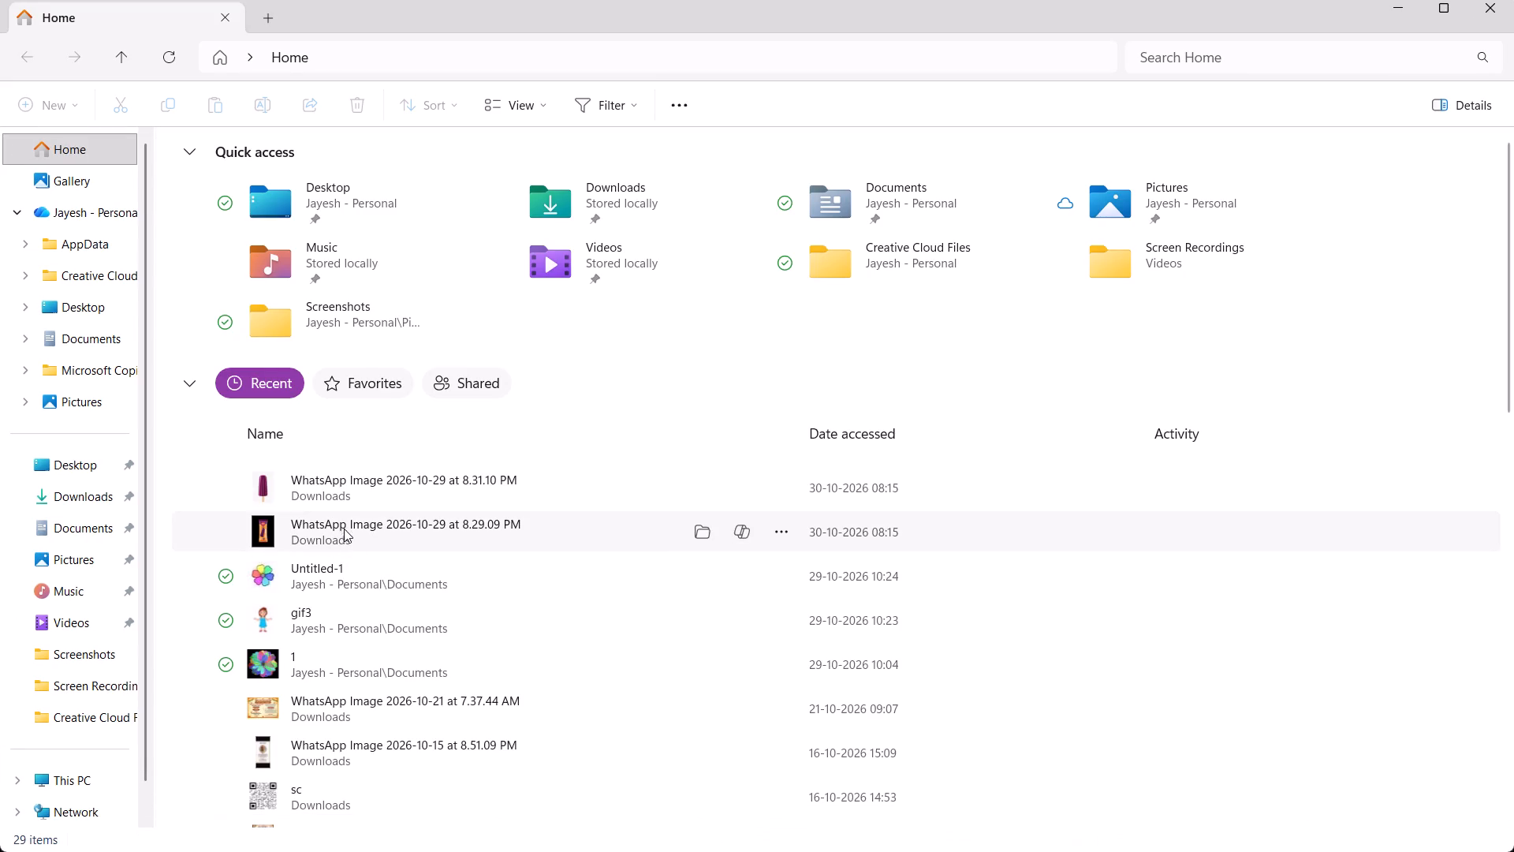
left_click(339, 491)
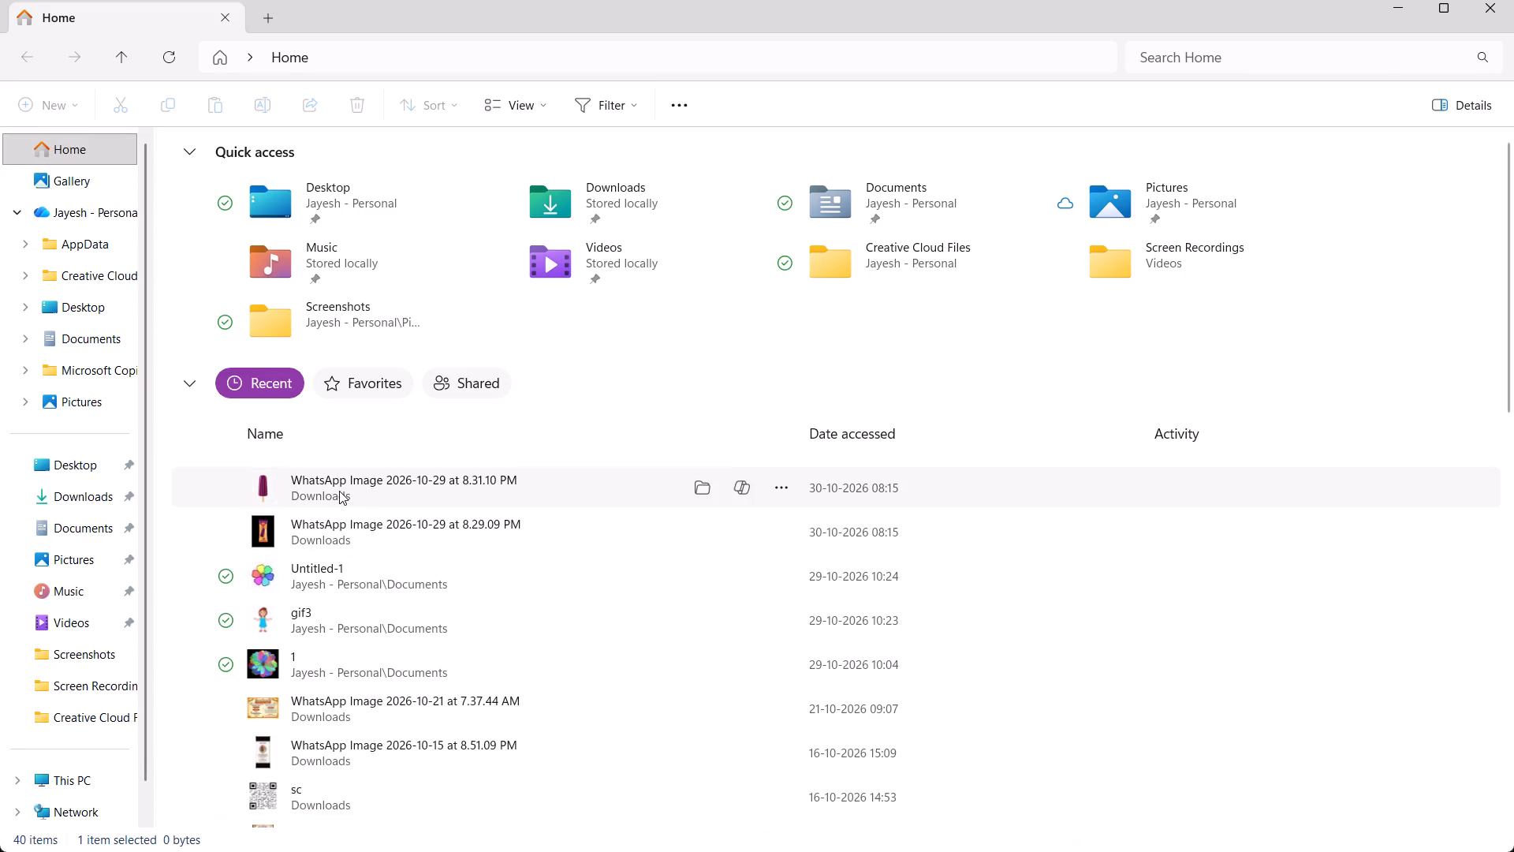
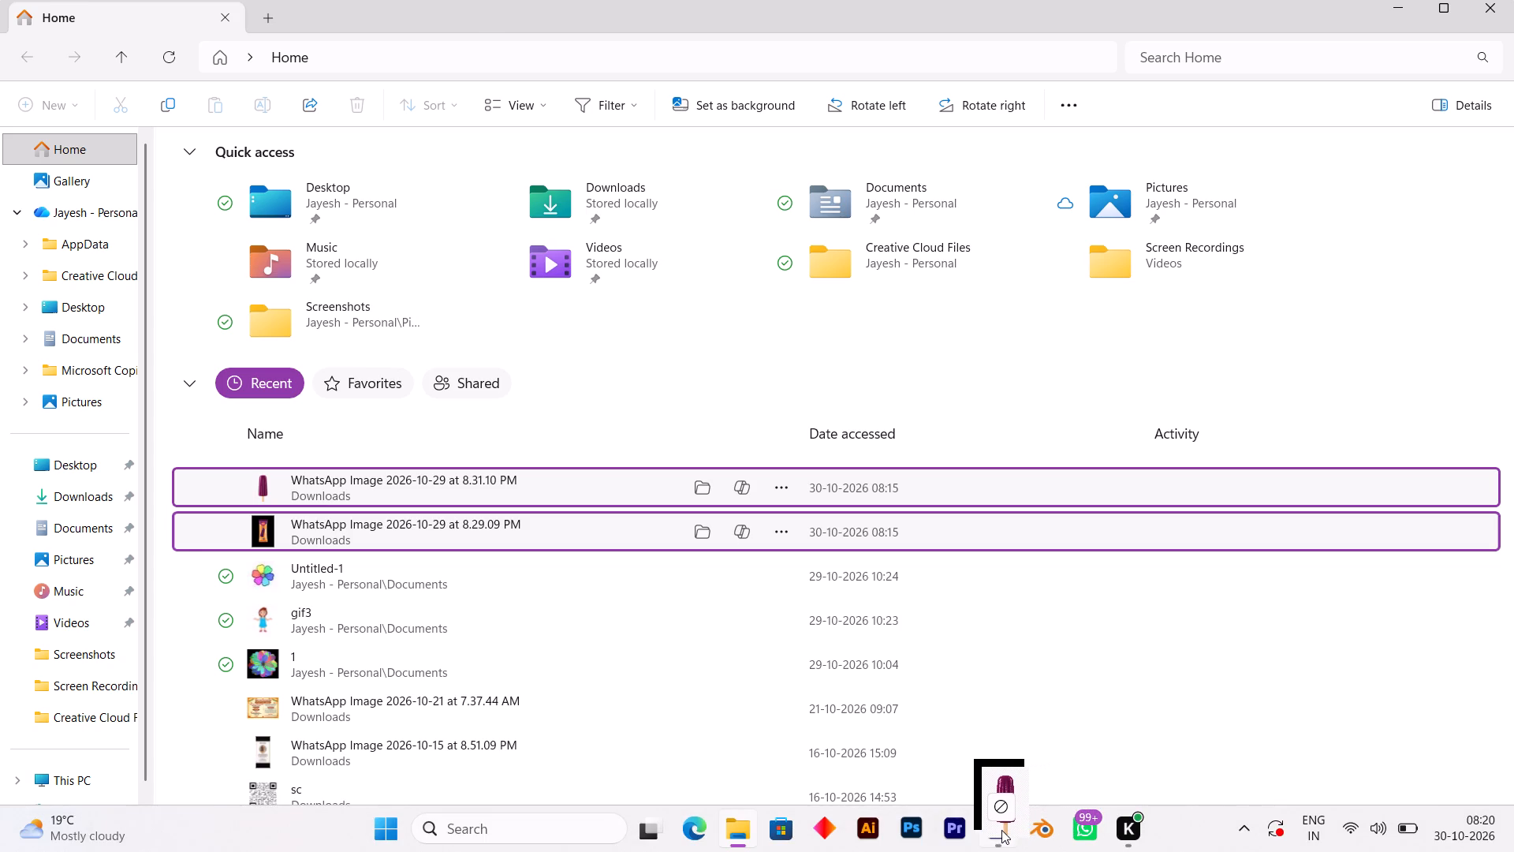
Import the two selected WhatsApp images from Downloads into the After Effects project and add both as layers in Comp 1.
left_click_drag(1001, 830, 158, 404)
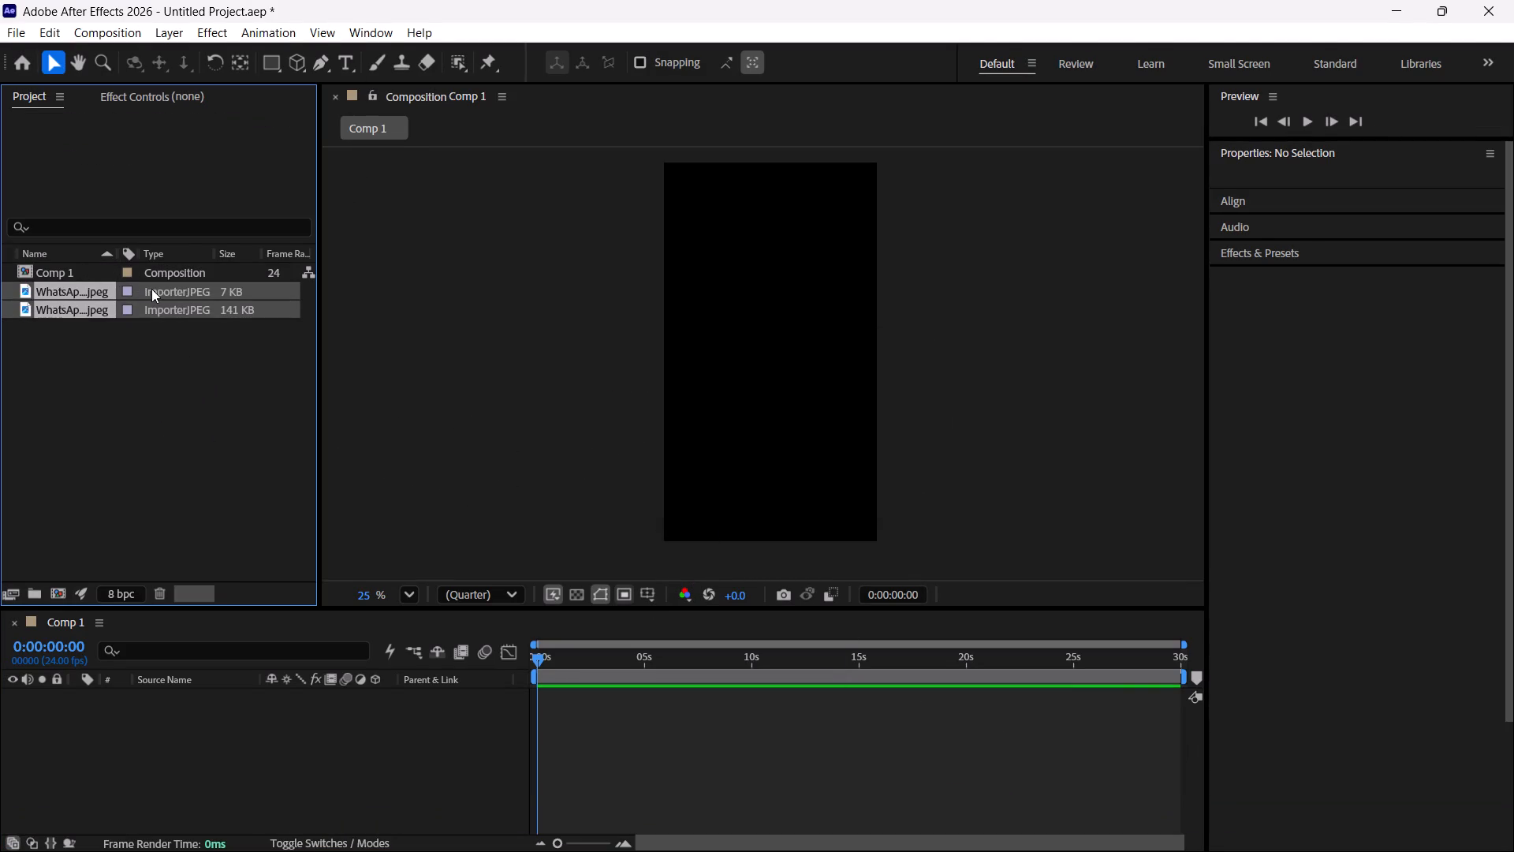
left_click_drag(151, 289, 315, 715)
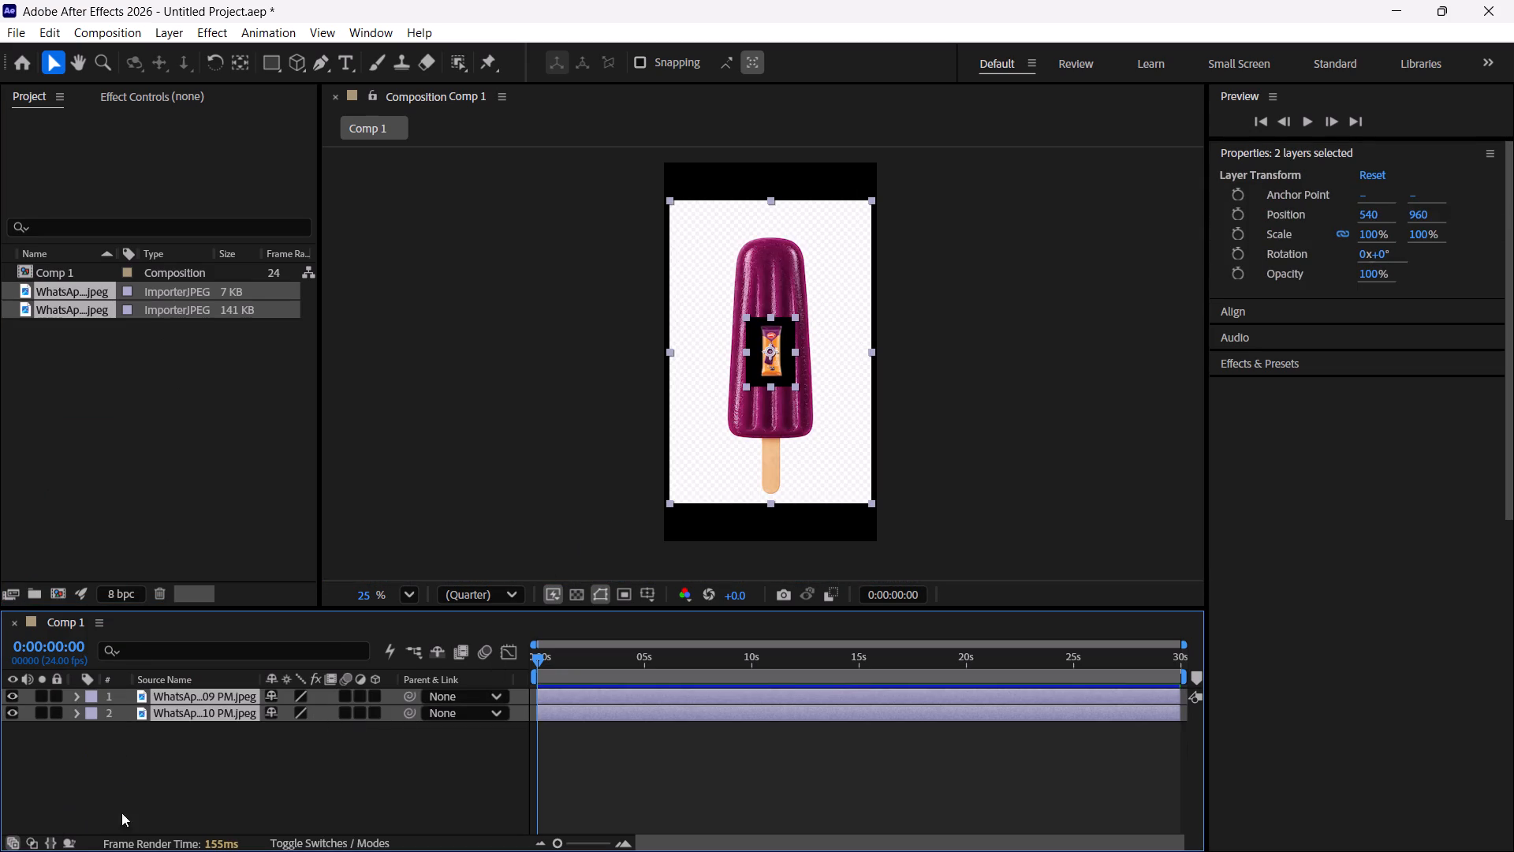
left_click(284, 762)
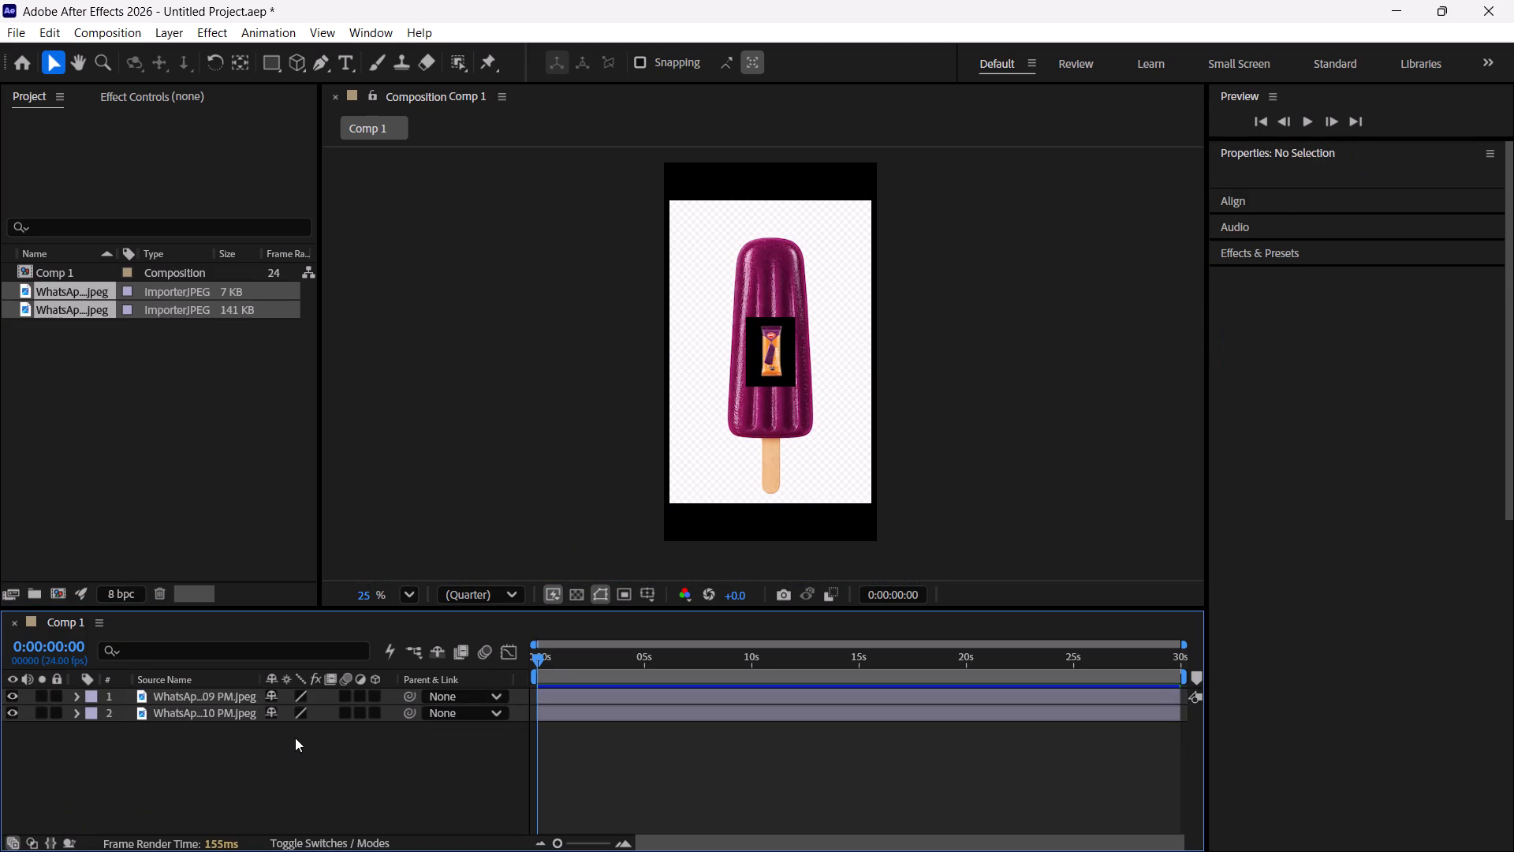
Delete the layer with the large purple popsicle image from the composition.
left_click(319, 718)
left_click_drag(310, 745, 341, 717)
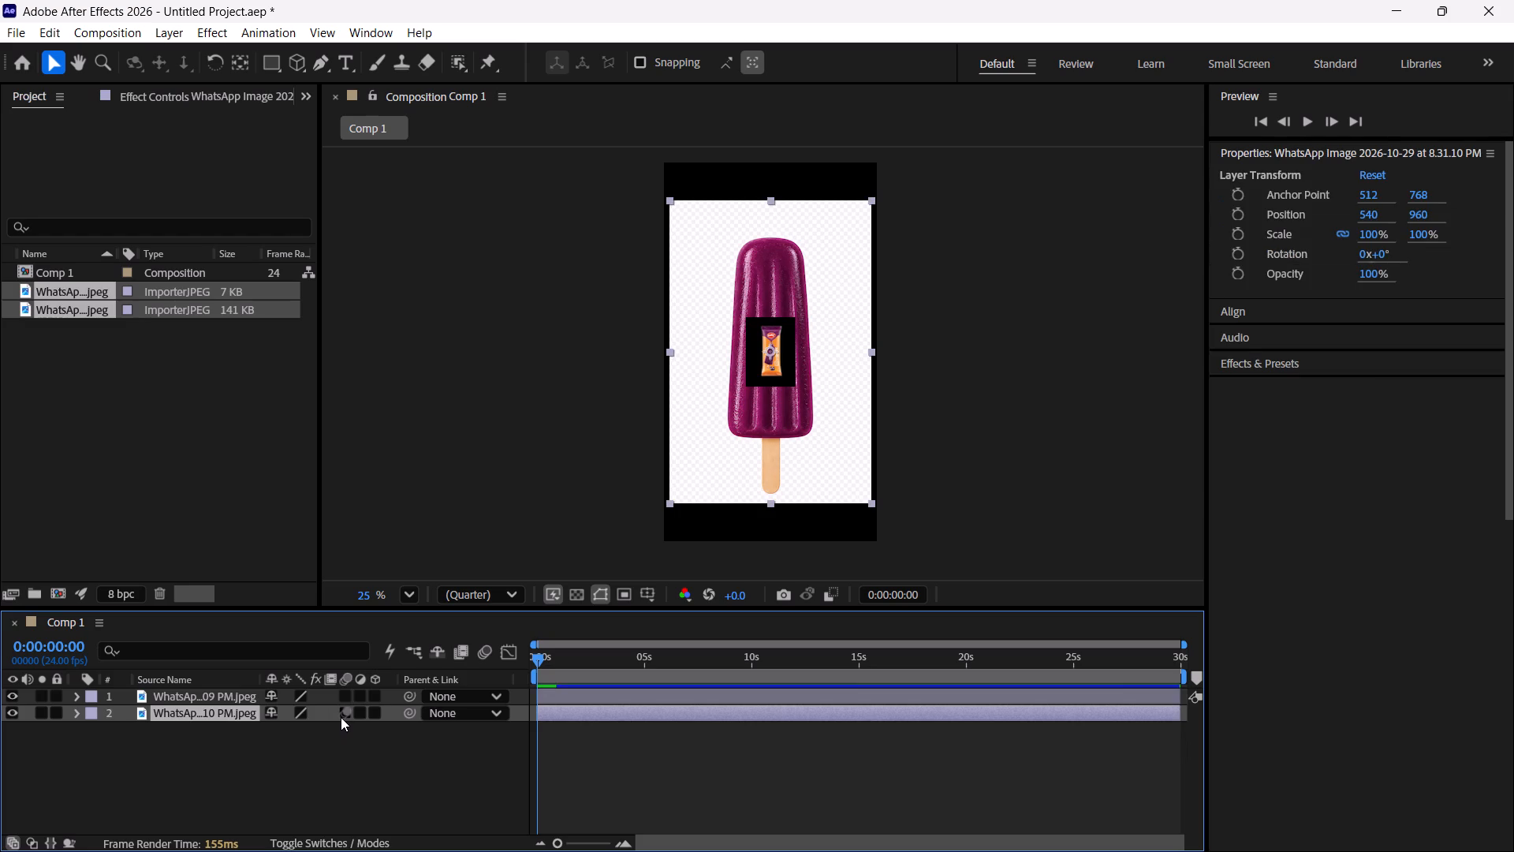
key("BackSpace")
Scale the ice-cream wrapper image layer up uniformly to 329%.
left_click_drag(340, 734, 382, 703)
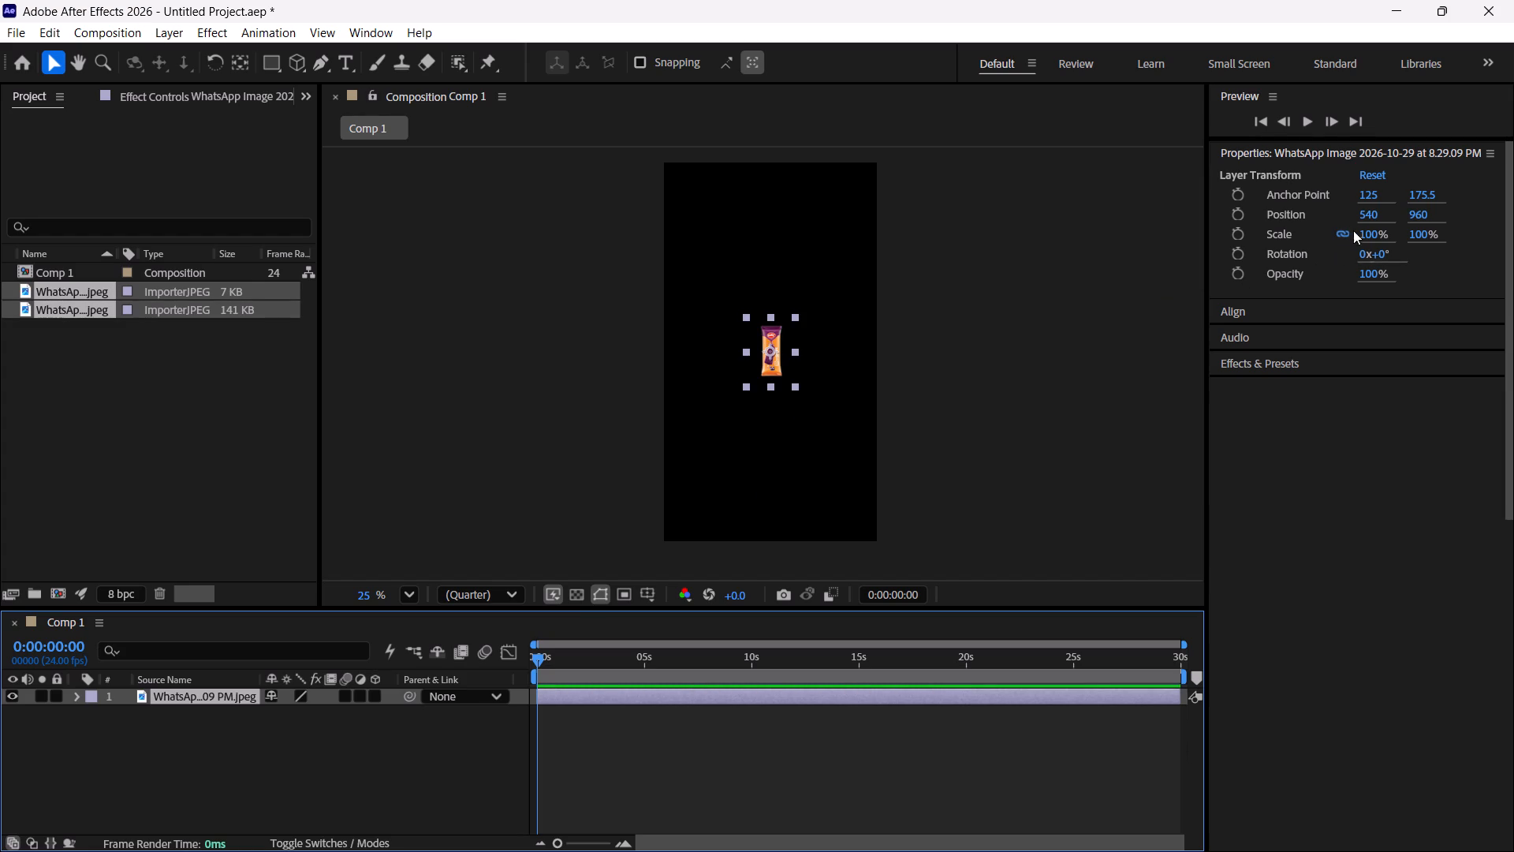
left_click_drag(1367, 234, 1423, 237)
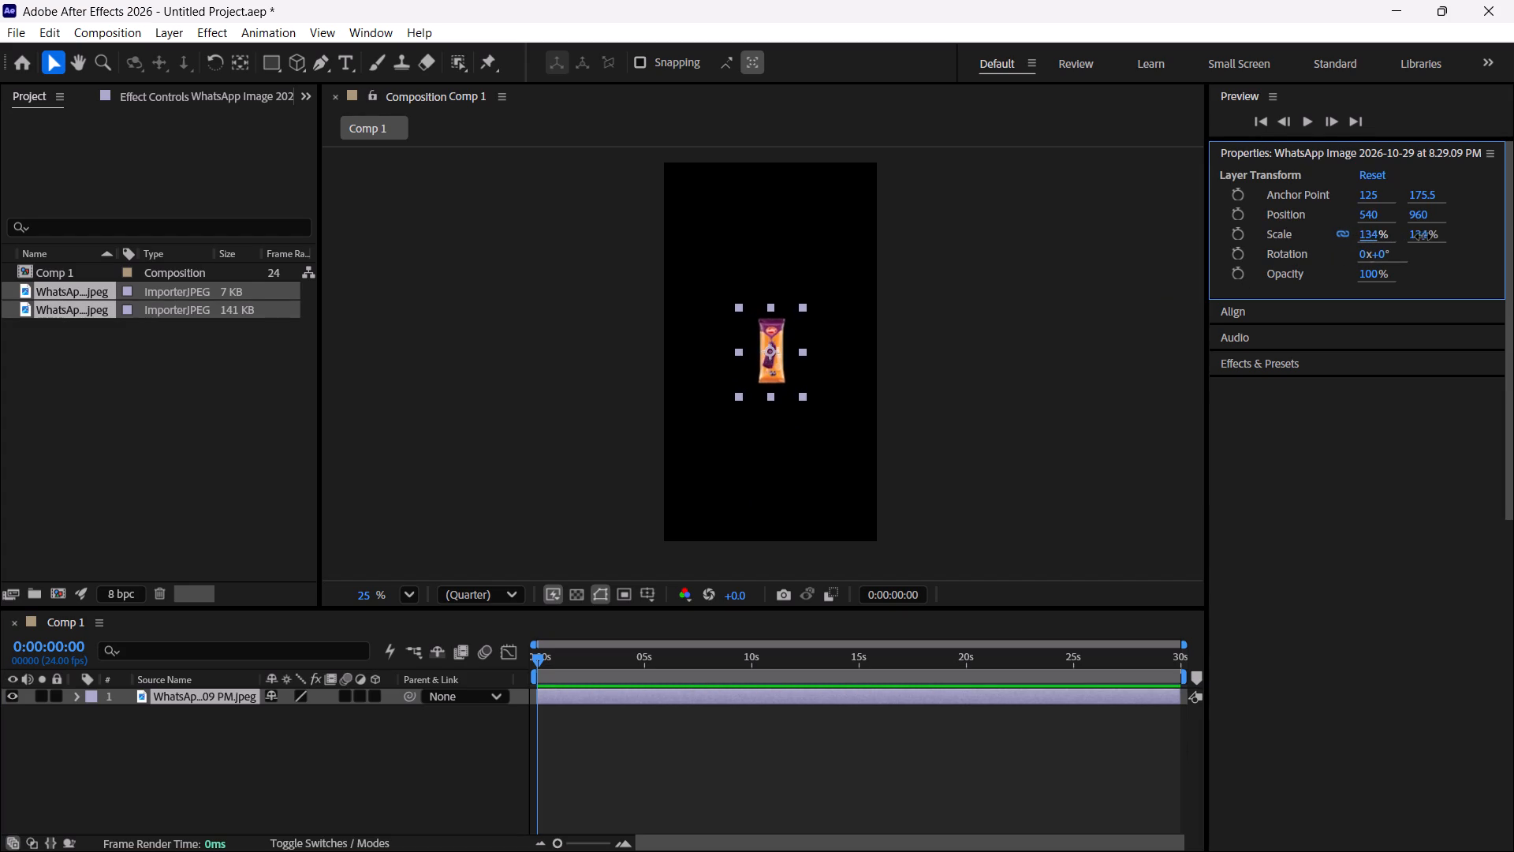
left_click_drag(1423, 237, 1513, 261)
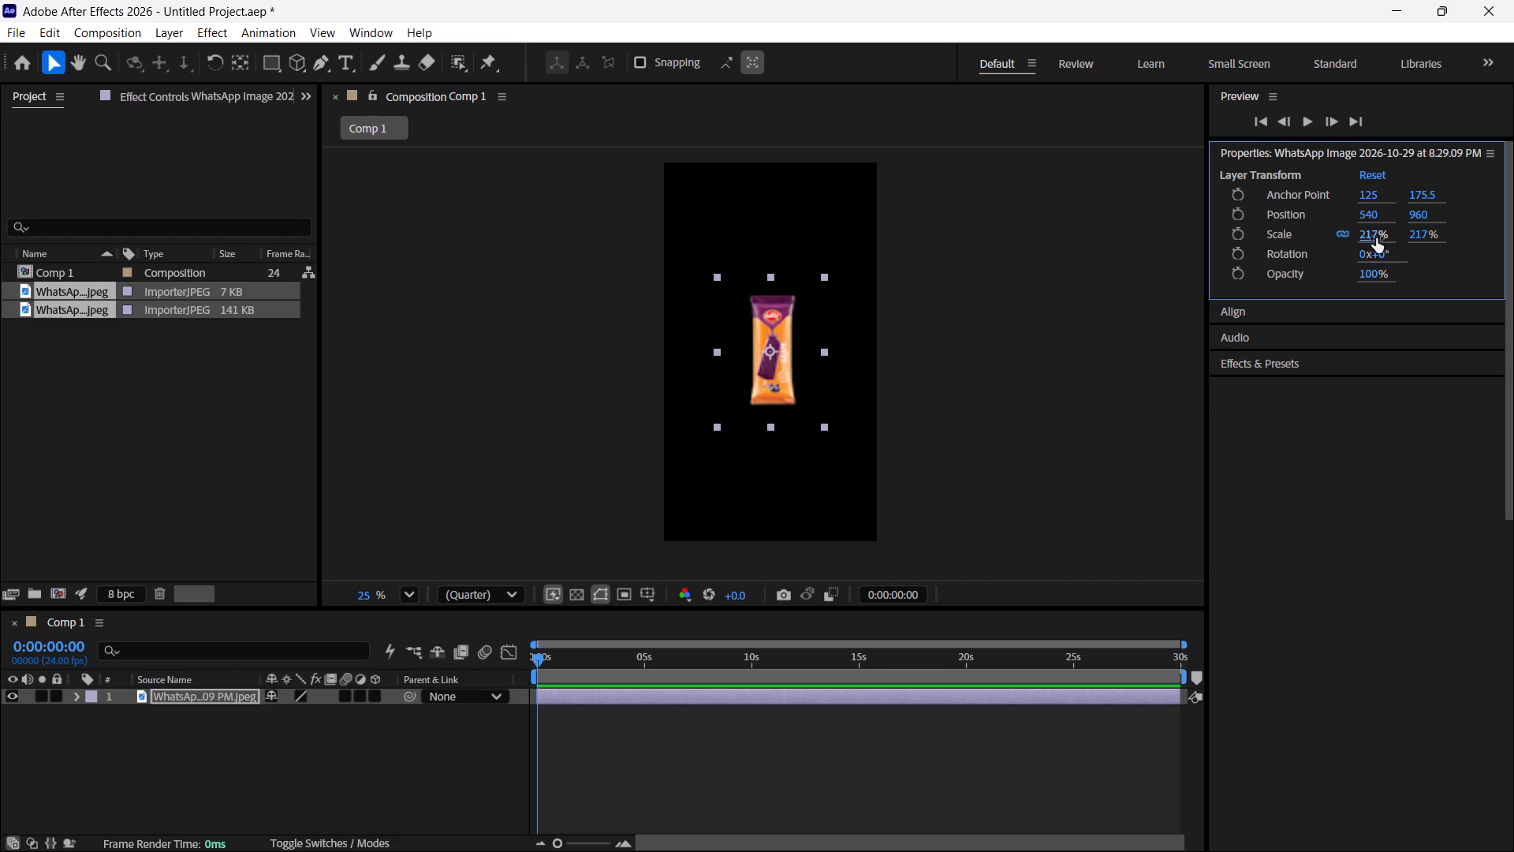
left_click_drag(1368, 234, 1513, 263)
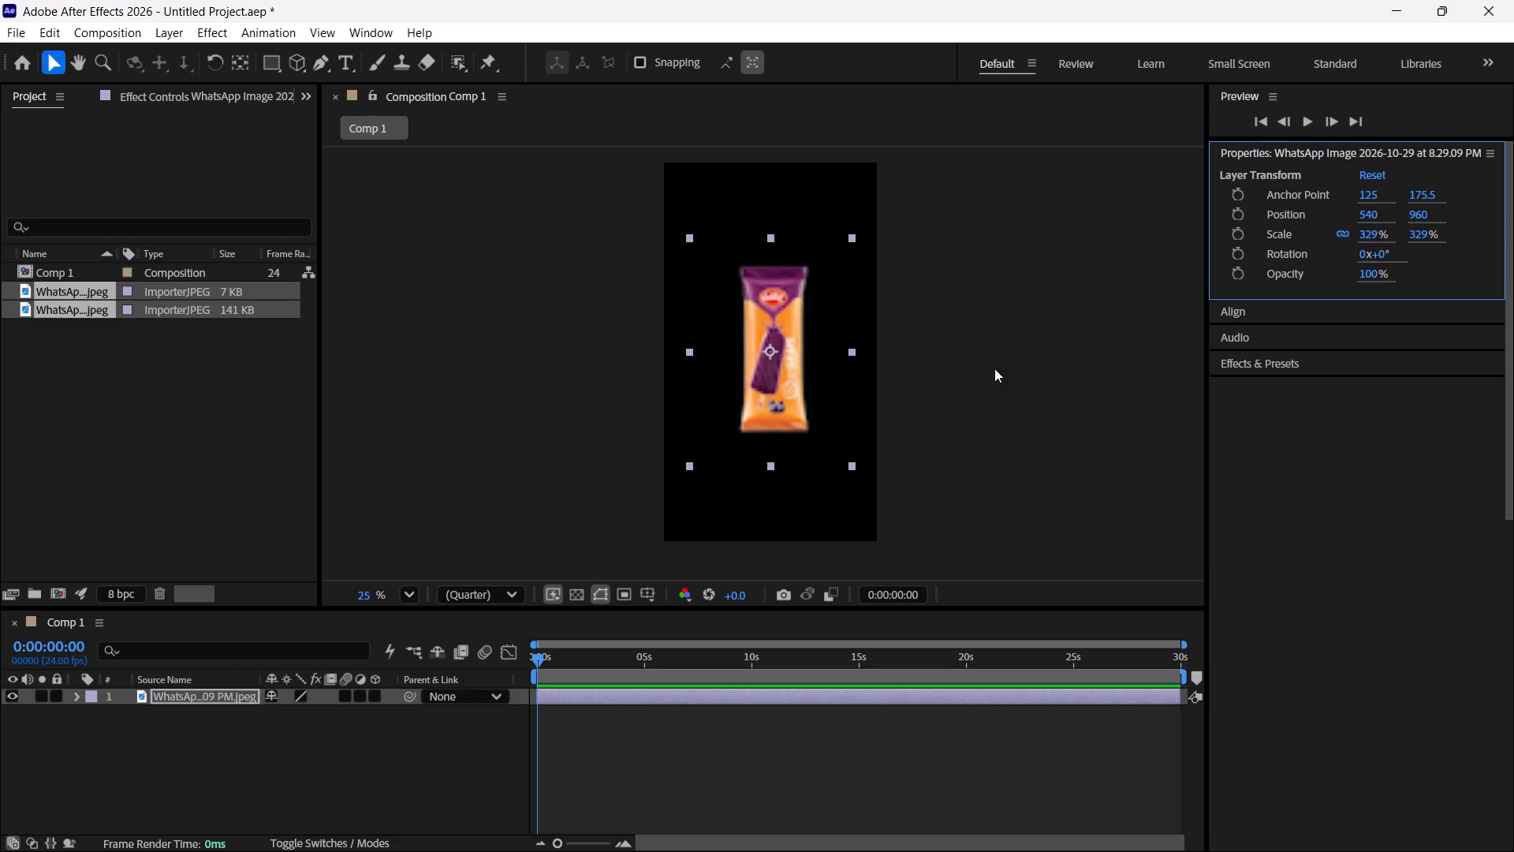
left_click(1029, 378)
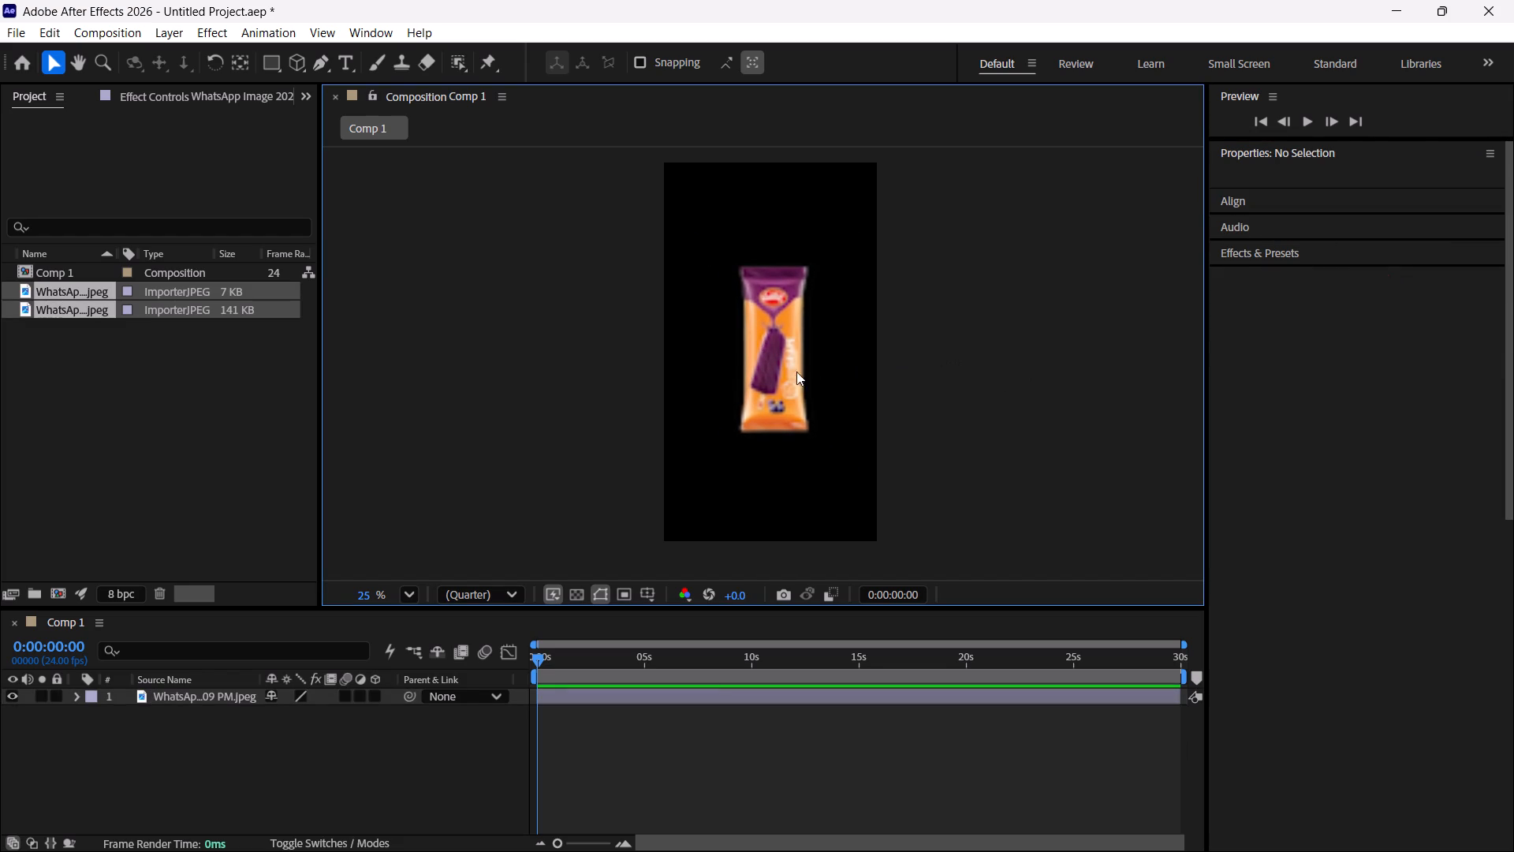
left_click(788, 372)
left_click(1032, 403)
Delete the enlarged ice-cream wrapper layer from the composition.
left_click(800, 379)
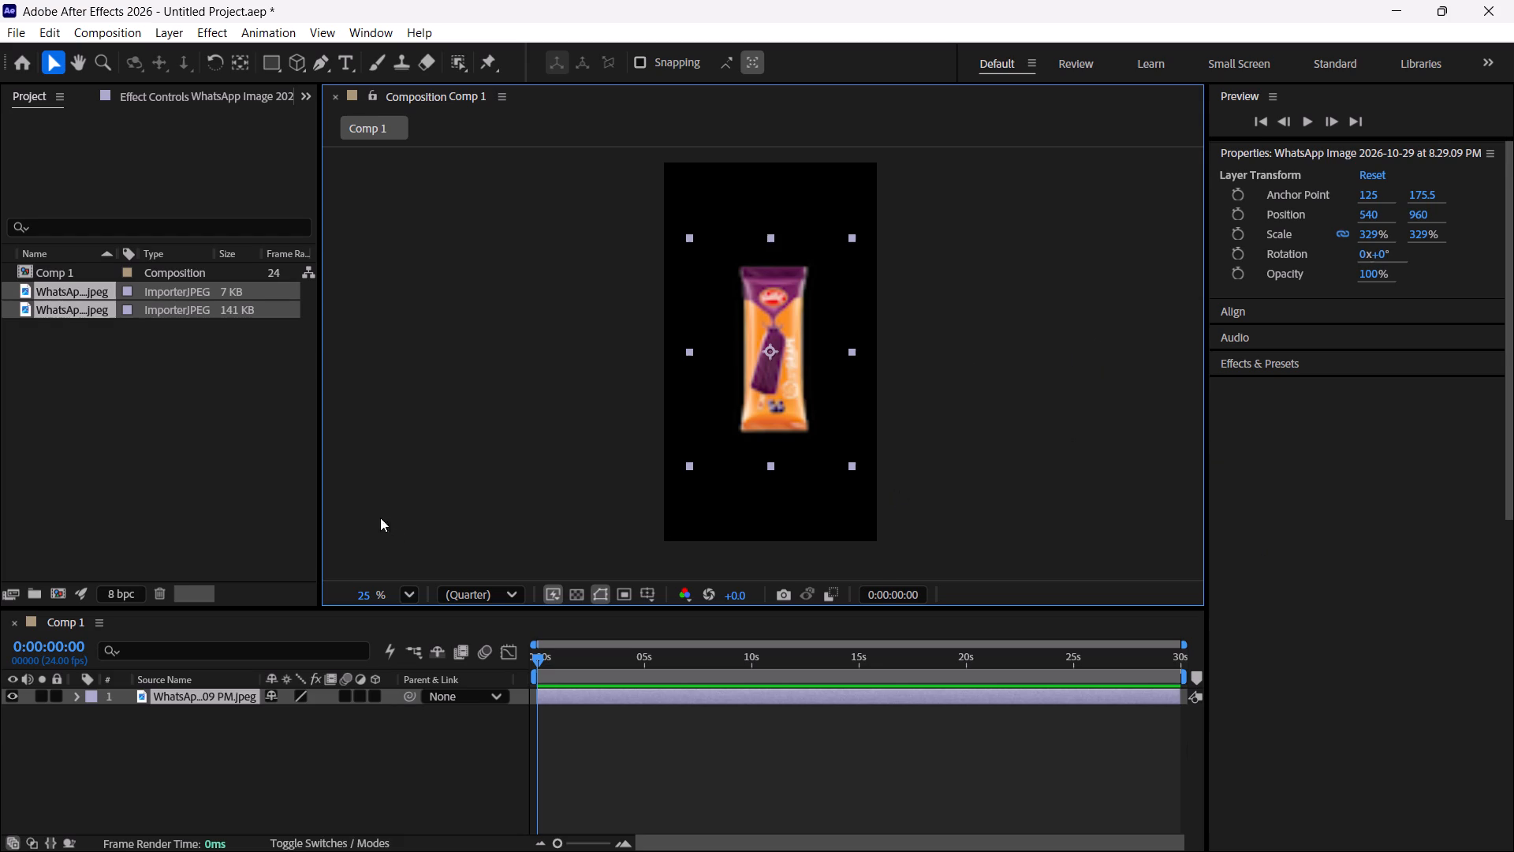
key("BackSpace")
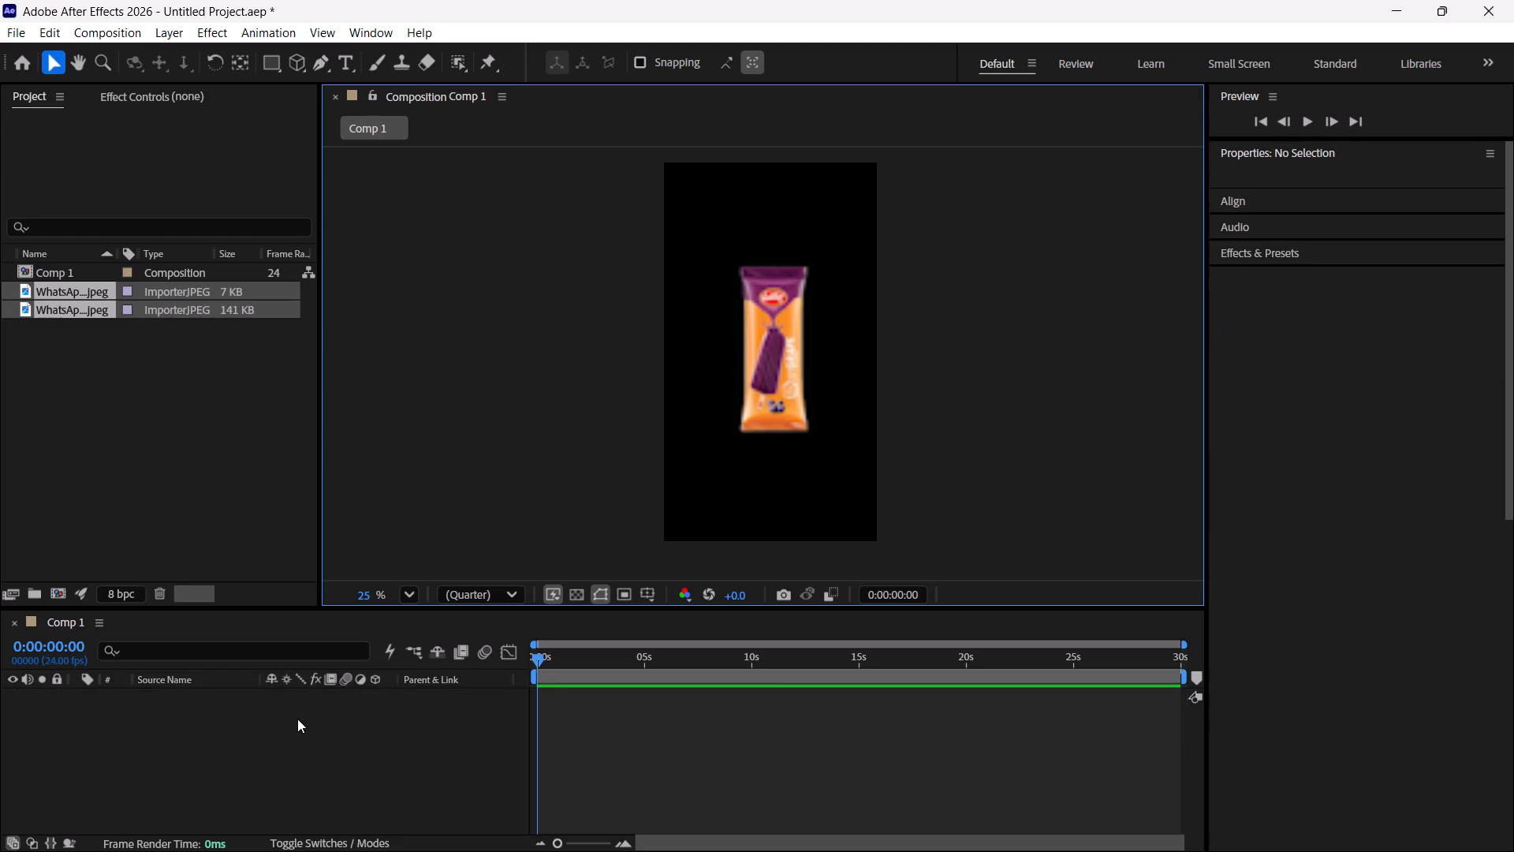
Add both imported JPEG images, the wrapper and the popsicle, to the Comp 1 timeline as layers.
left_click_drag(181, 292, 181, 310)
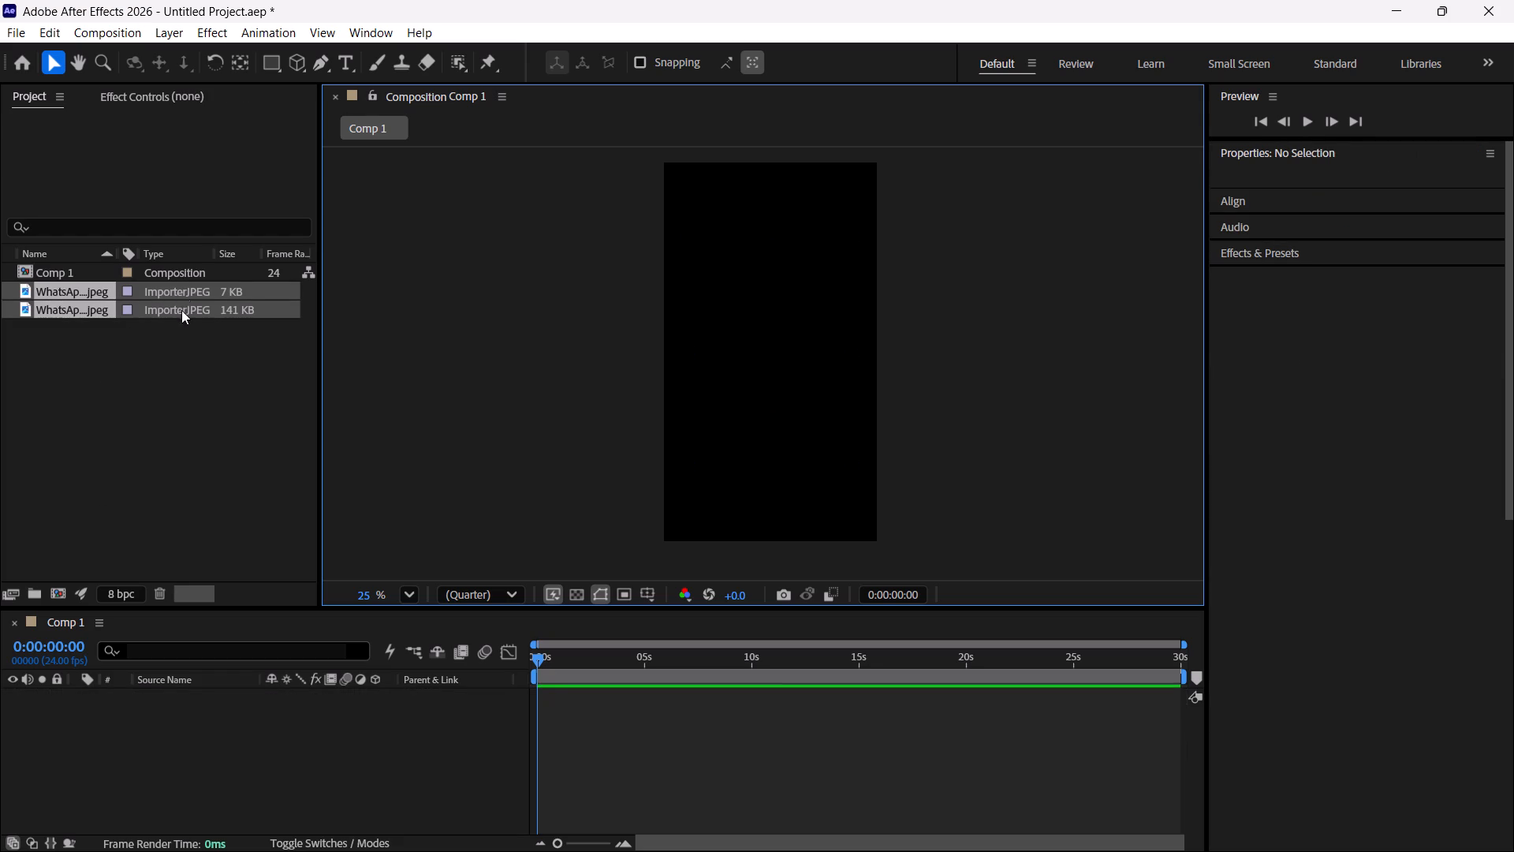
left_click_drag(181, 310, 272, 743)
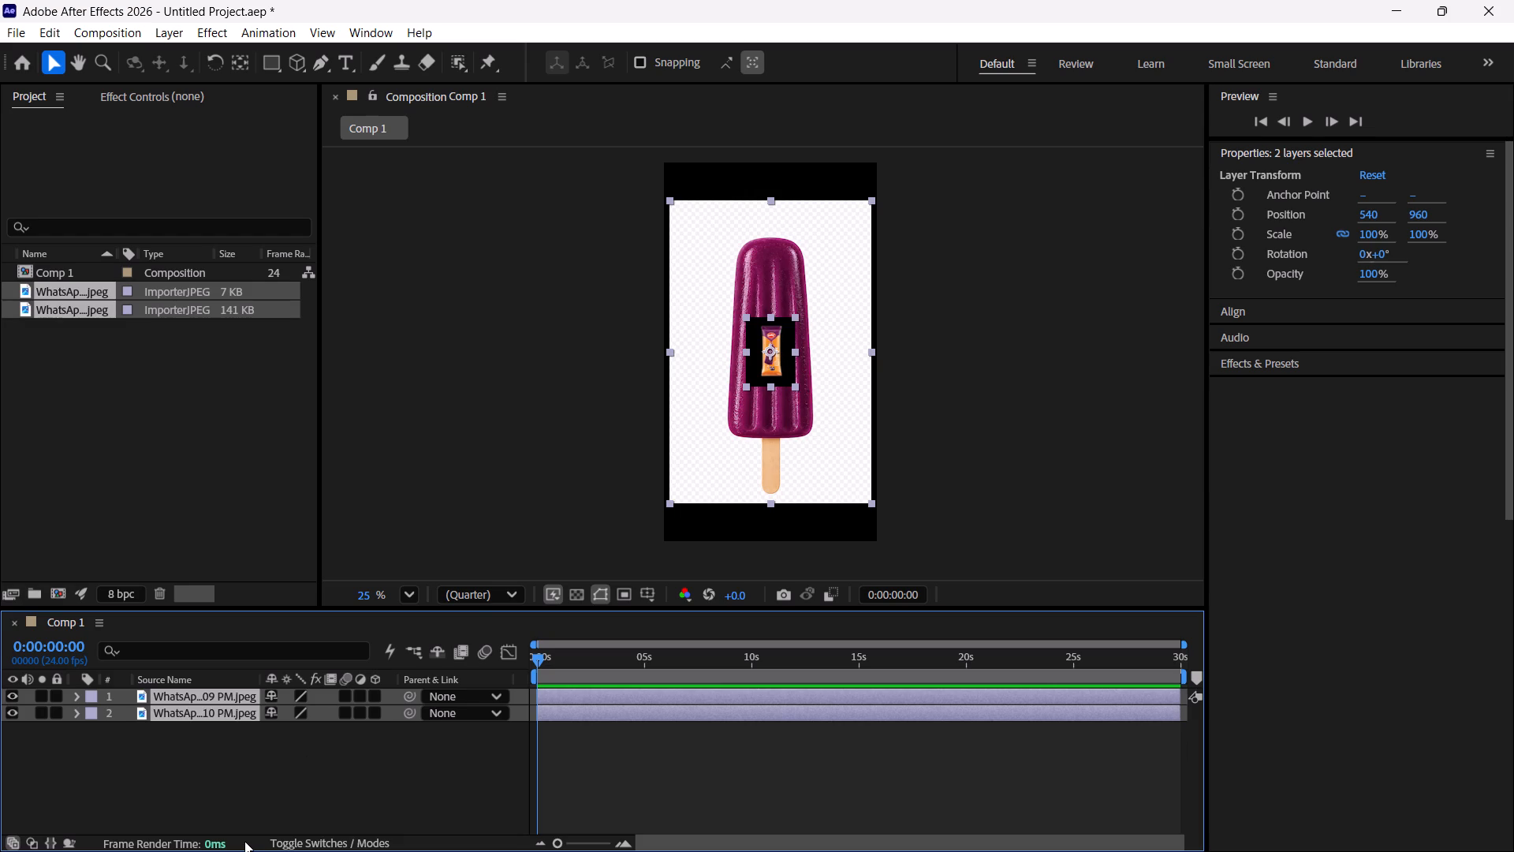
Delete the small ice-cream wrapper image layer from Comp 1, keeping the popsicle layer.
left_click(282, 797)
left_click_drag(282, 797, 304, 716)
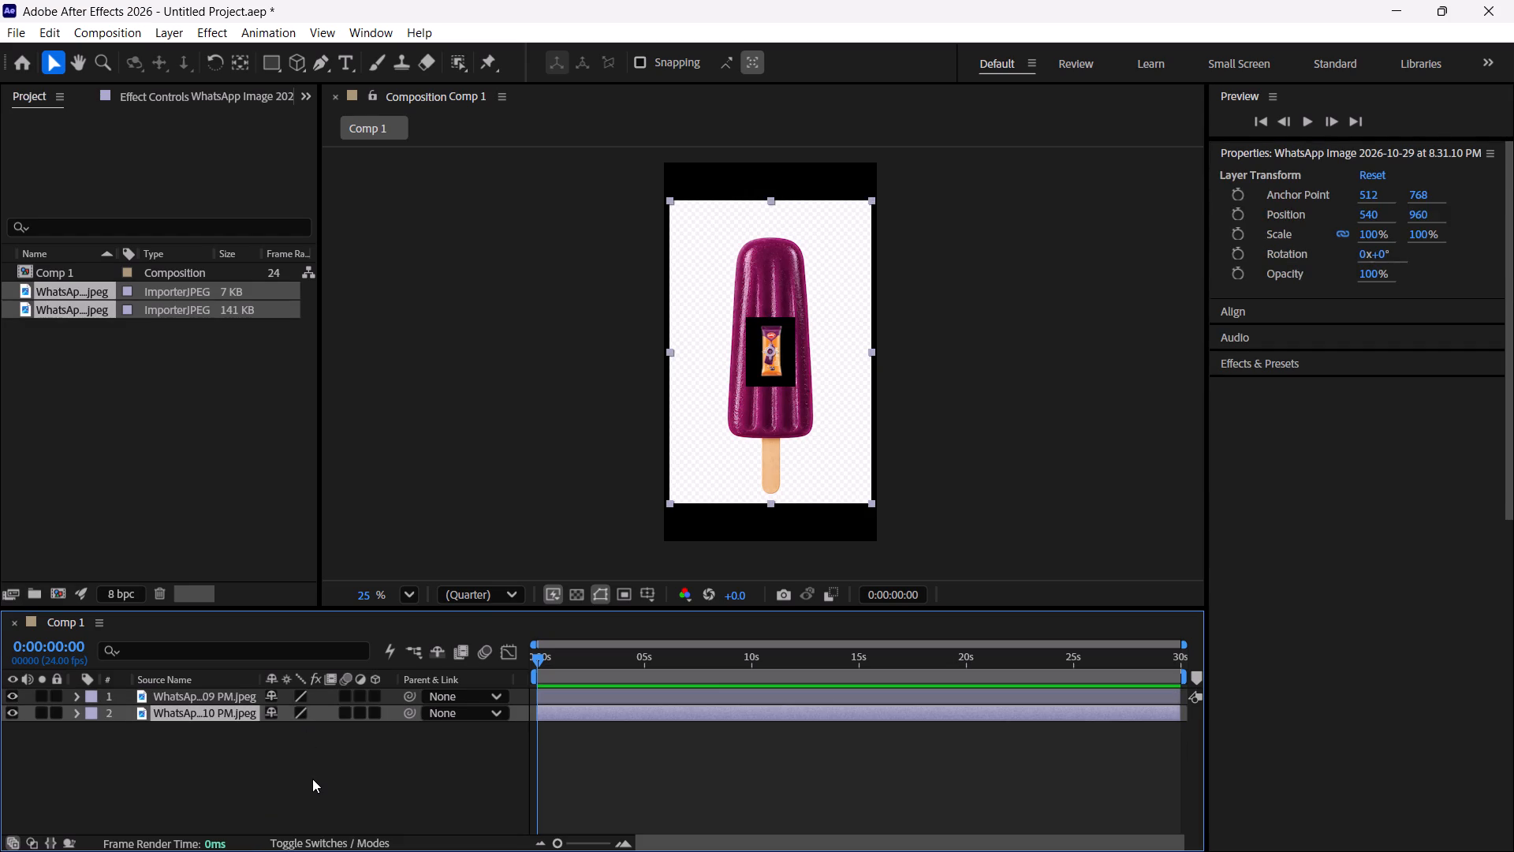
double_click(312, 779)
left_click(331, 688)
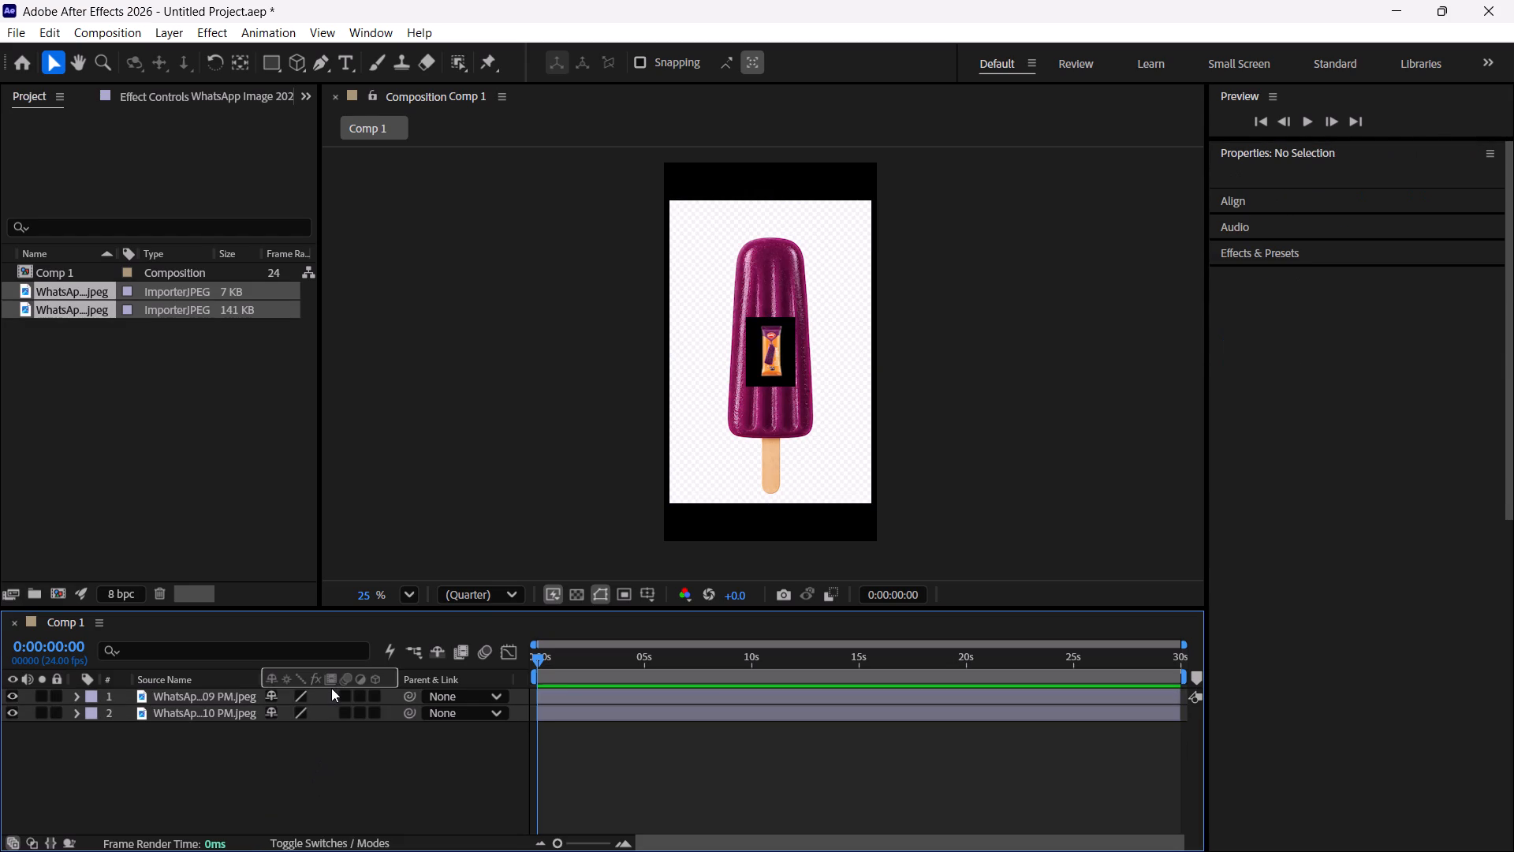
left_click(326, 695)
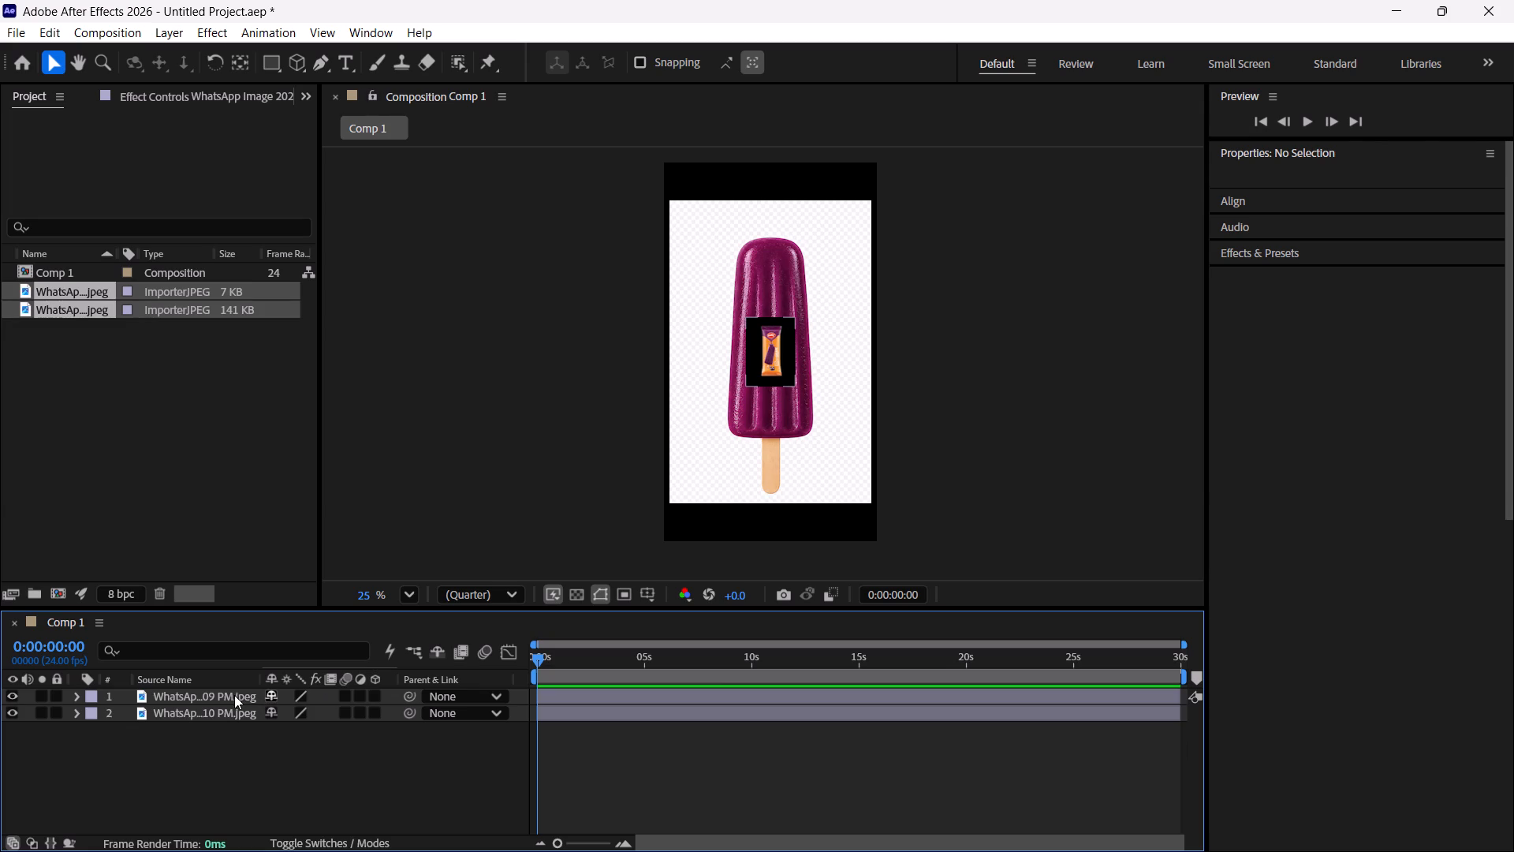
left_click(234, 695)
key("BackSpace")
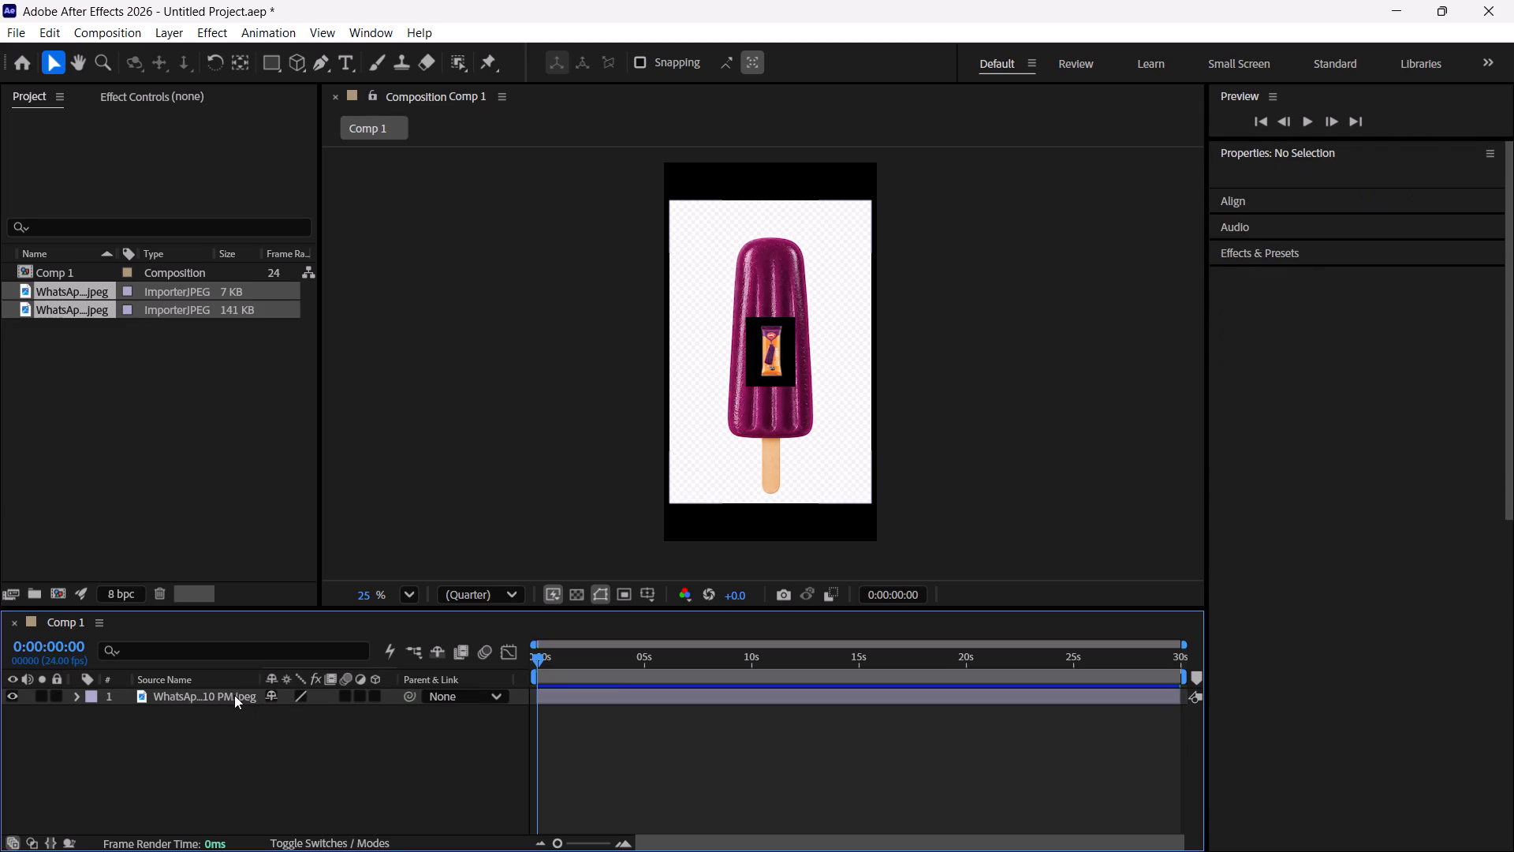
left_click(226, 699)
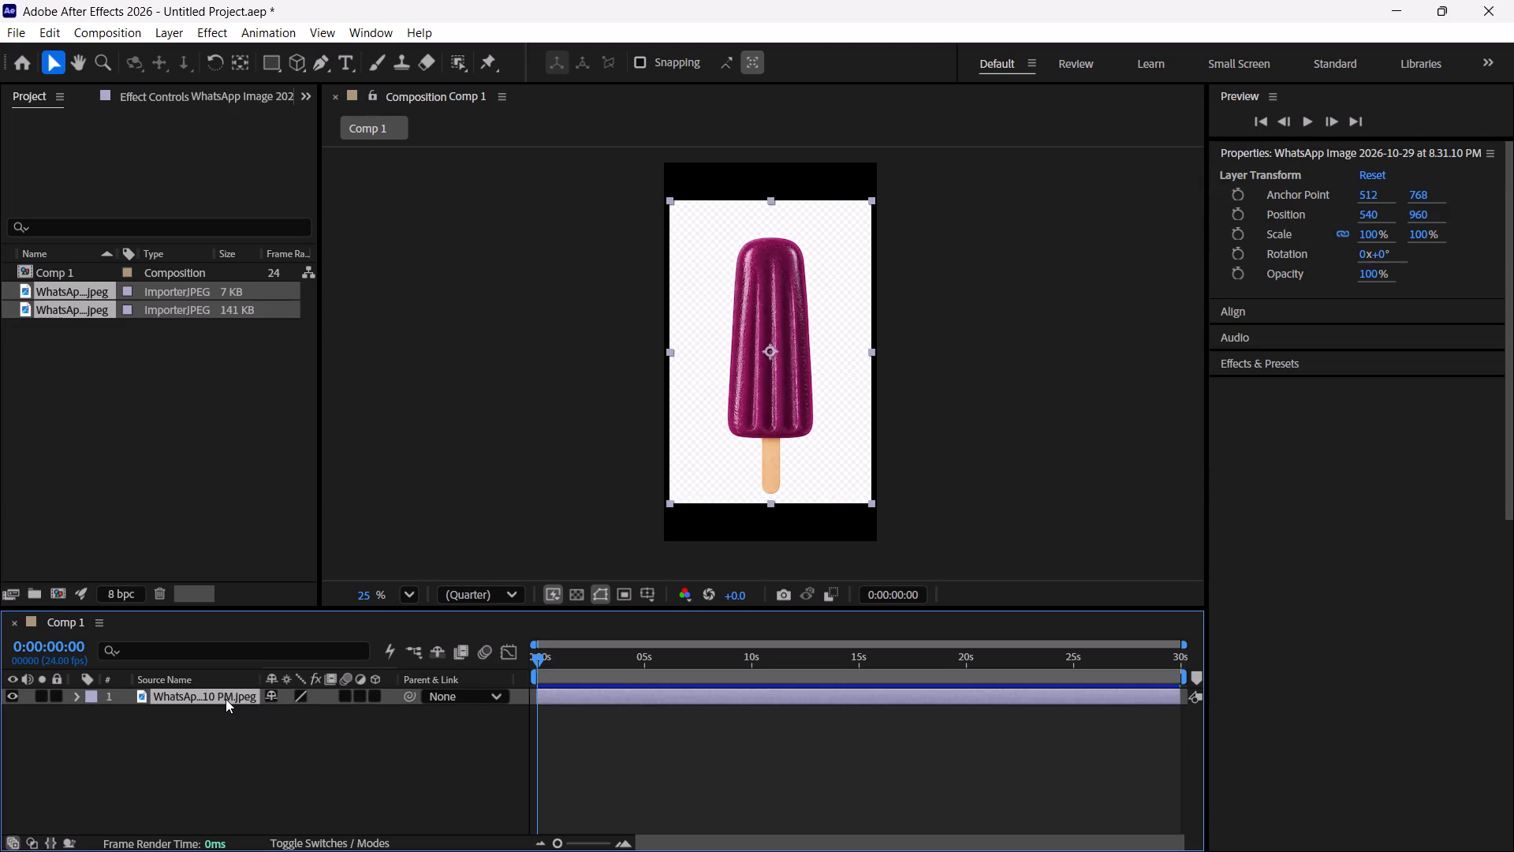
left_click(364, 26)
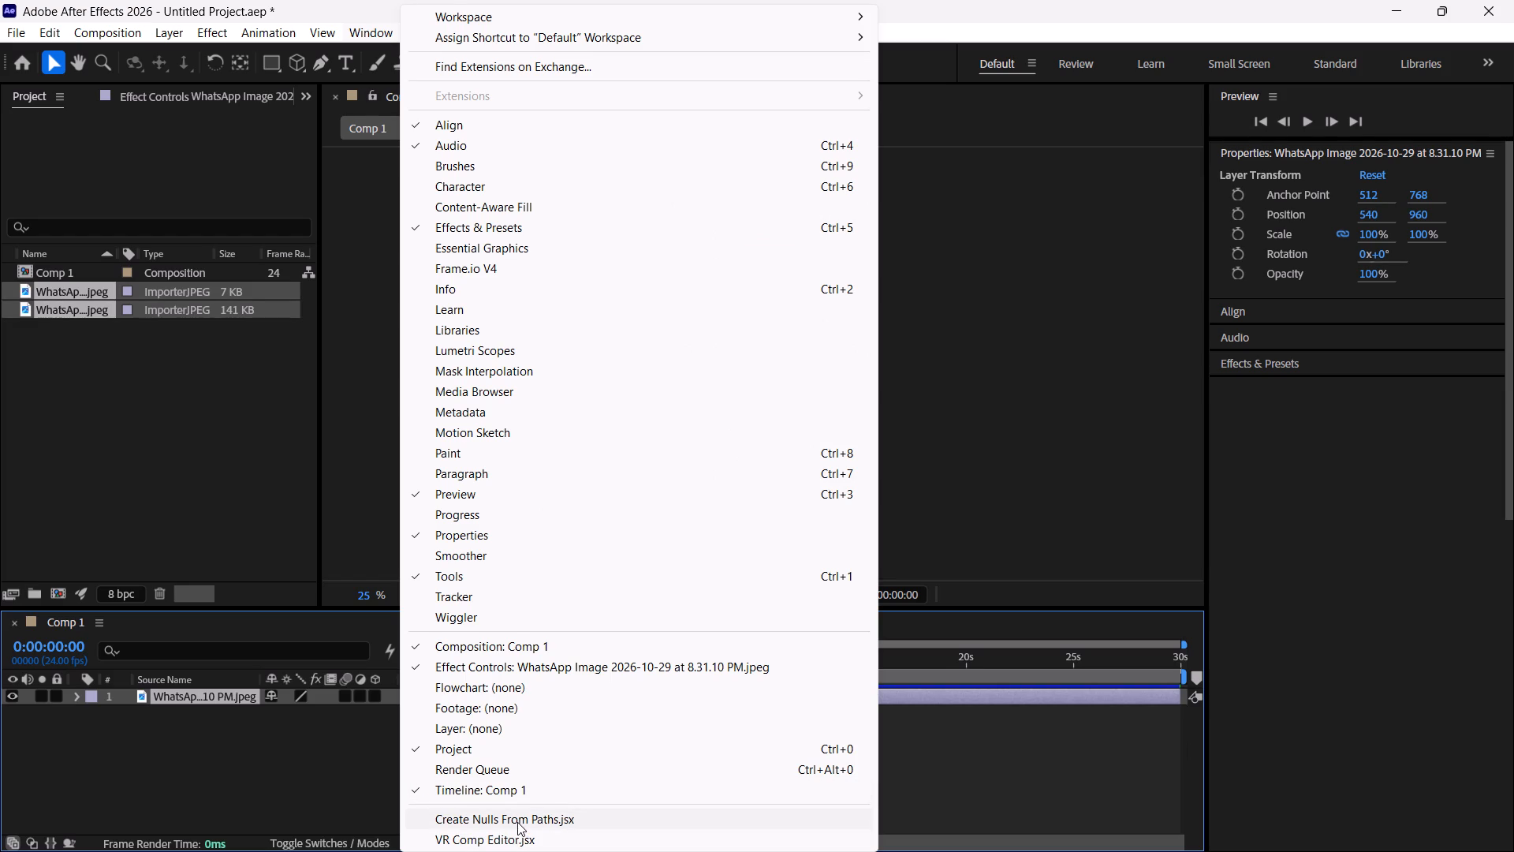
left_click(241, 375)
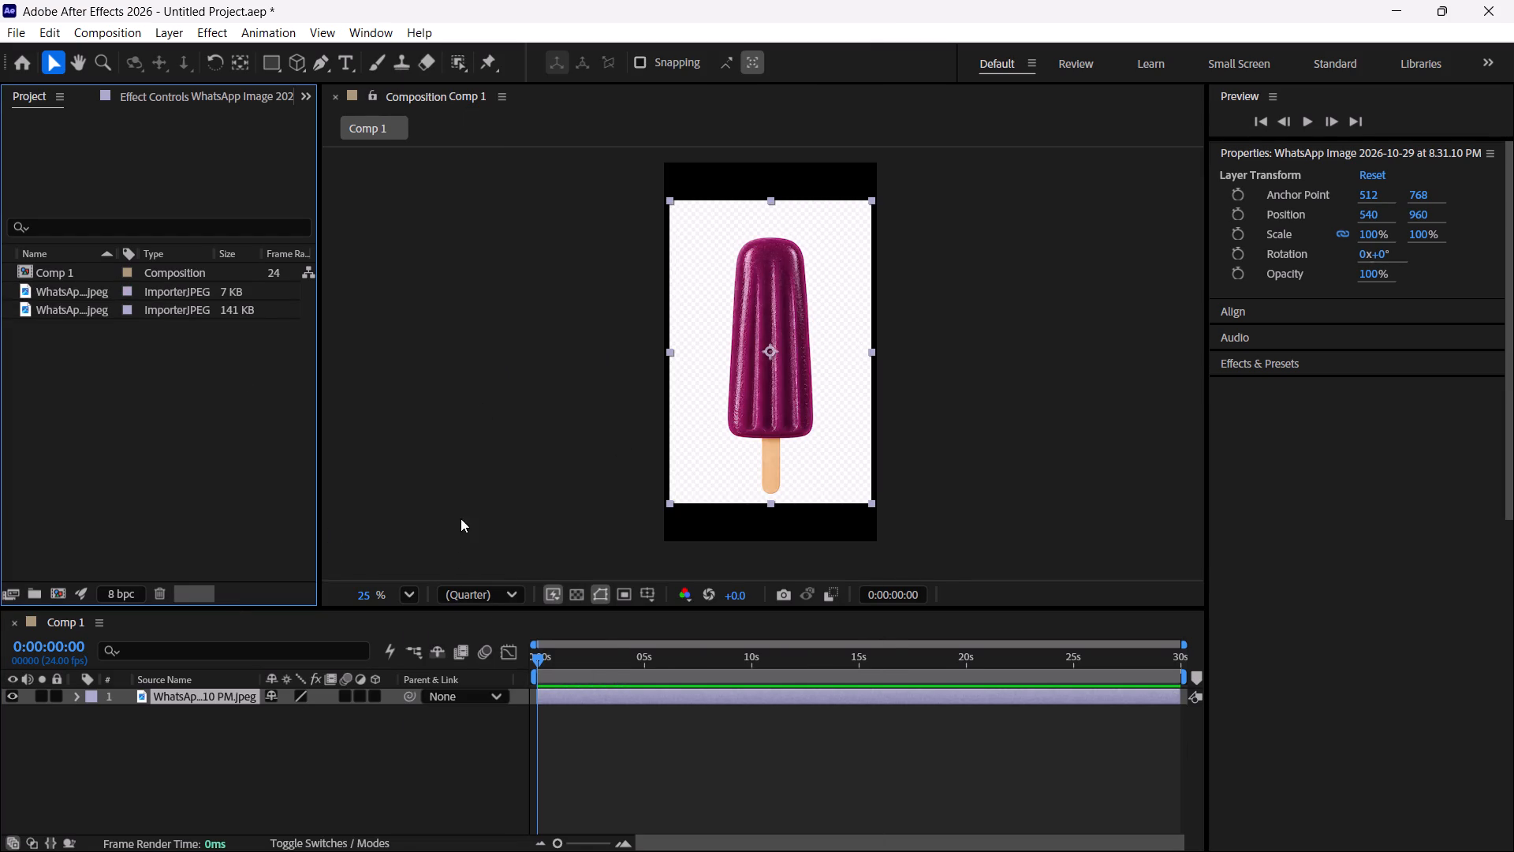
Try to delete the popsicle image layer from Comp 1.
key("BackSpace")
left_click_drag(337, 745, 364, 691)
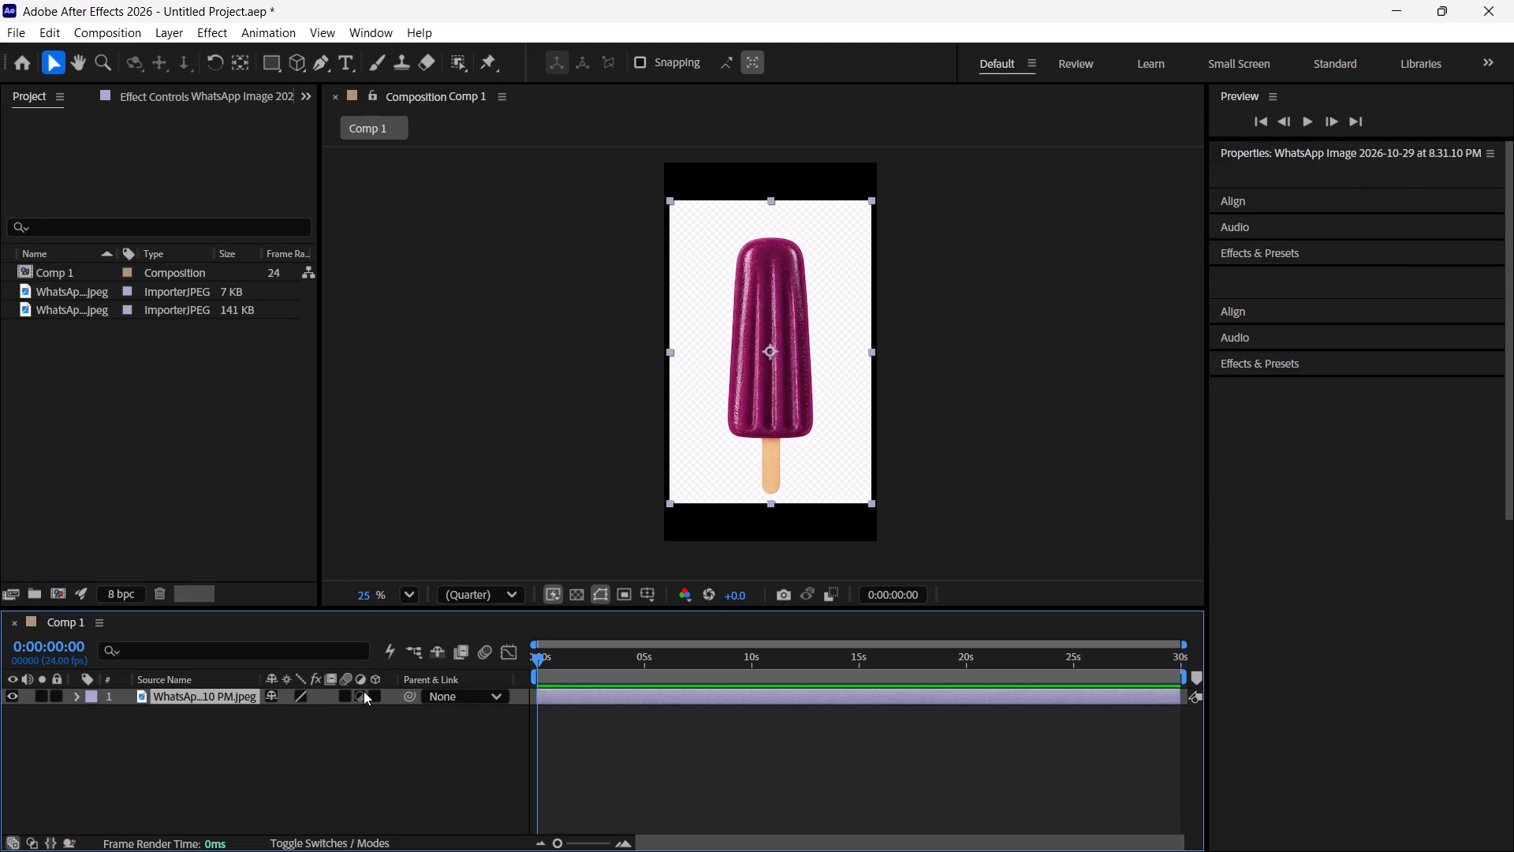
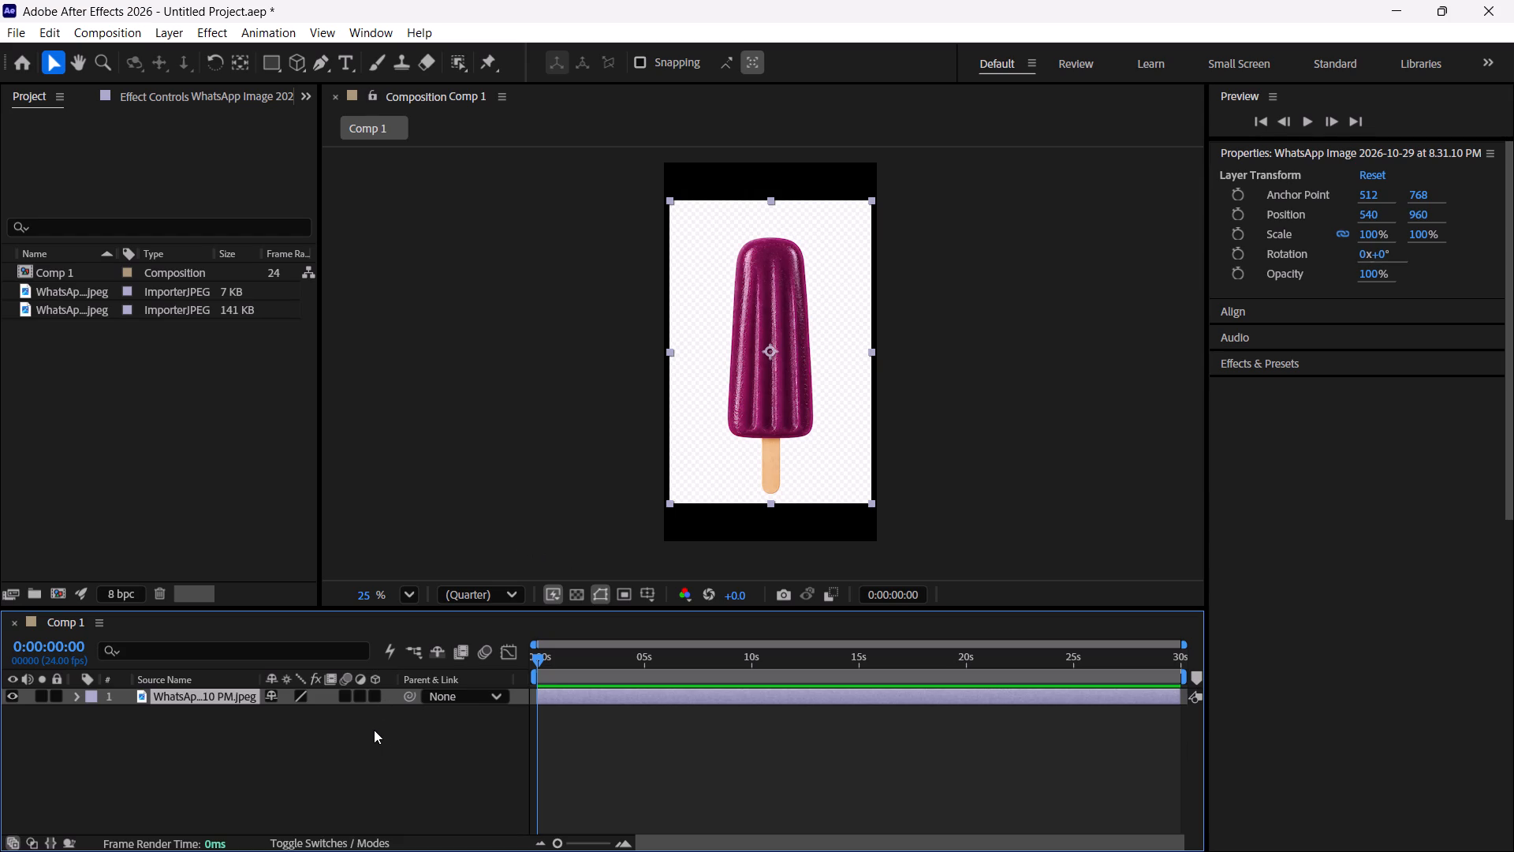
Delete the popsicle image layer from the Comp 1 timeline.
left_click_drag(375, 739, 387, 680)
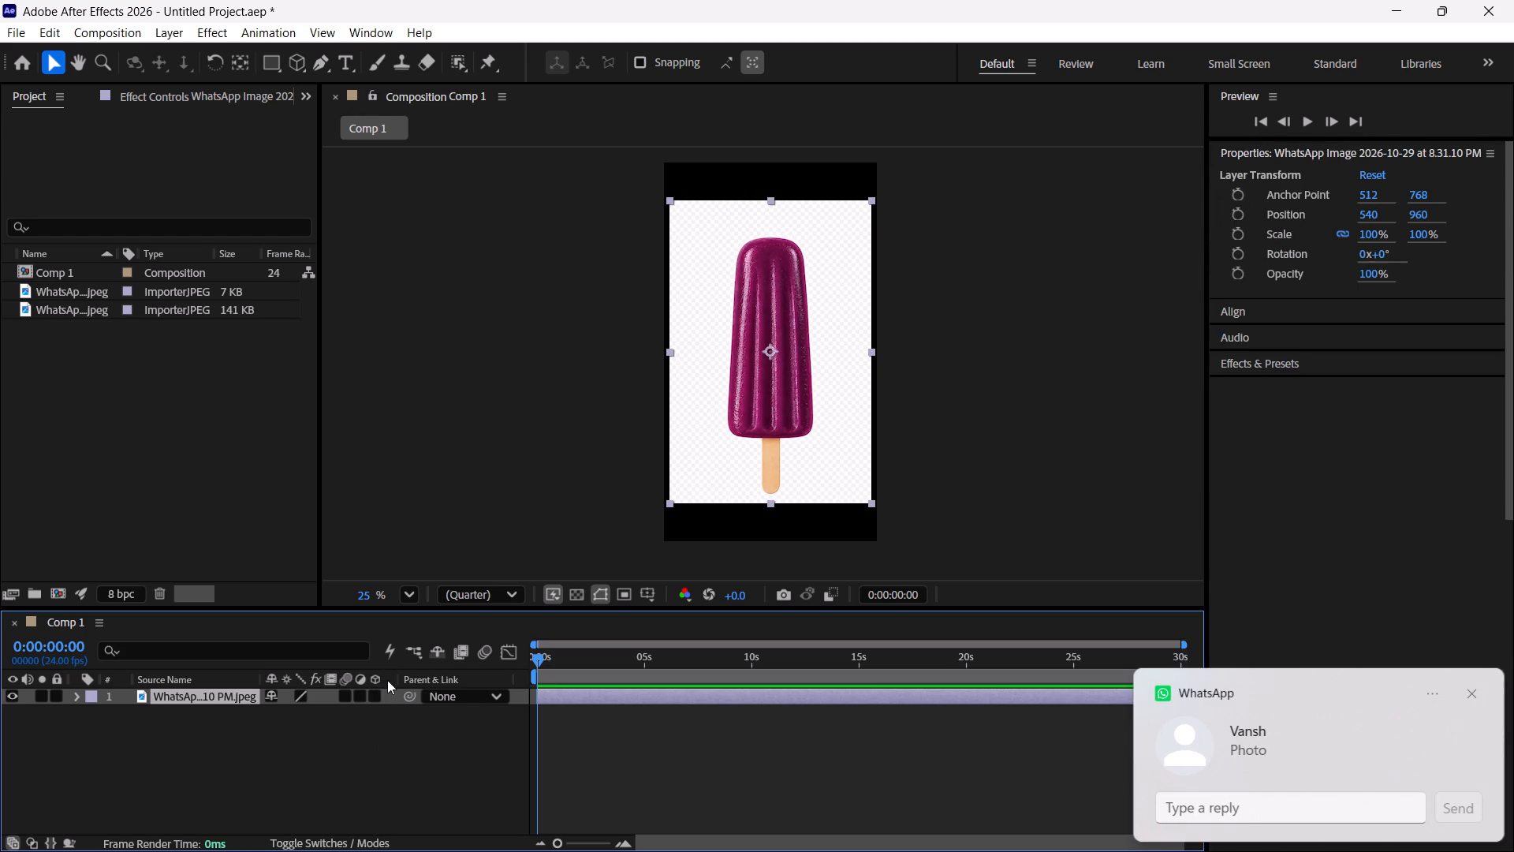
key("backslash")
key("BackSpace")
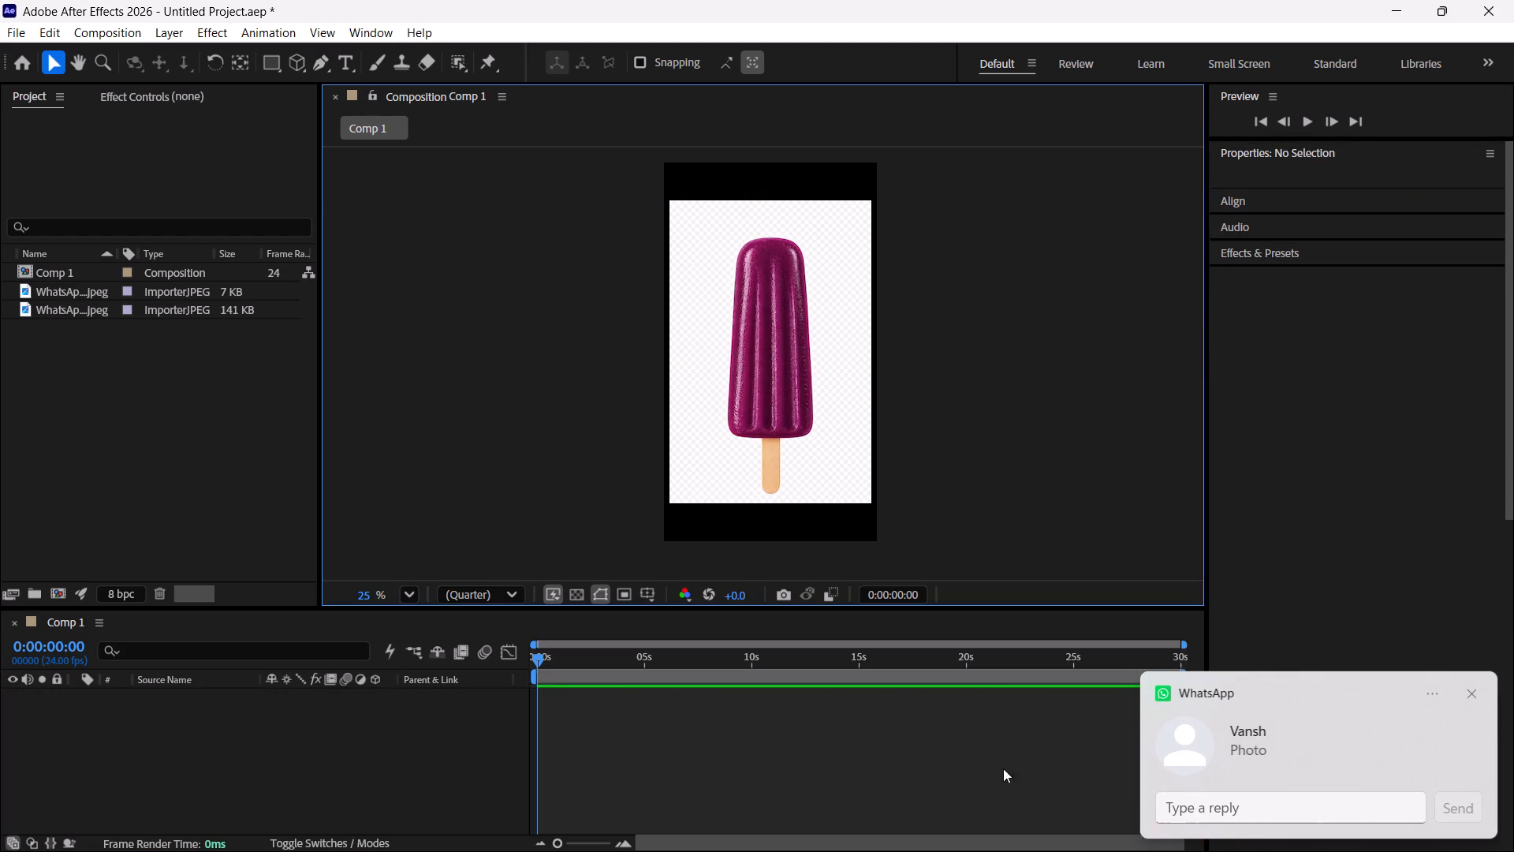
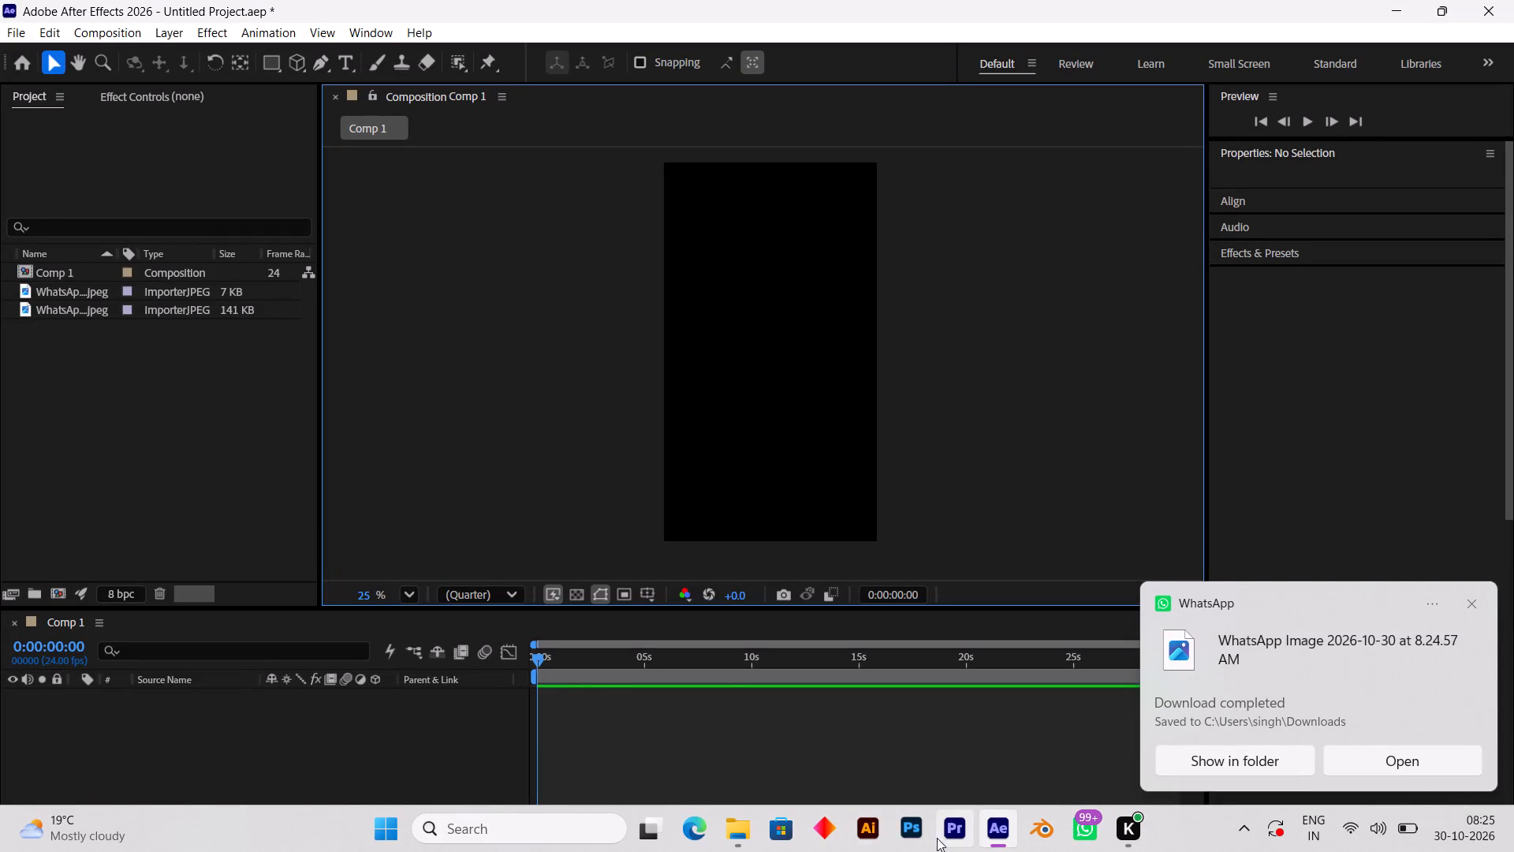
Switch from After Effects to Photoshop by launching it to its home screen.
left_click(915, 831)
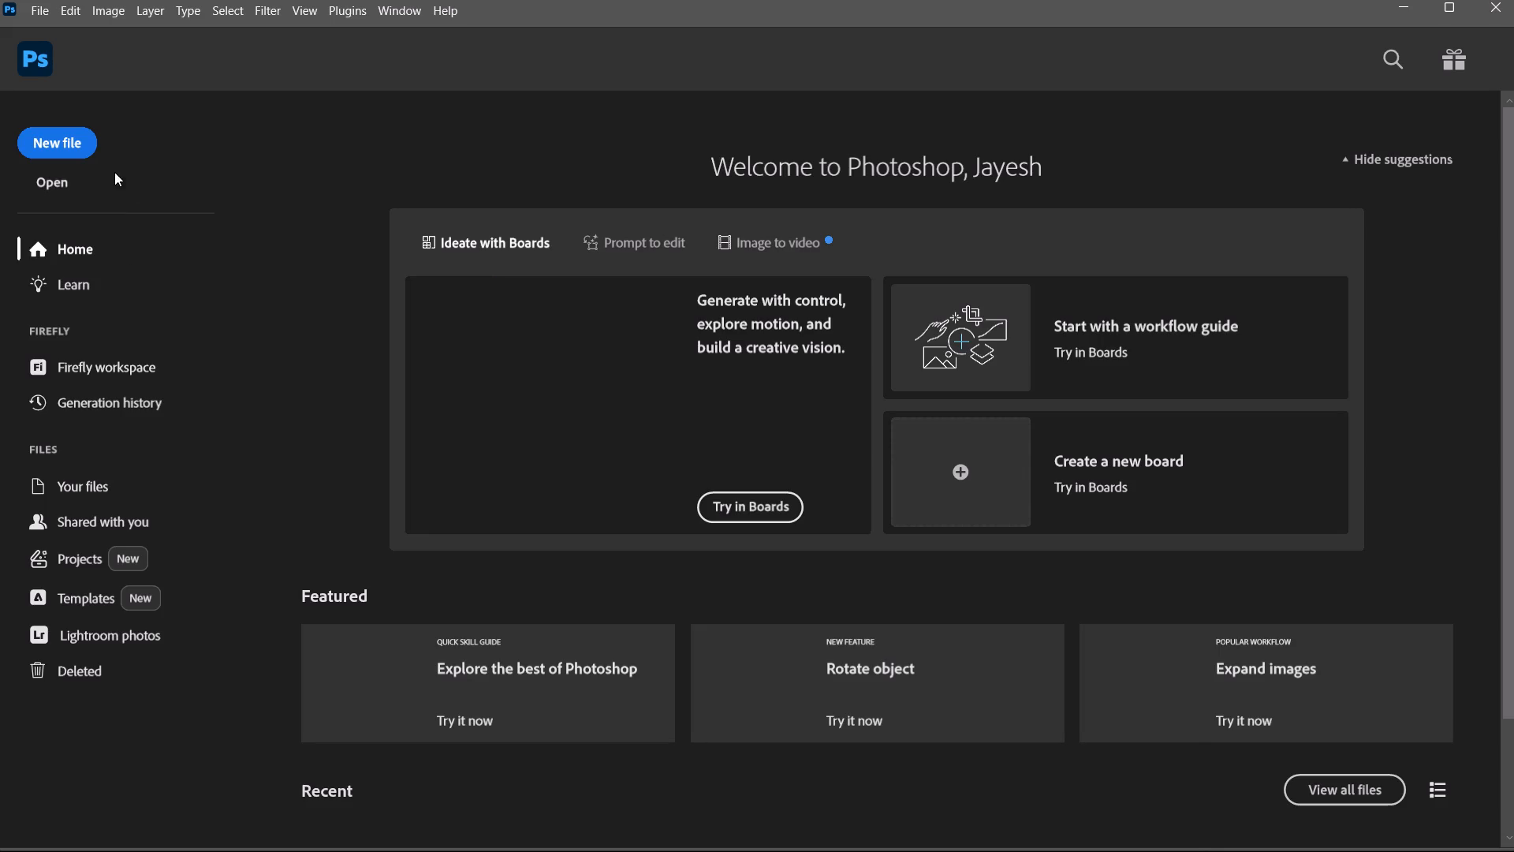
In Photoshop, create a new 1100 by 703 px document and place the grape ice-candy wrapper image in it.
left_click(63, 140)
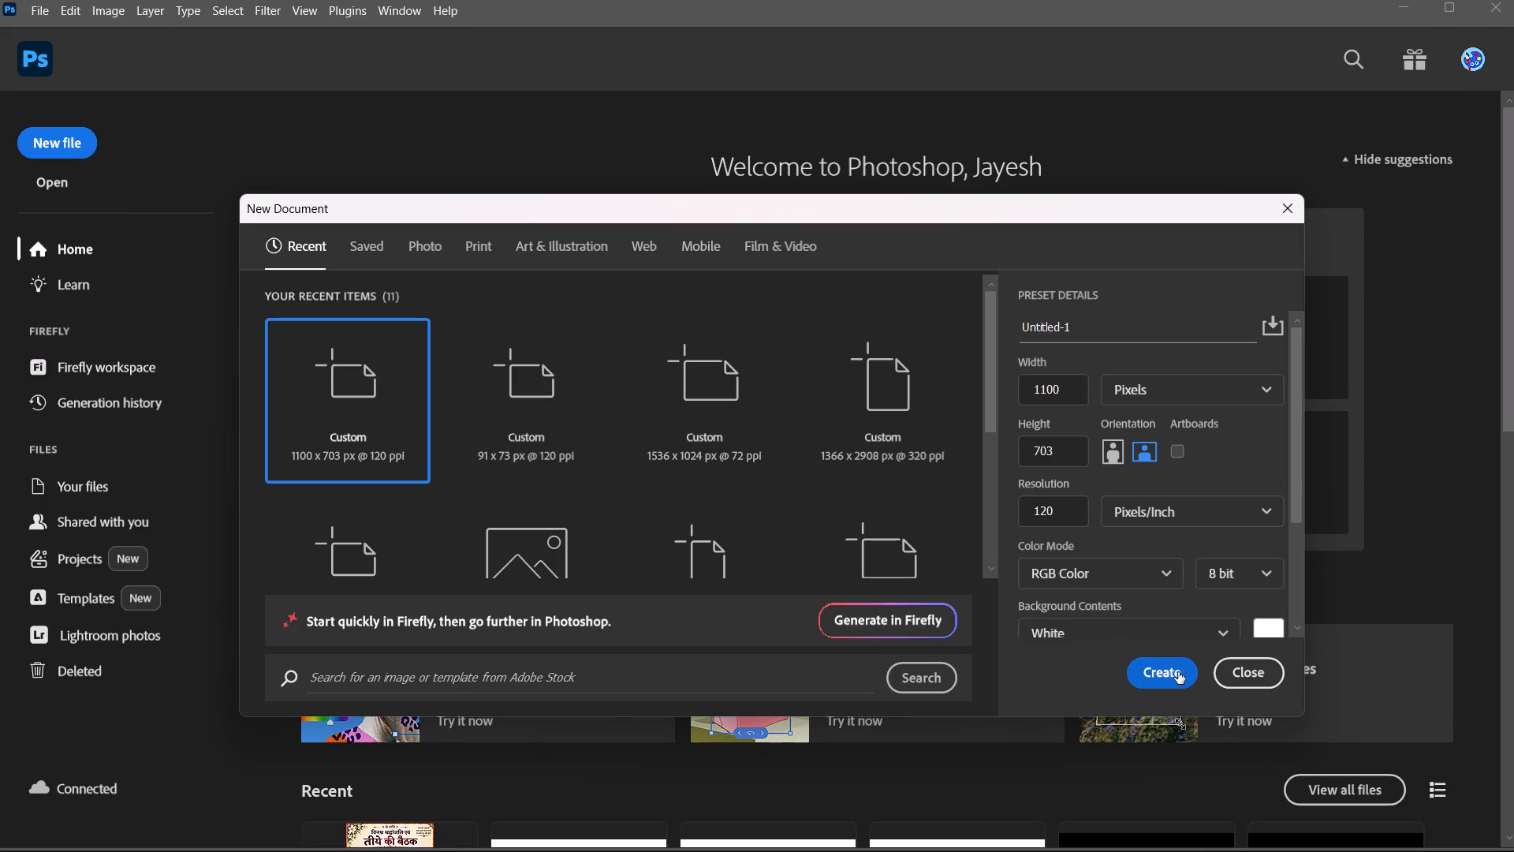
Create a new 1100 by 703 px RGB document at 120 pixels/inch with a white background.
left_click(1172, 674)
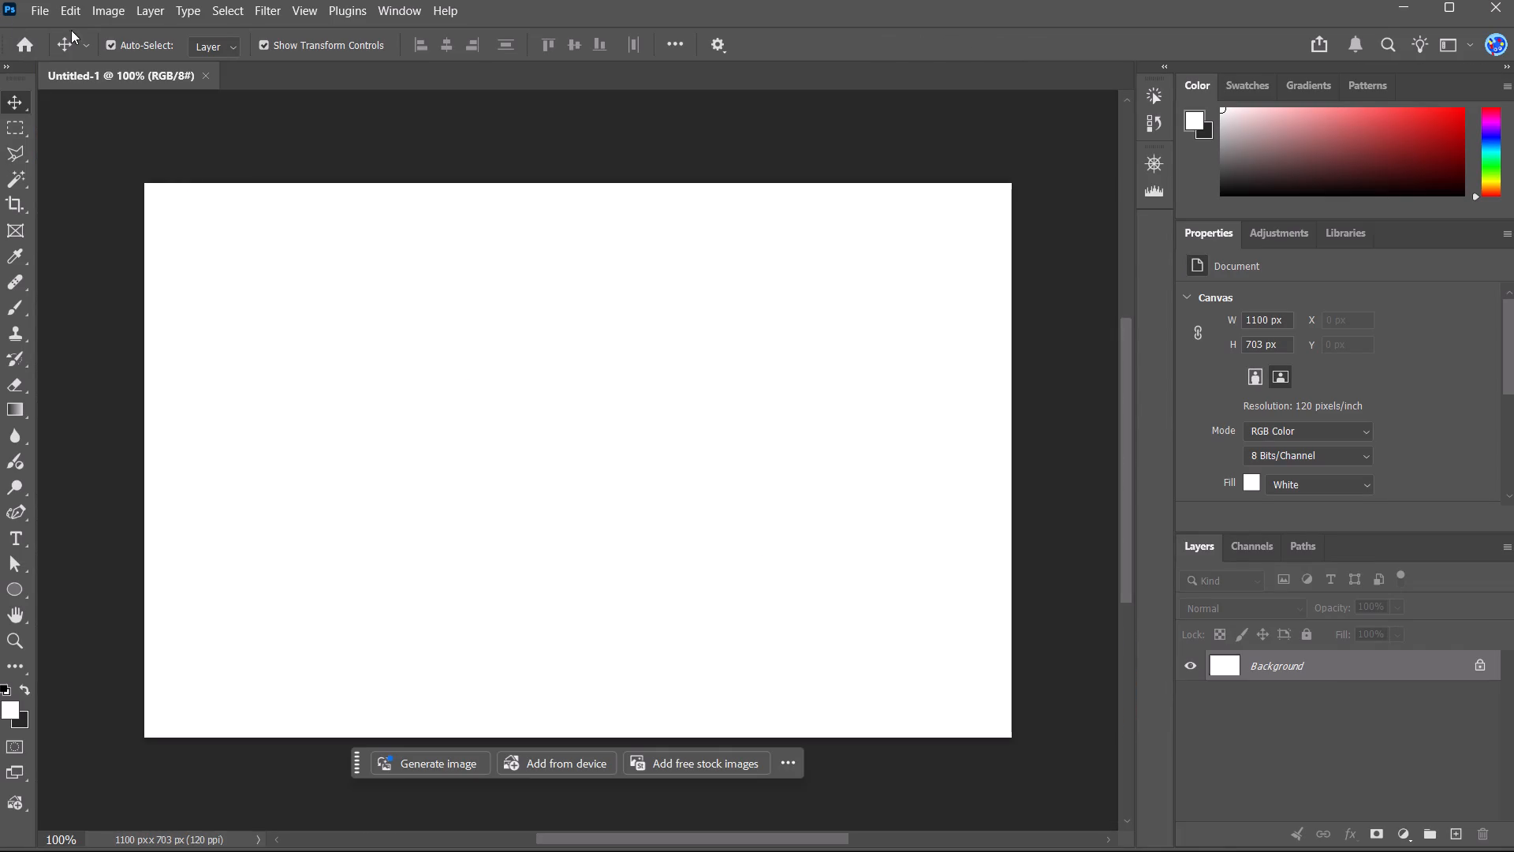
Place the downloaded grape ice-candy wrapper image, WhatsApp Image 2026-10-30 at 8.24.57 AM, from File Explorer into the blank Photoshop document.
left_click(721, 831)
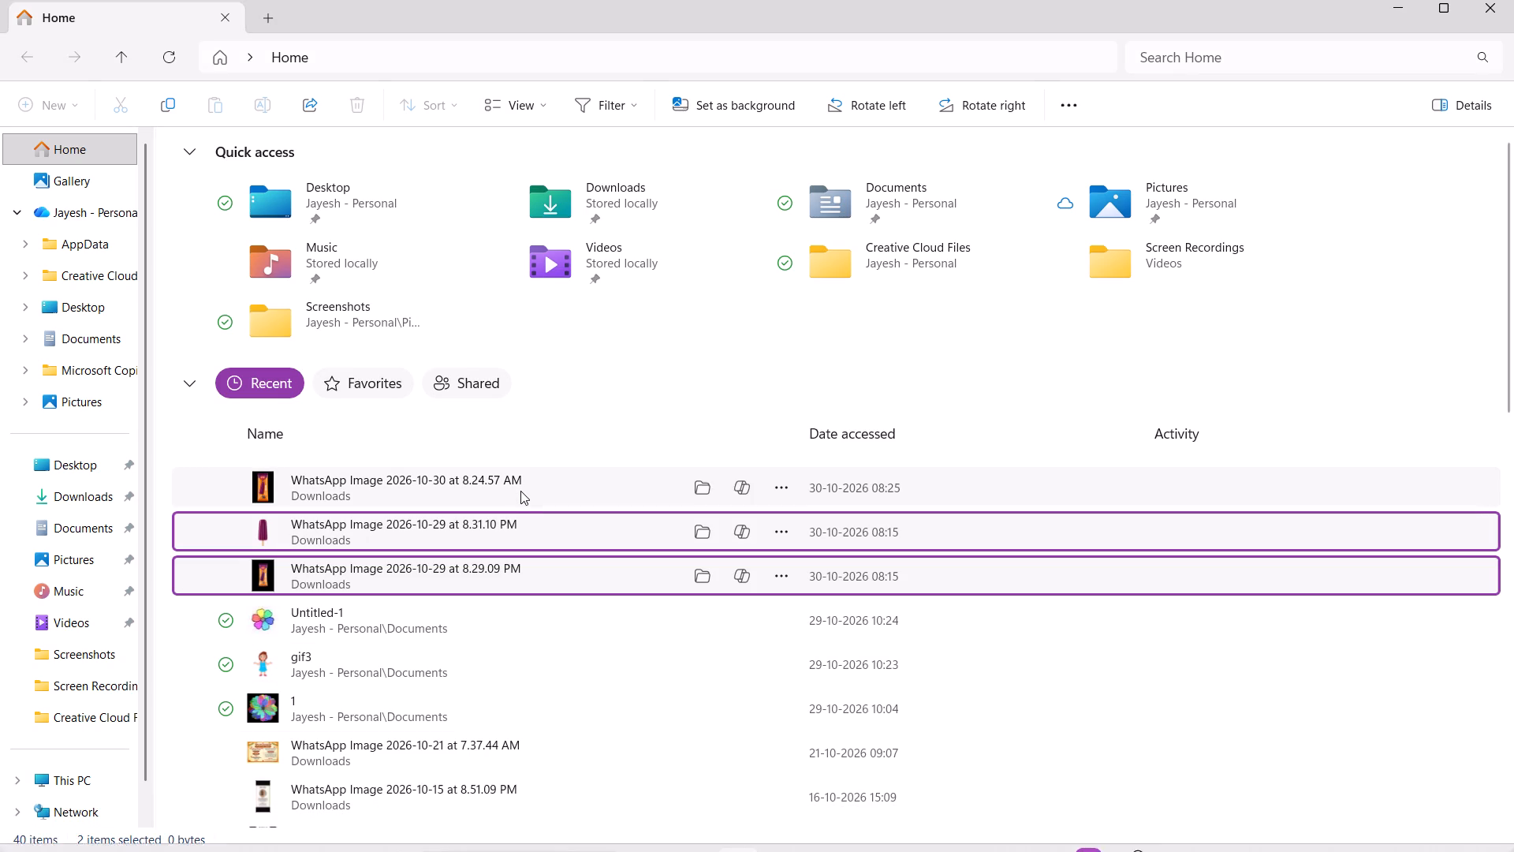
left_click(520, 491)
left_click_drag(520, 491, 886, 846)
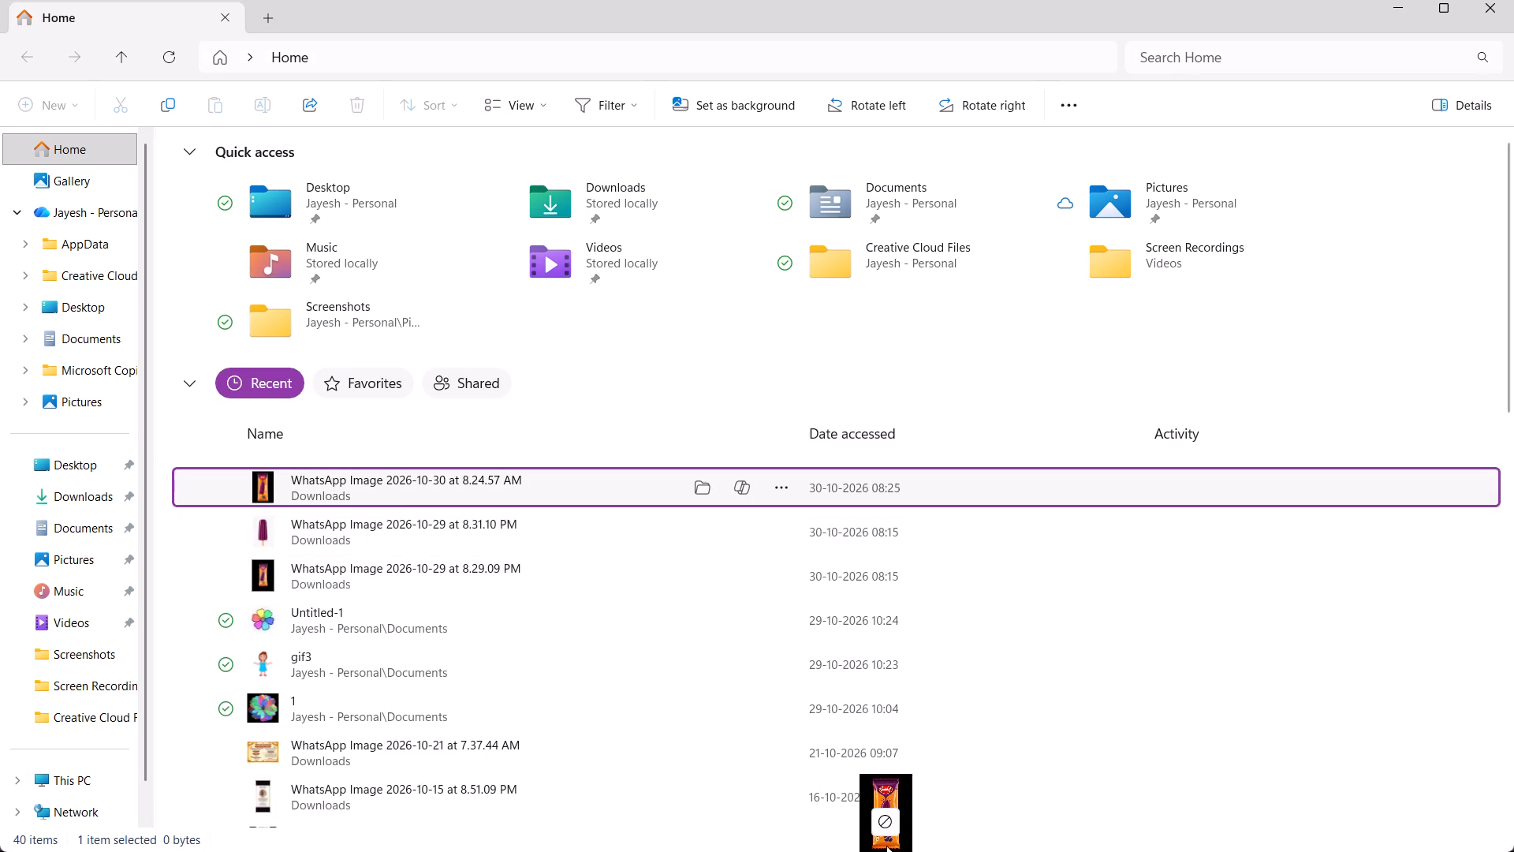
left_click_drag(886, 846, 942, 835)
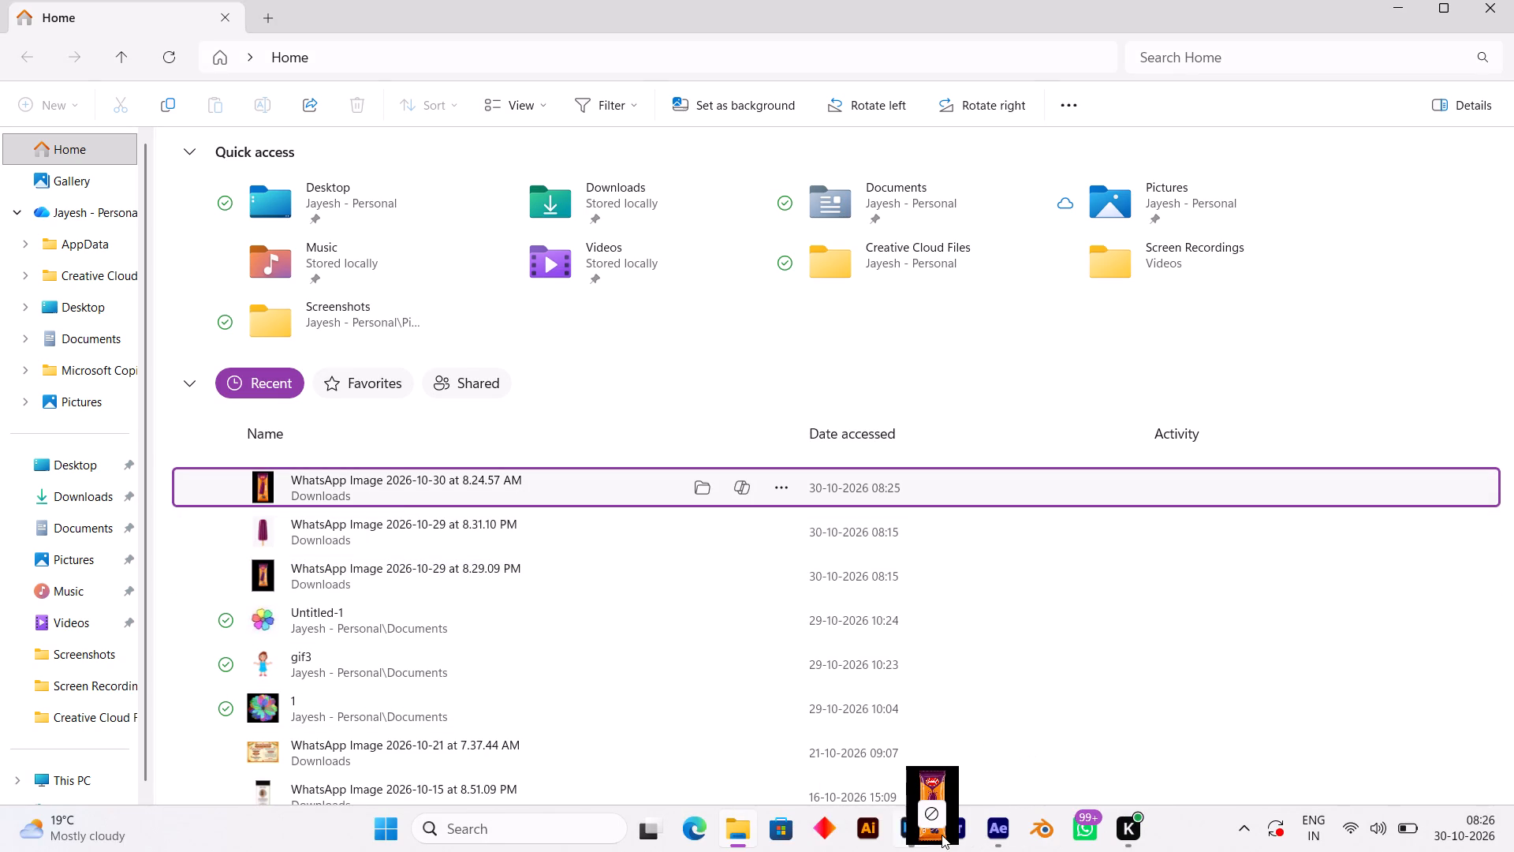
left_click_drag(942, 835, 520, 433)
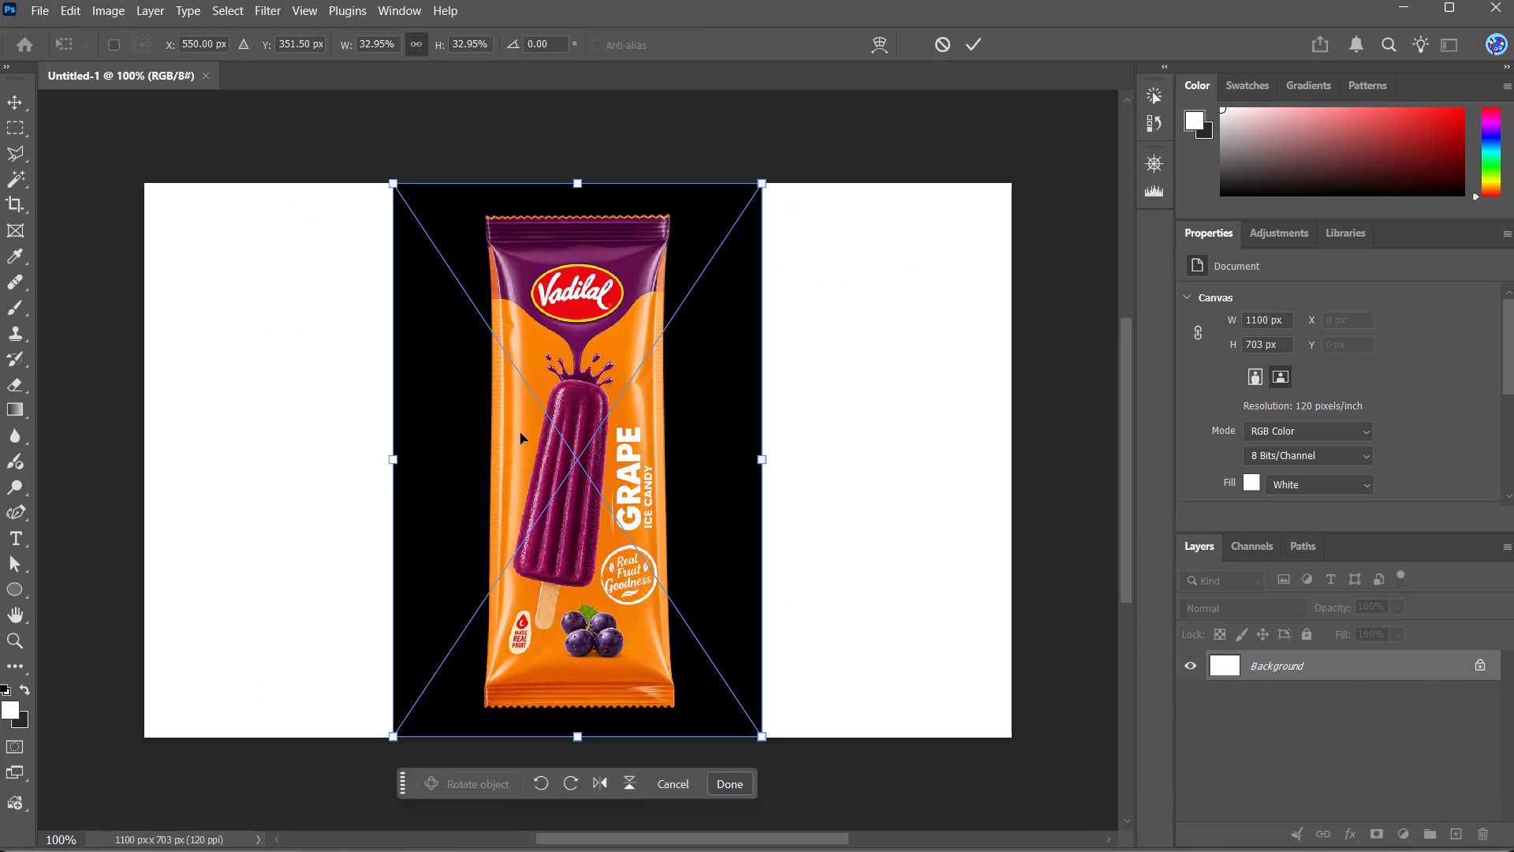
left_click(738, 780)
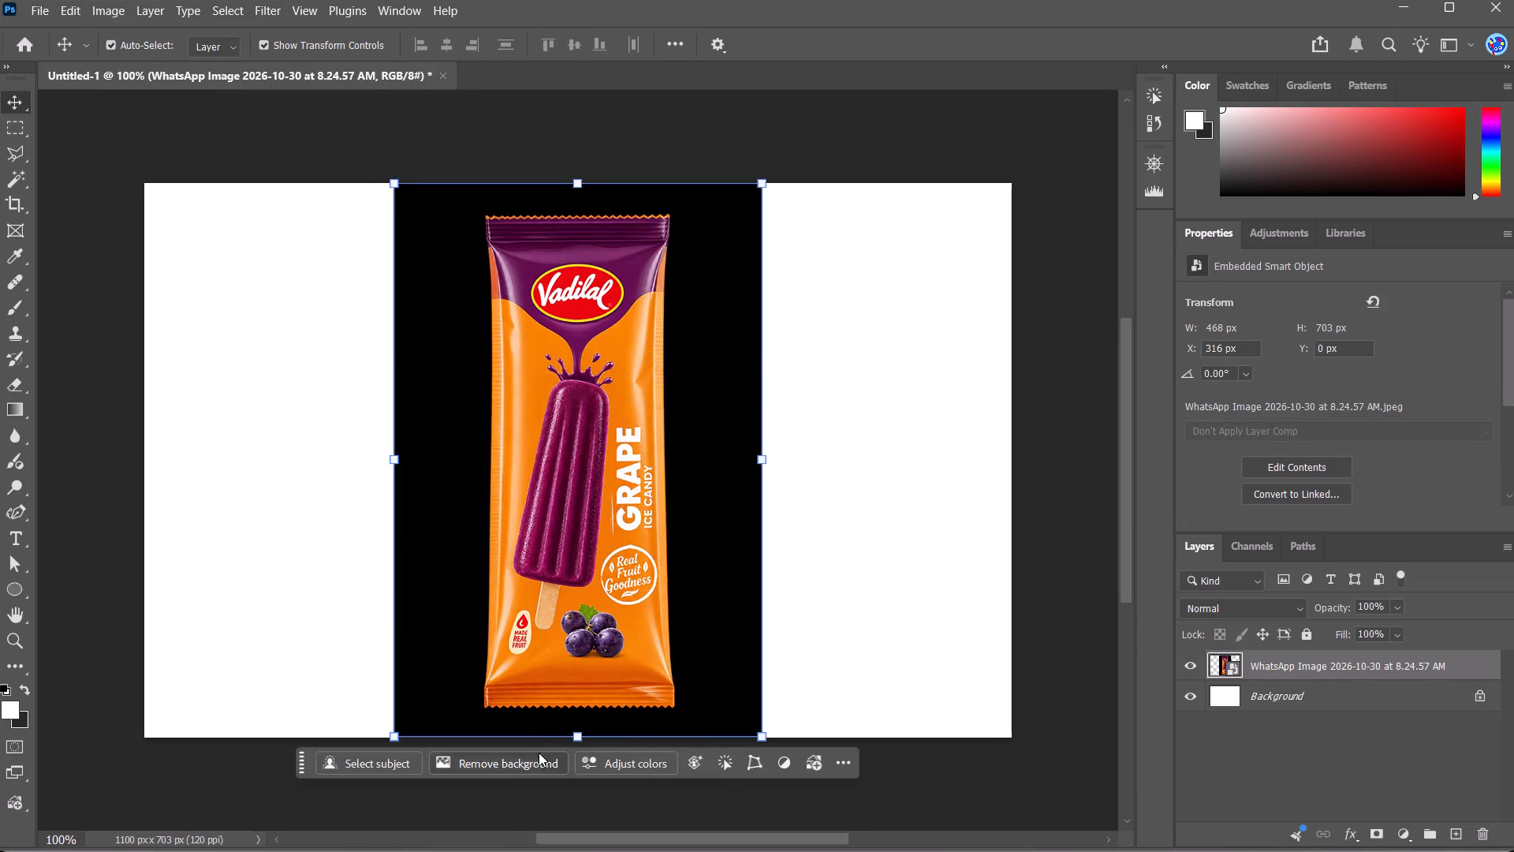
Remove the black background from the placed wrapper image.
left_click(534, 764)
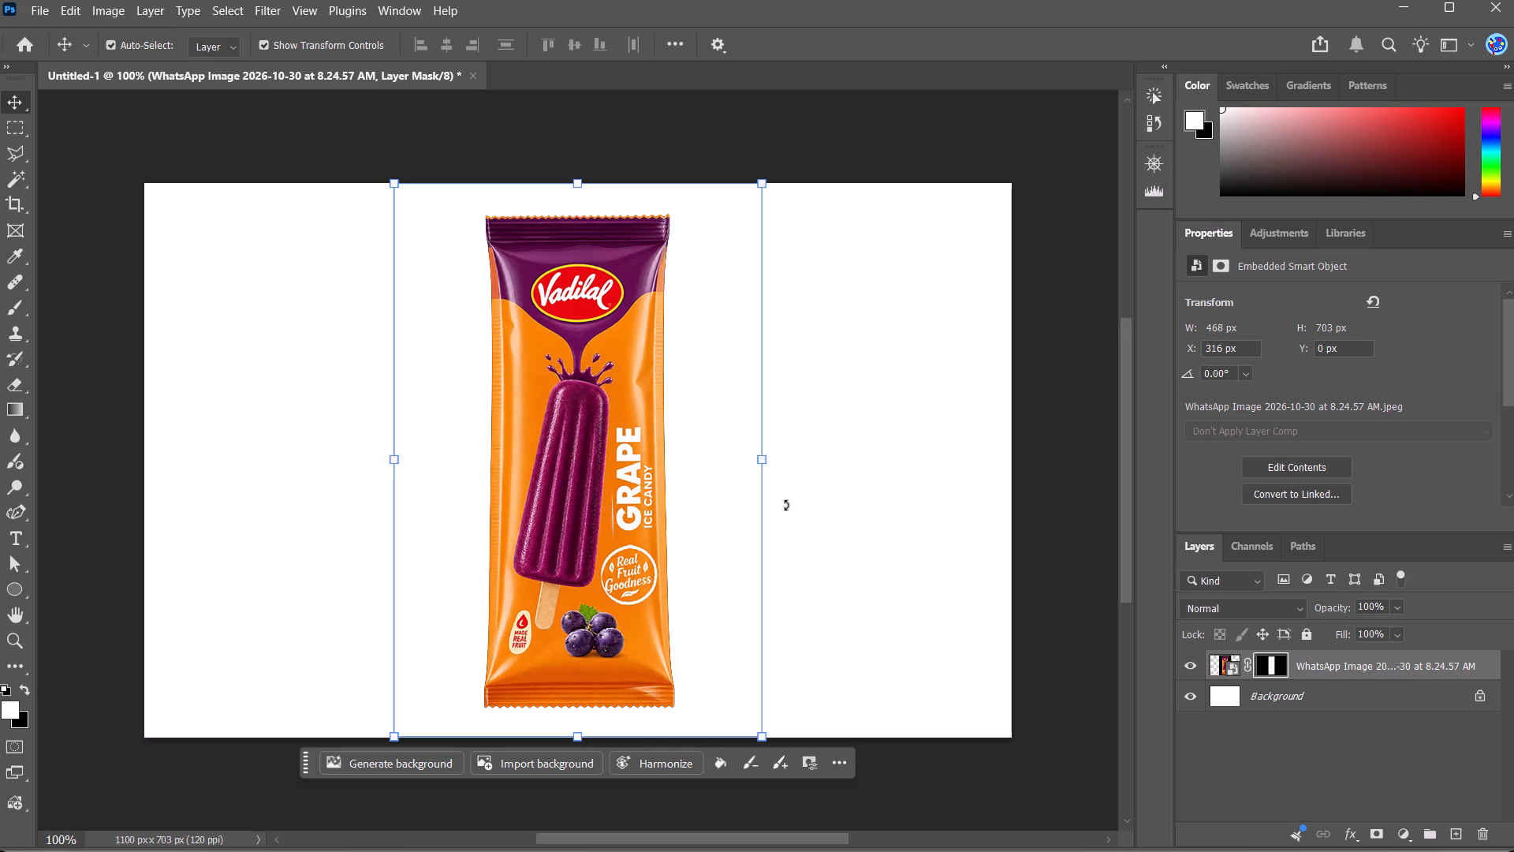
left_click(1062, 398)
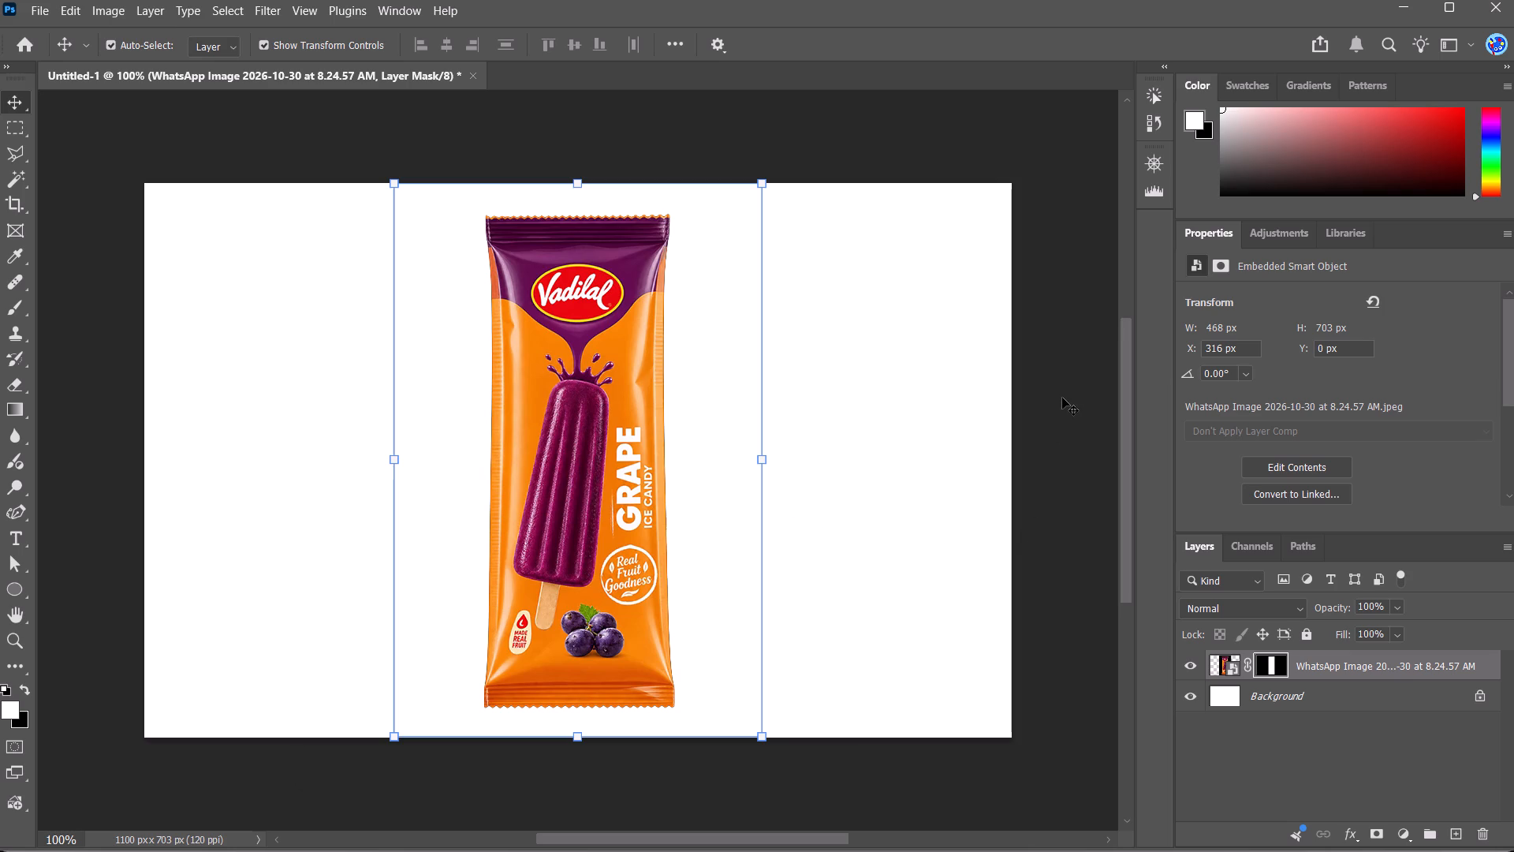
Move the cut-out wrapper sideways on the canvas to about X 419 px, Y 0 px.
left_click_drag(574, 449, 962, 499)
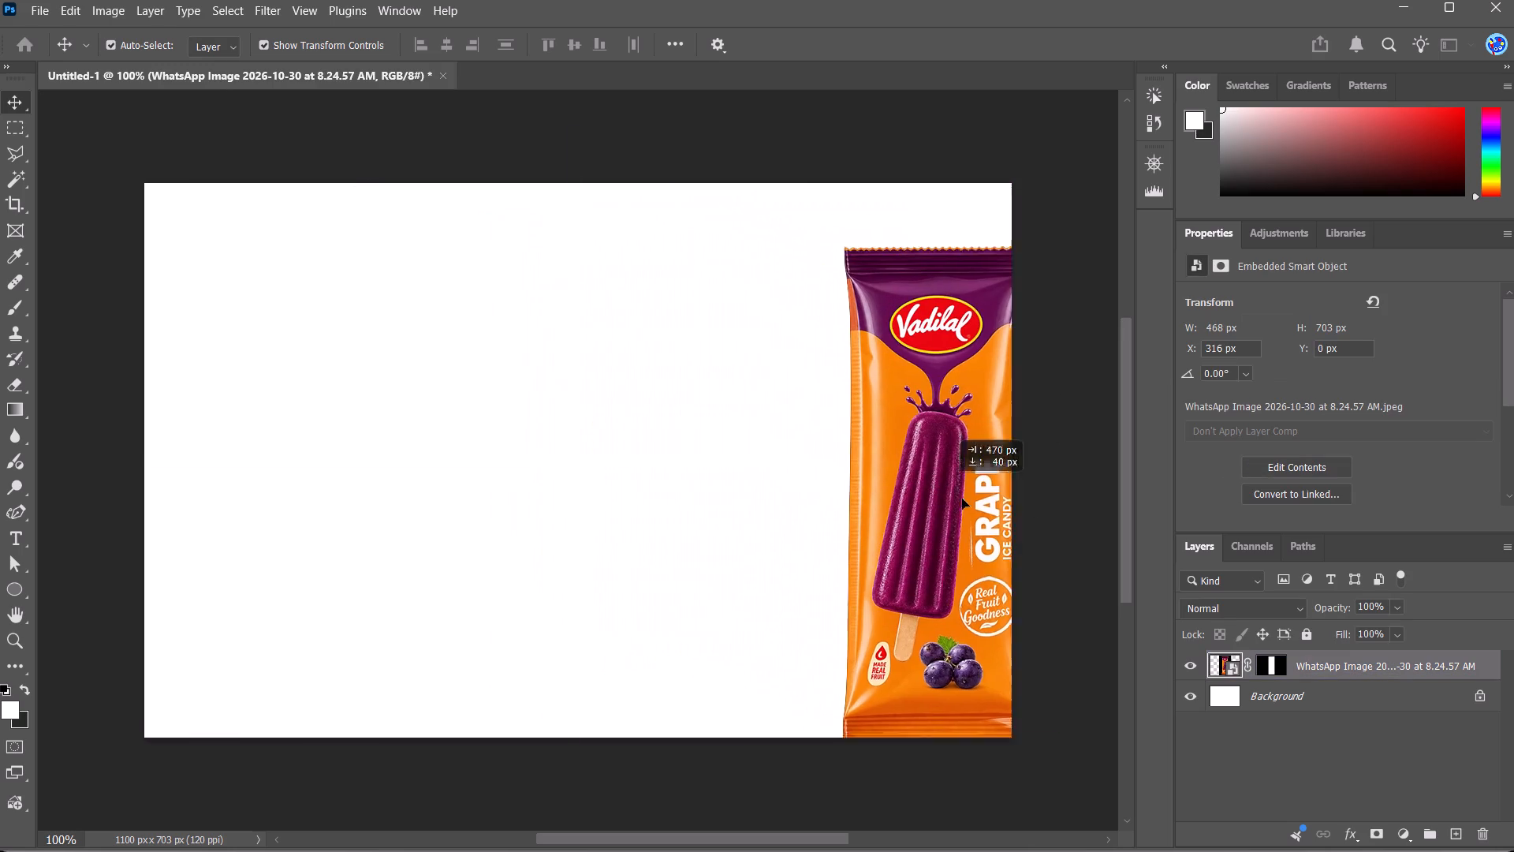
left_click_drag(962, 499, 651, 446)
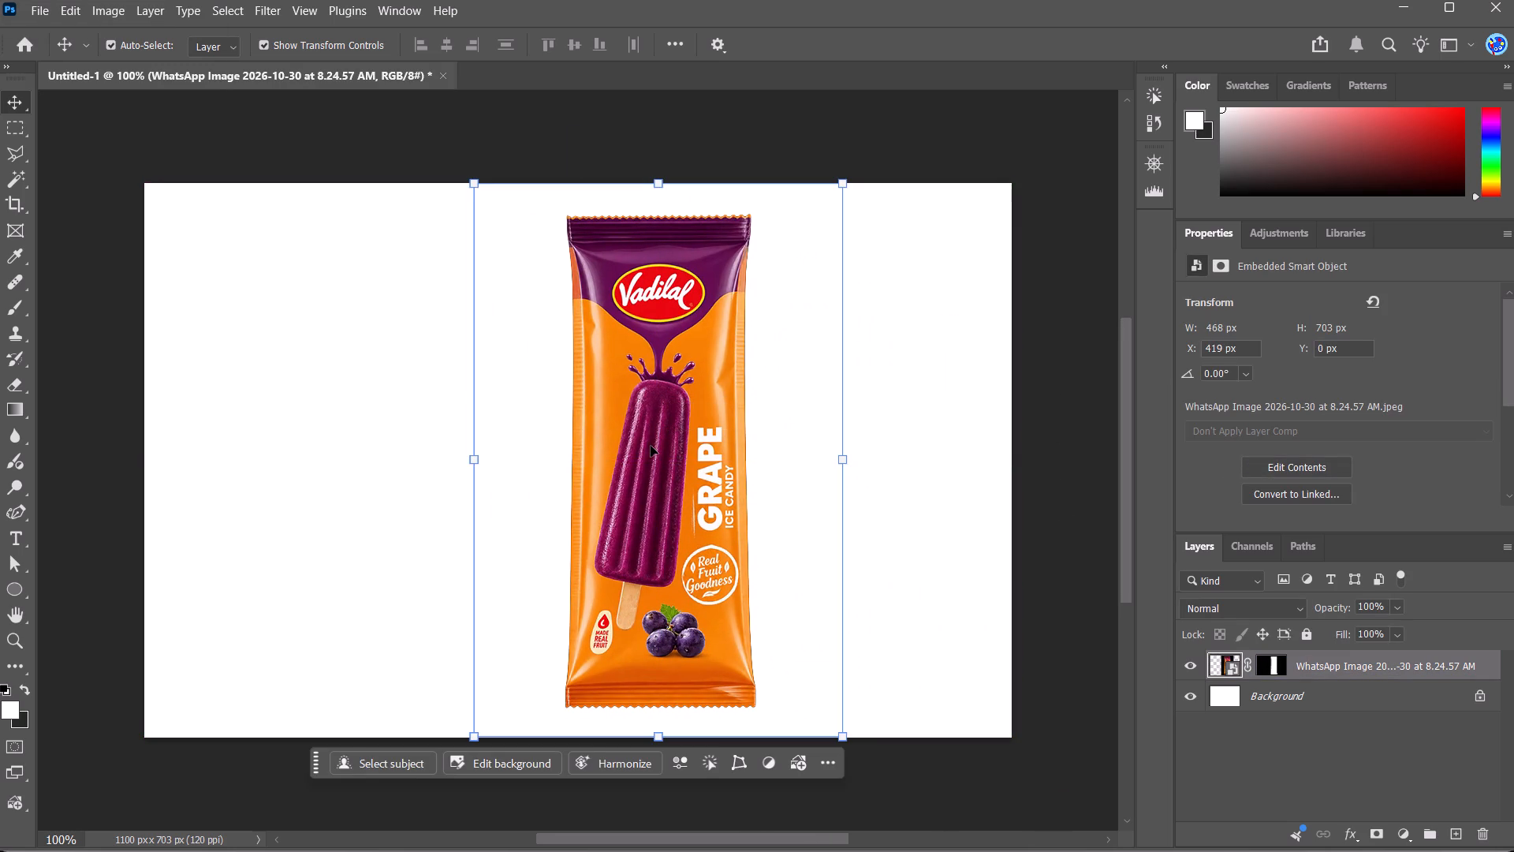
Hide and delete the white Background layer, keeping only the masked wrapper layer.
scroll(651, 446, "down", 1, "ctrl")
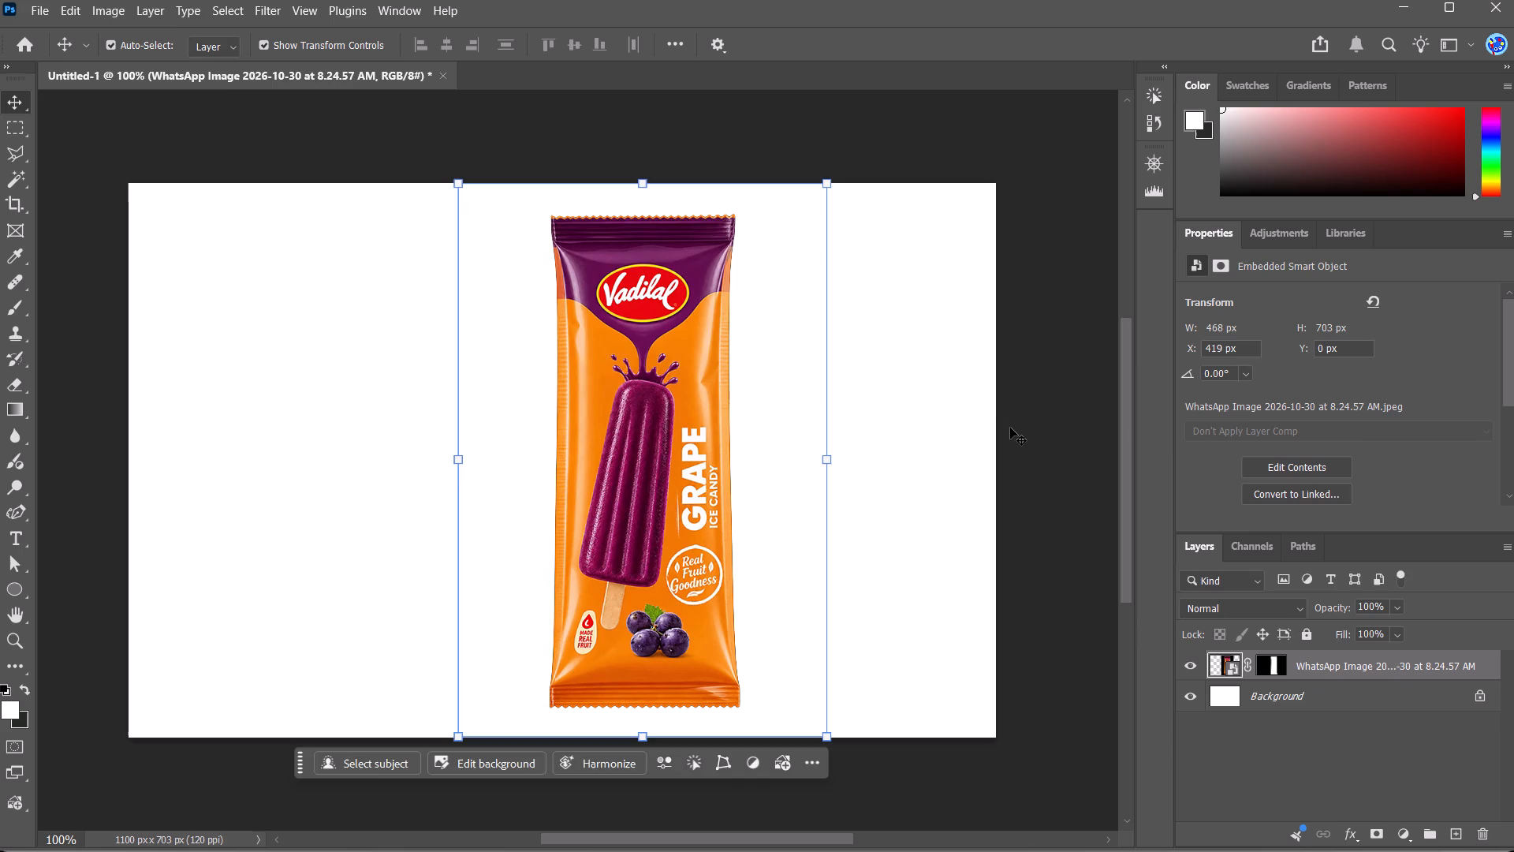
left_click(1010, 428)
right_click(858, 412)
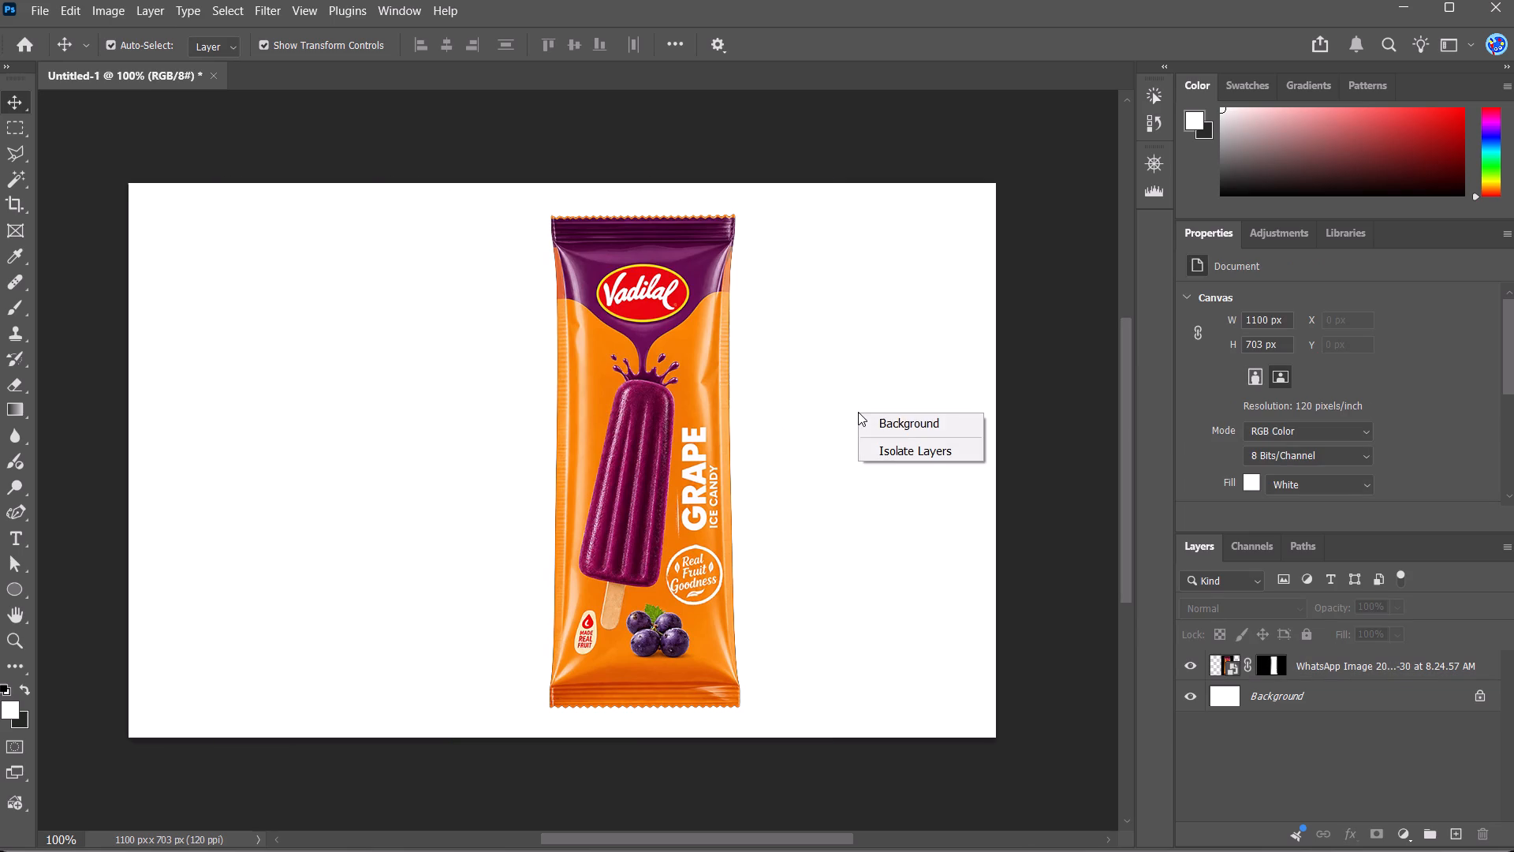
left_click(896, 416)
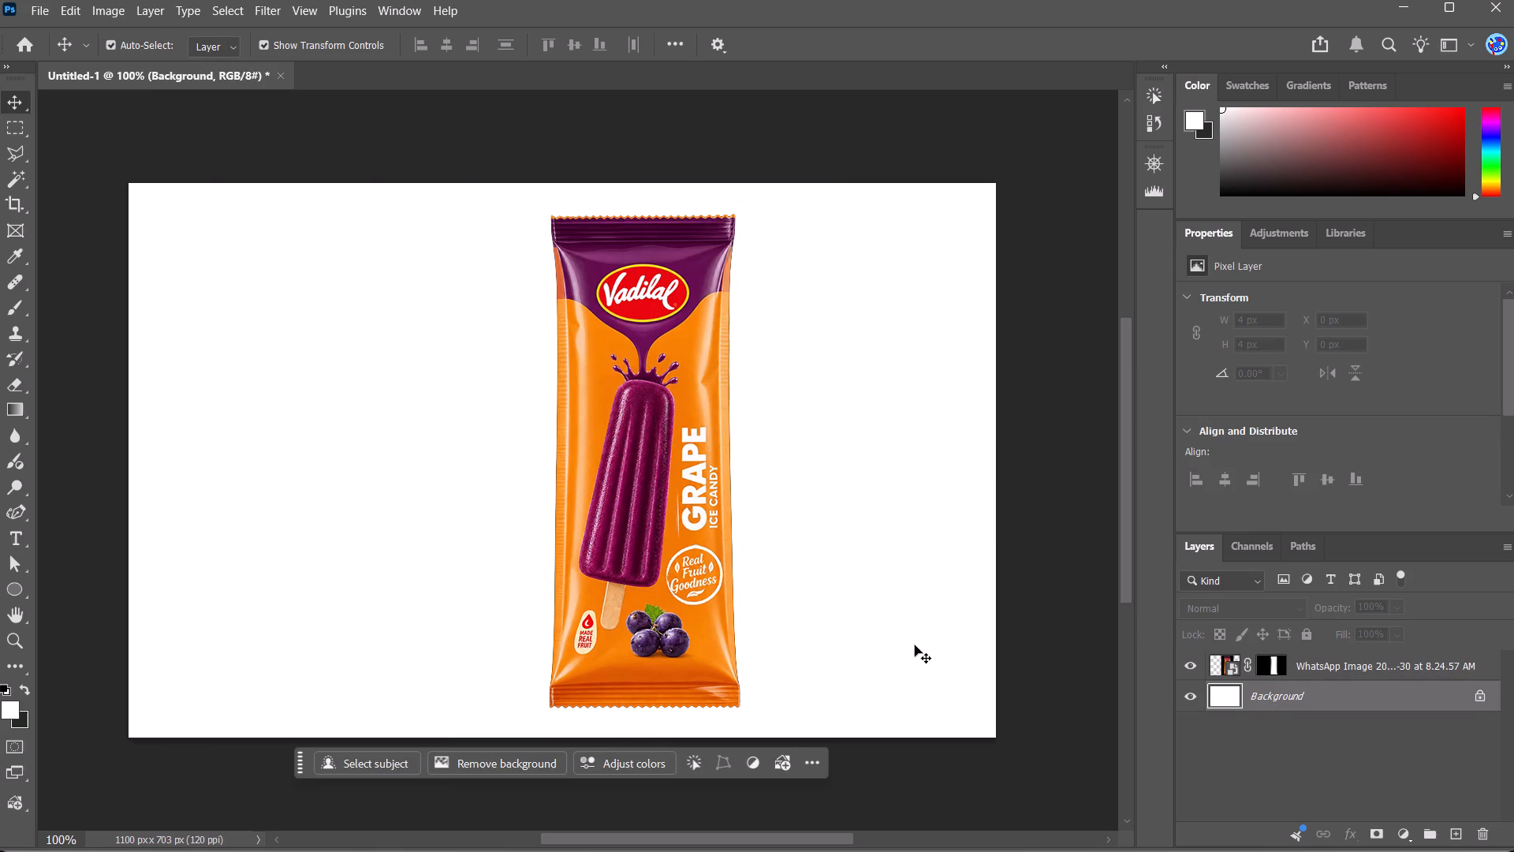
left_click(1194, 701)
left_click(1347, 713)
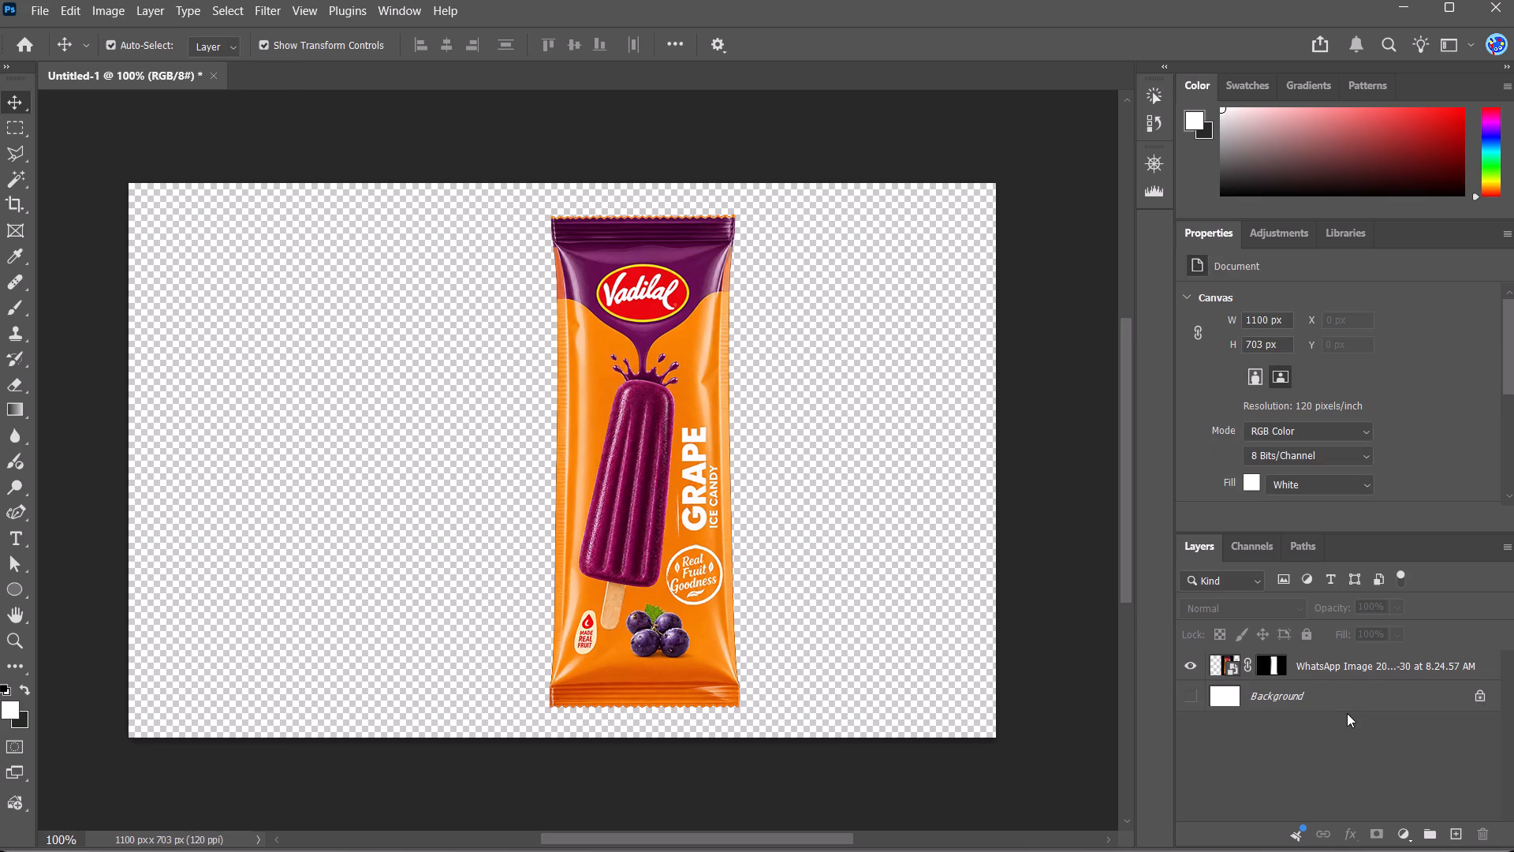
left_click(1346, 689)
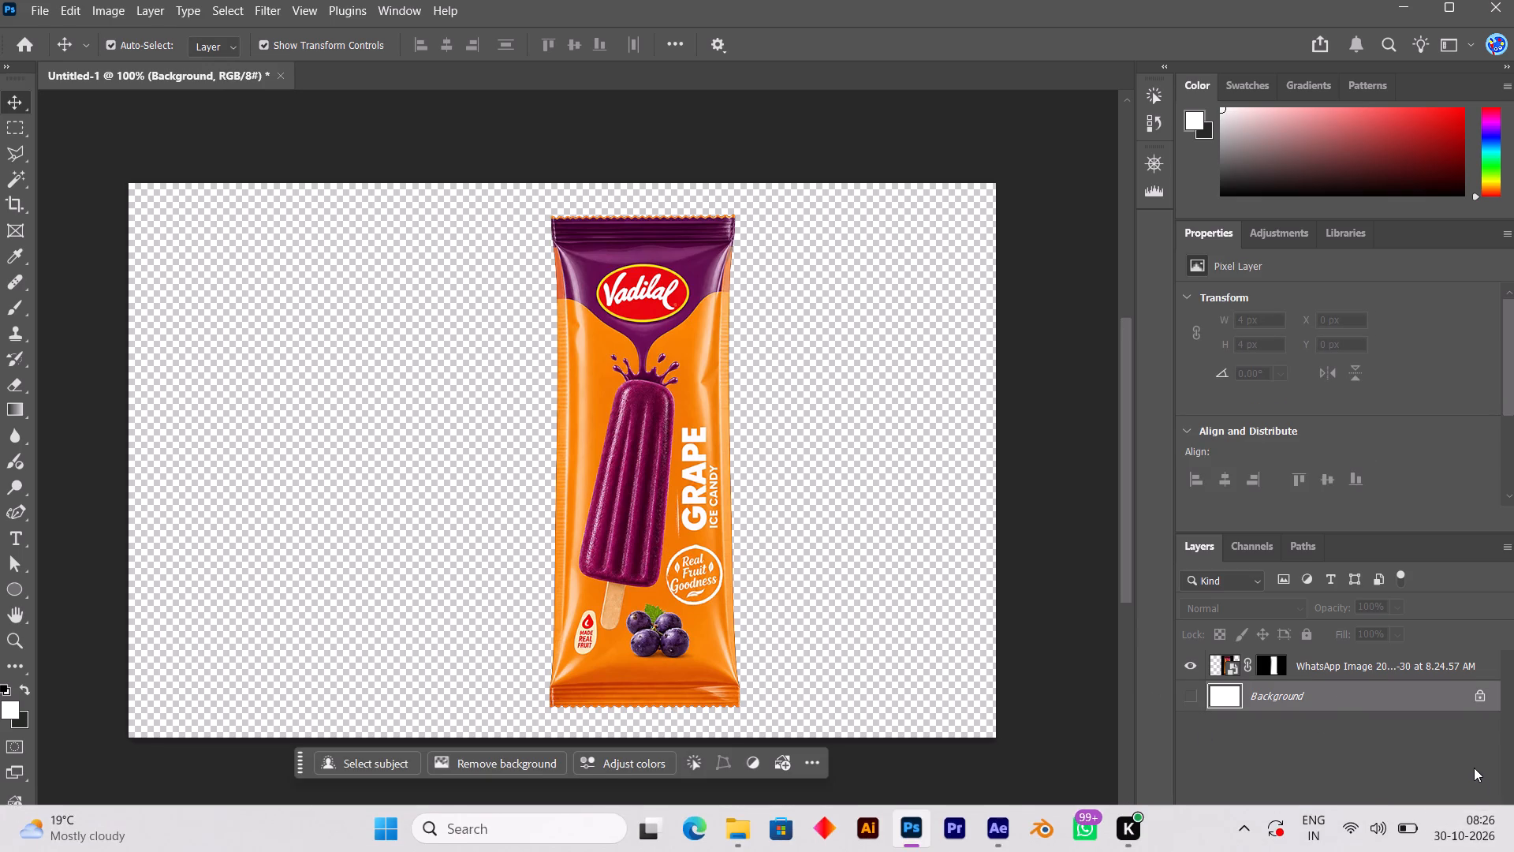
left_click(1485, 832)
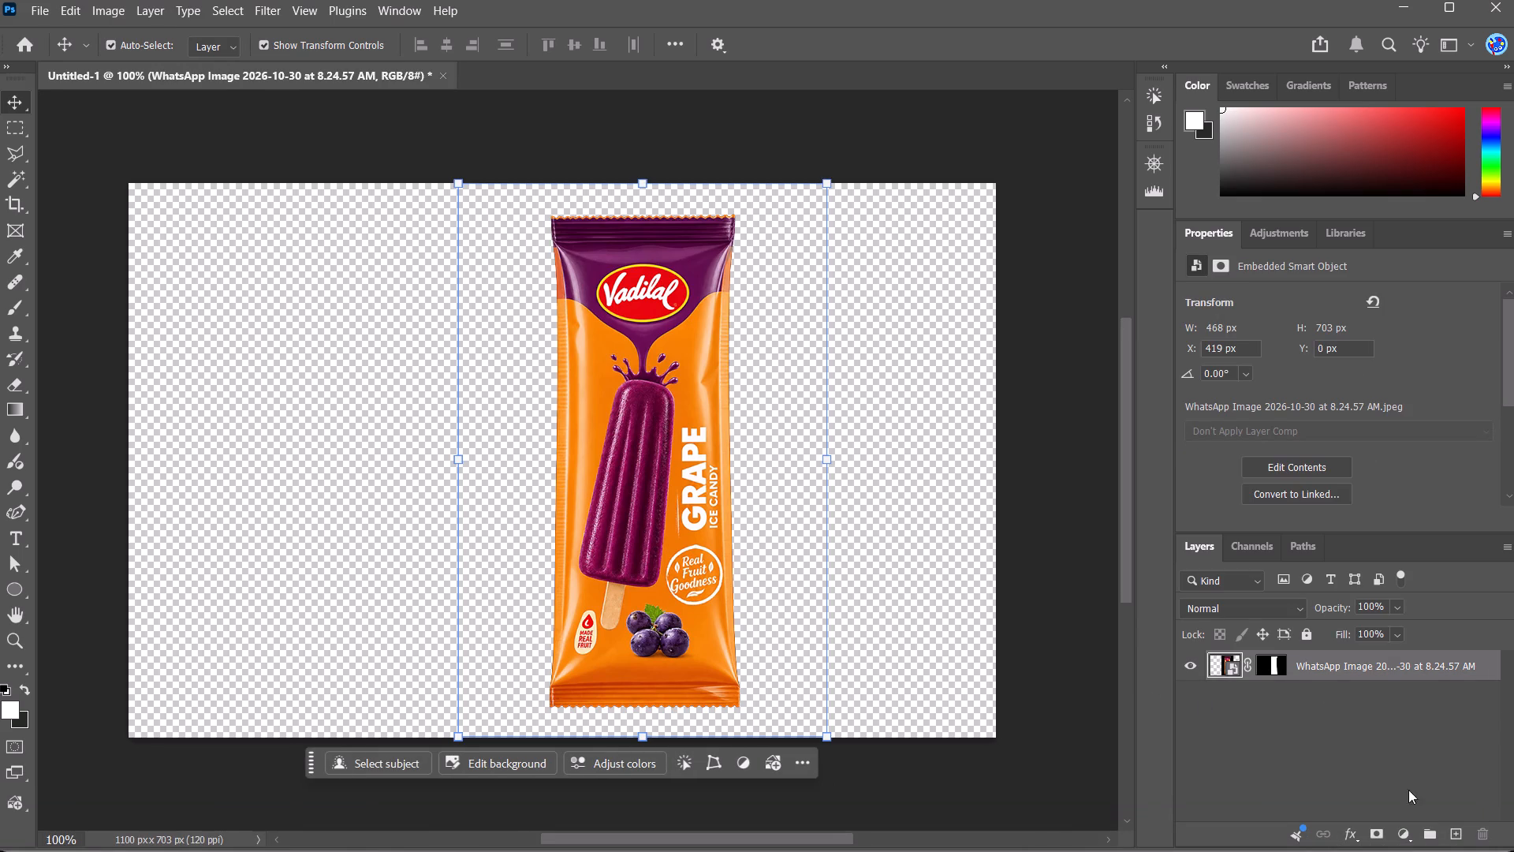
Centre the cut-out wrapper on the transparent canvas, at X 316 px, Y 0 px.
left_click_drag(666, 560, 613, 563)
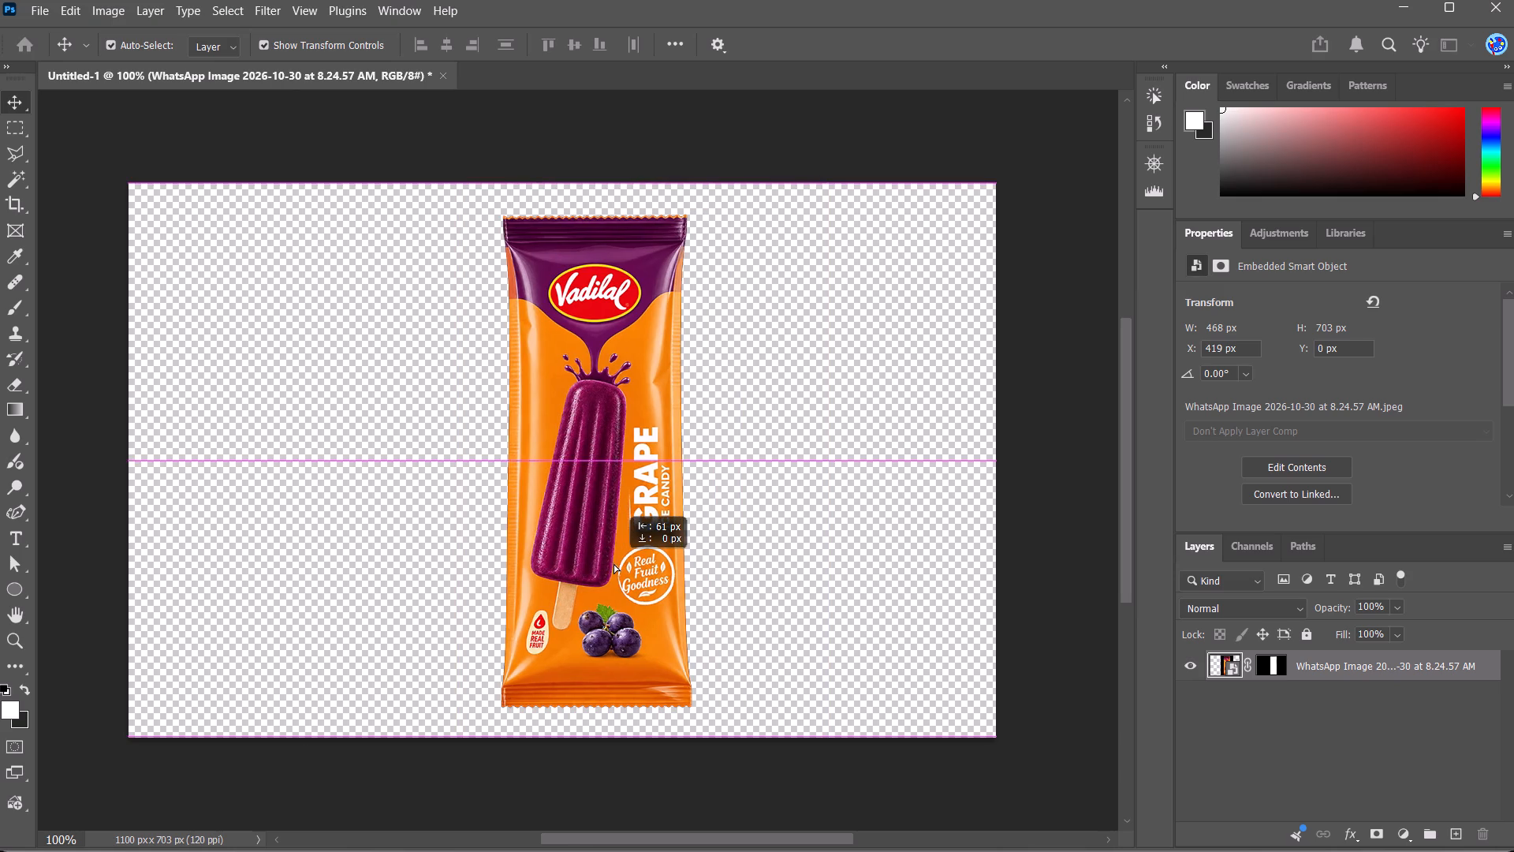
left_click_drag(613, 563, 584, 566)
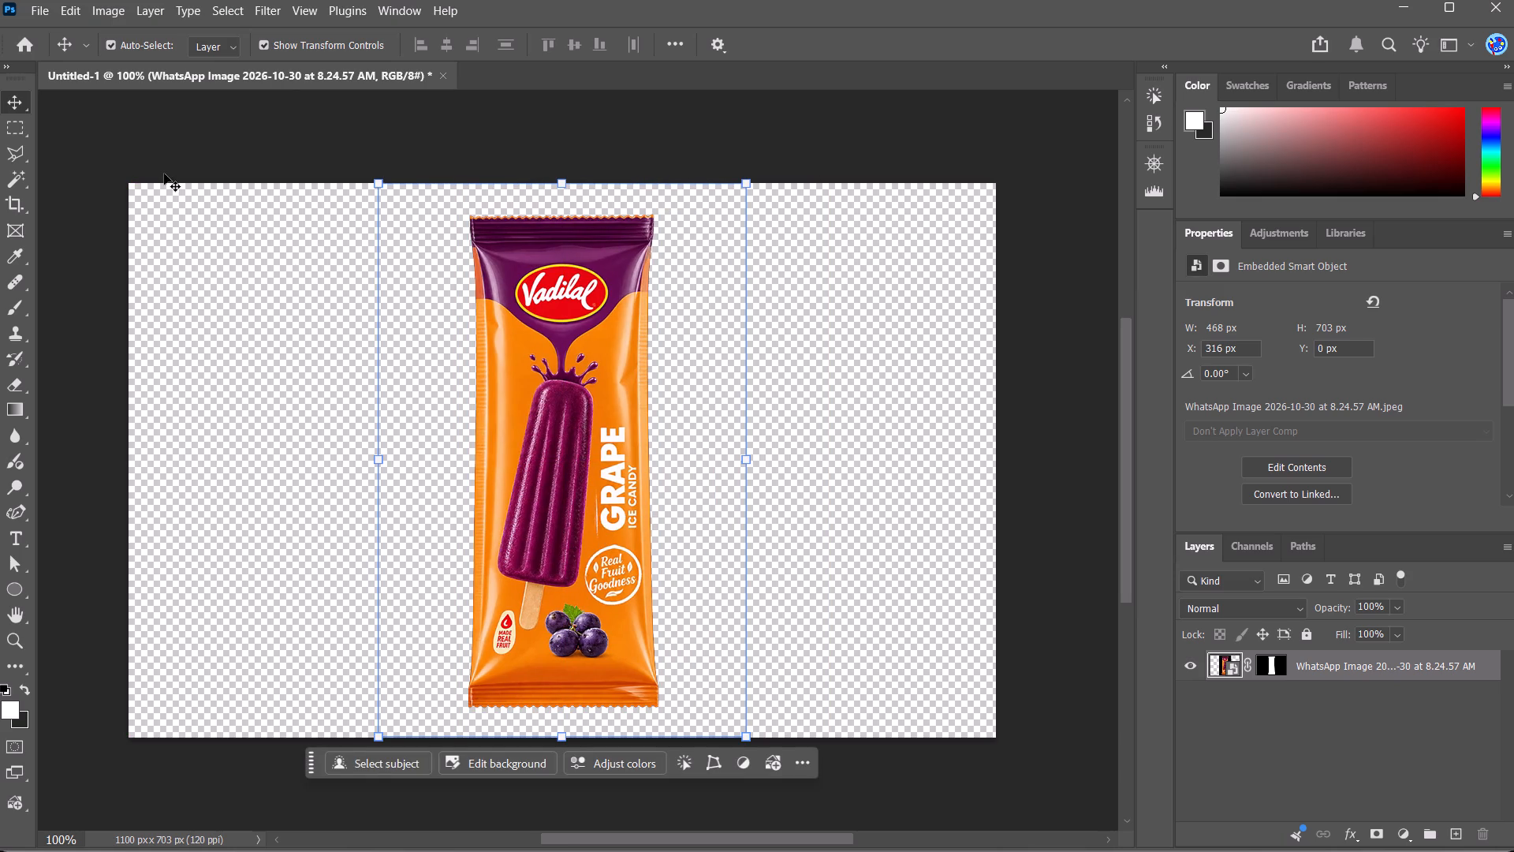
Save the document as Photoshop PDF Untitled-1 in Downloads, using the modified High Quality Print preset.
left_click(35, 12)
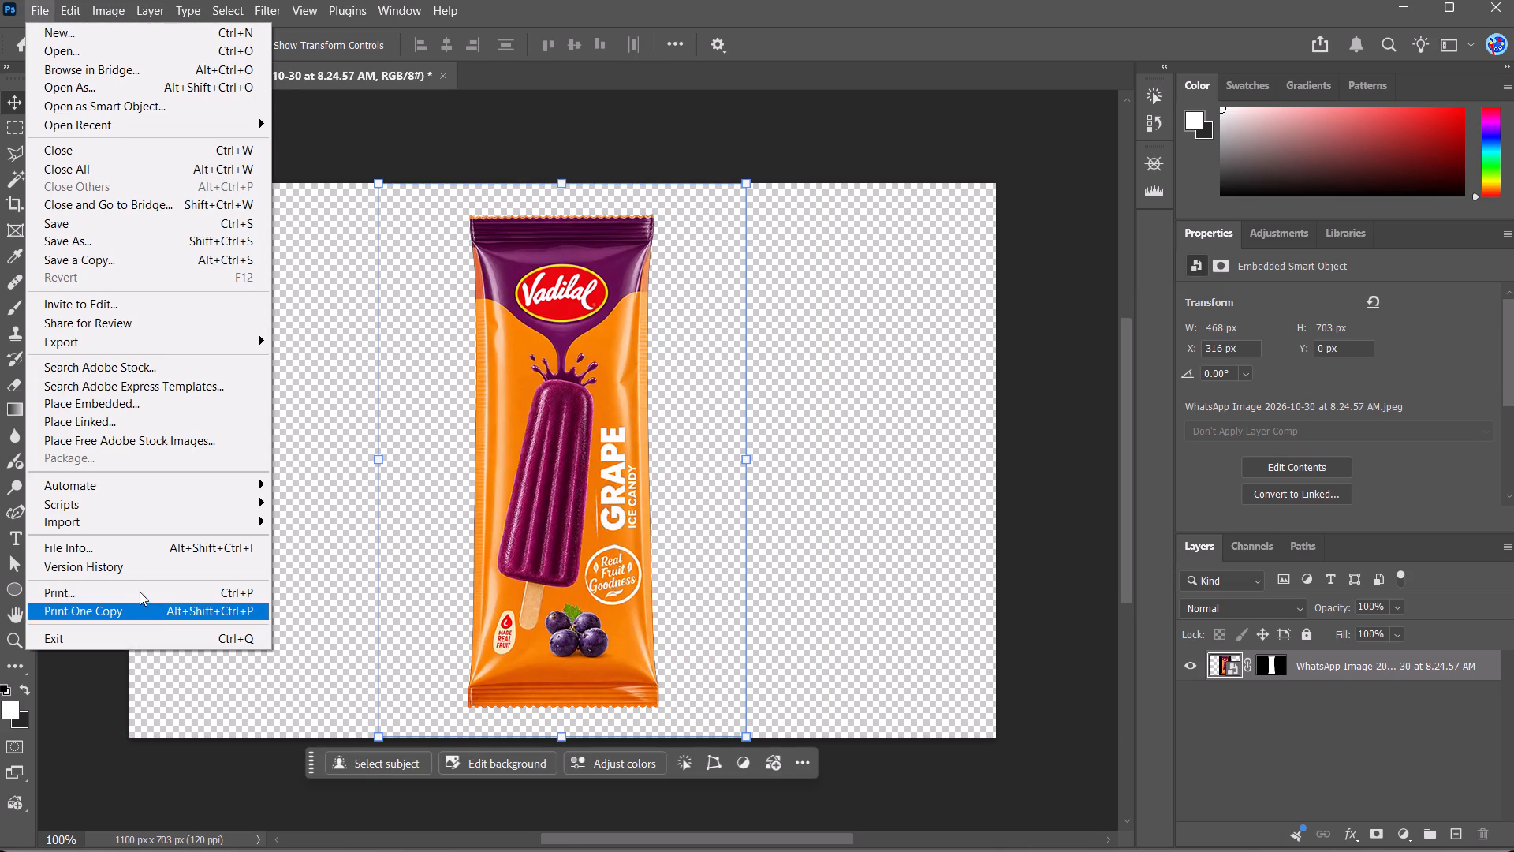
left_click(94, 230)
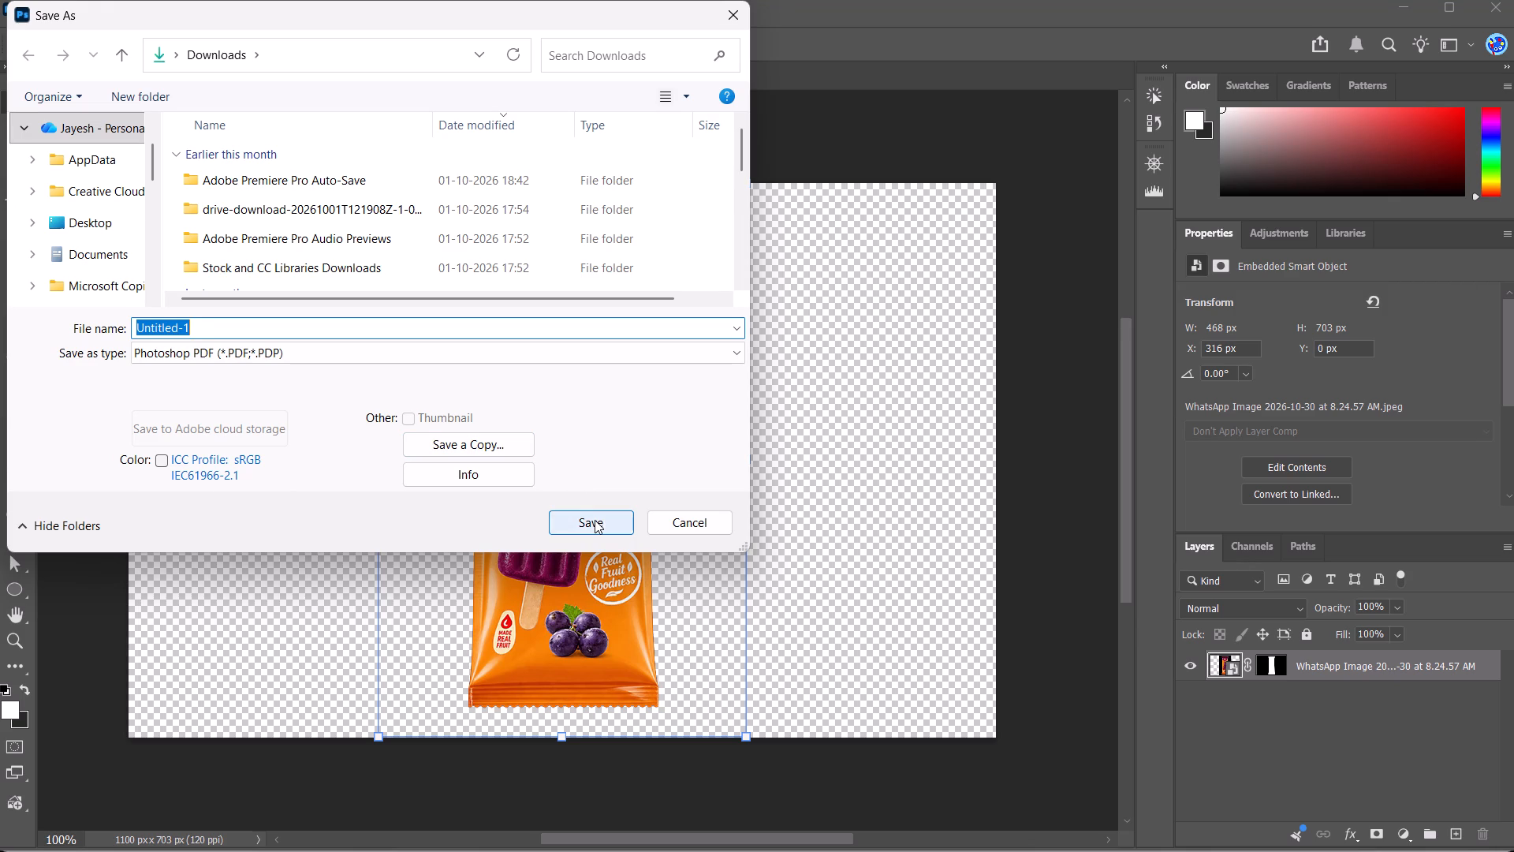
left_click(595, 520)
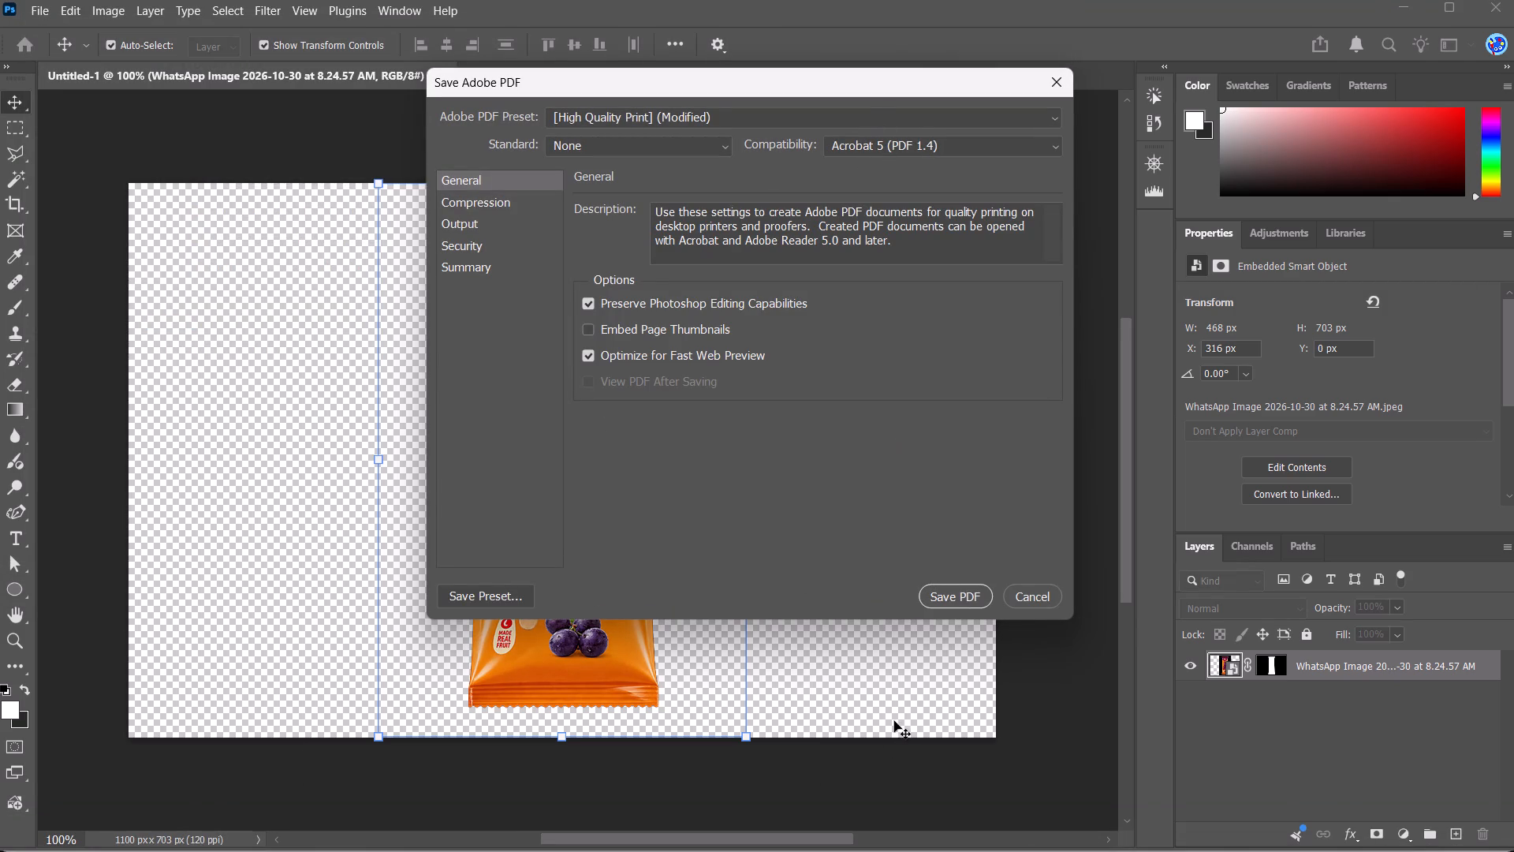
left_click(948, 599)
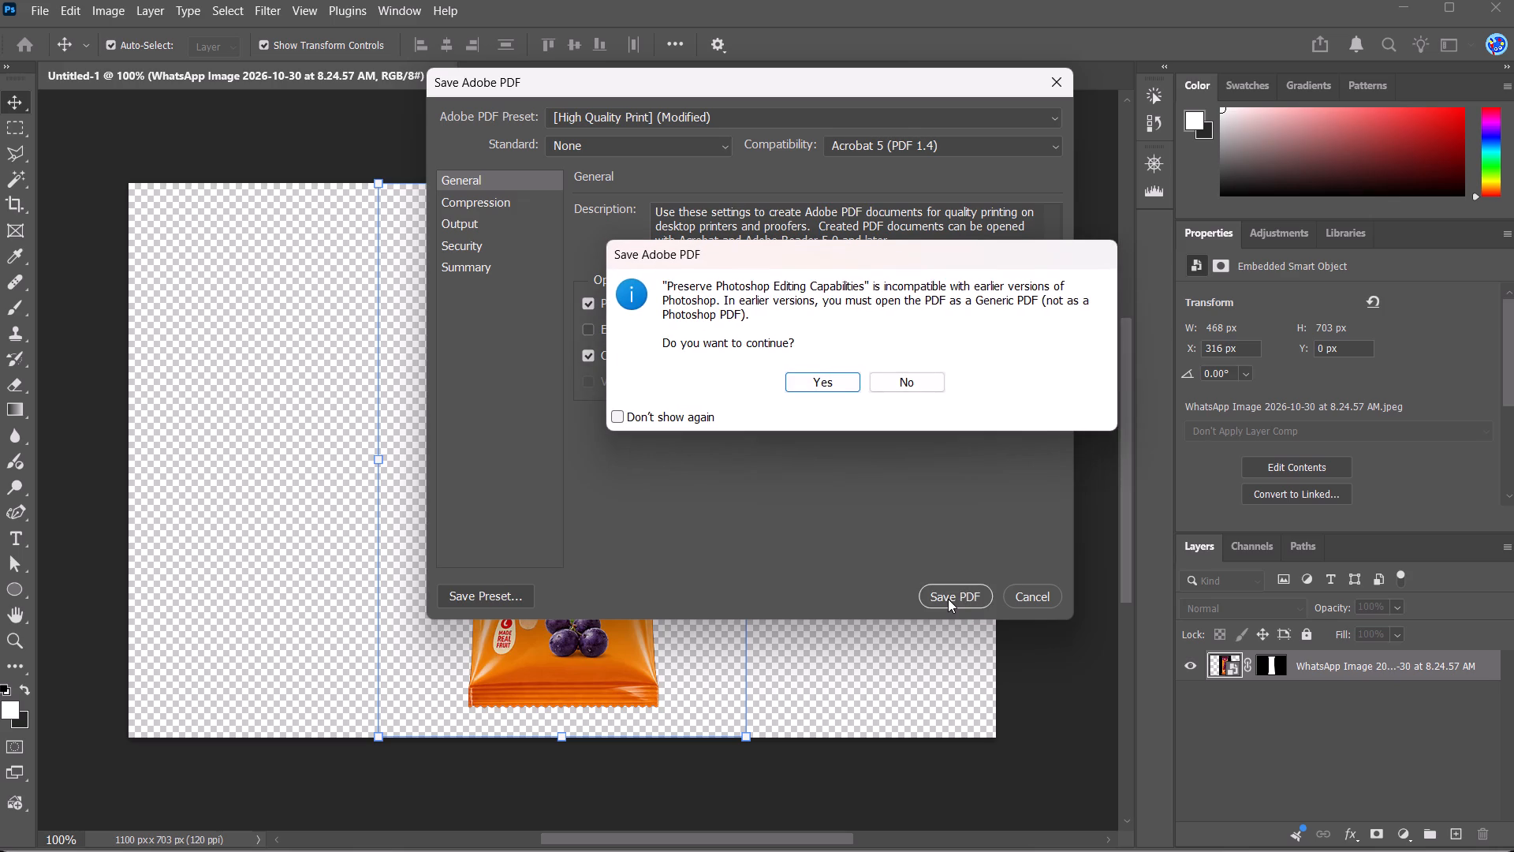
Complete the Untitled-1 PDF save with Photoshop editing capabilities preserved.
left_click(821, 383)
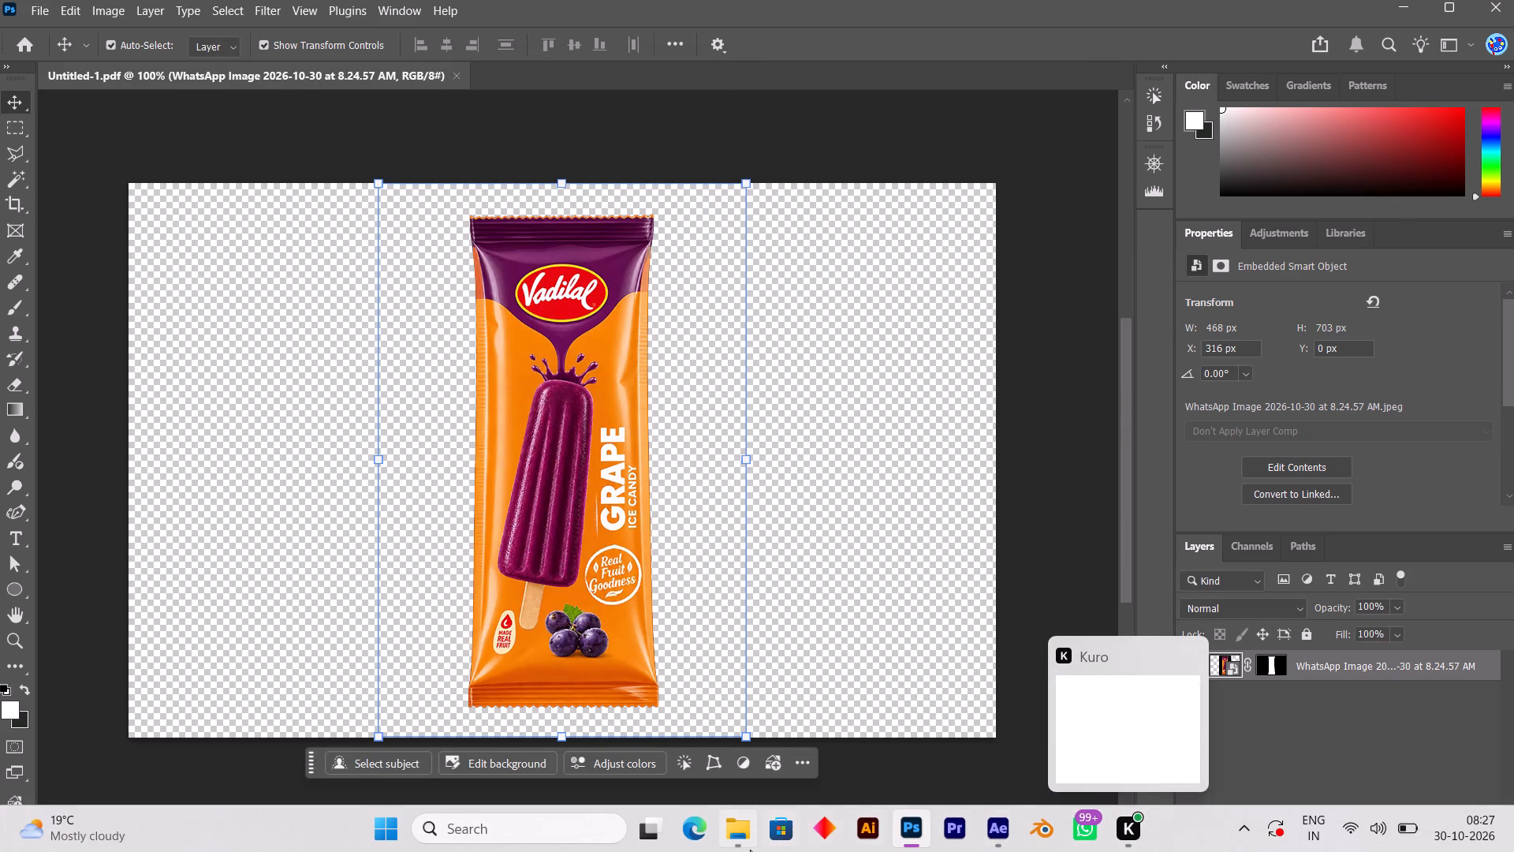
Import the recently saved Untitled-1 PDF from the Downloads folder in File Explorer into the After Effects project.
left_click(749, 850)
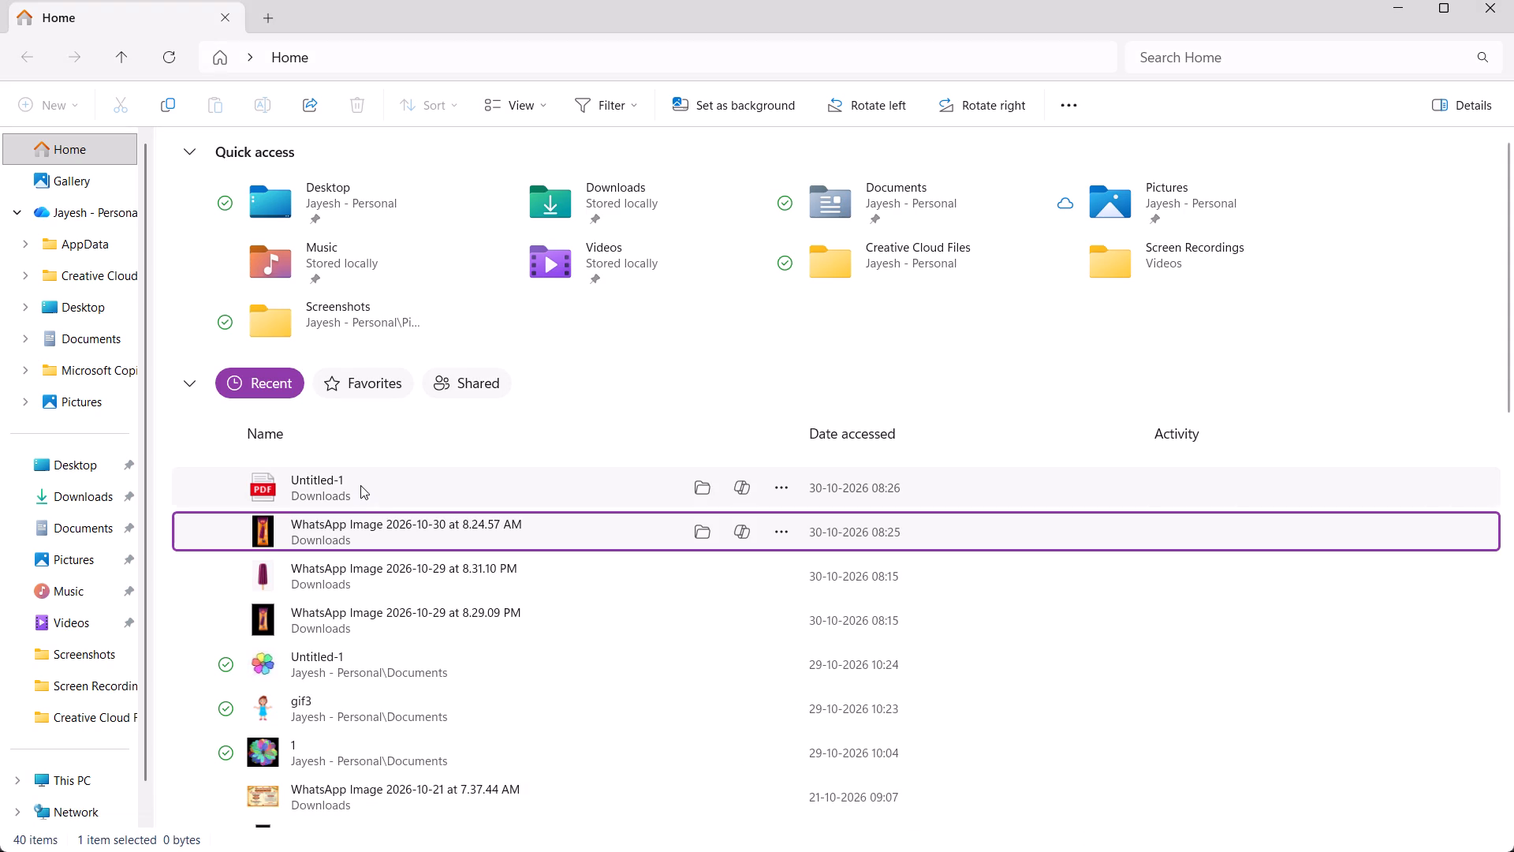
left_click_drag(360, 485, 1166, 851)
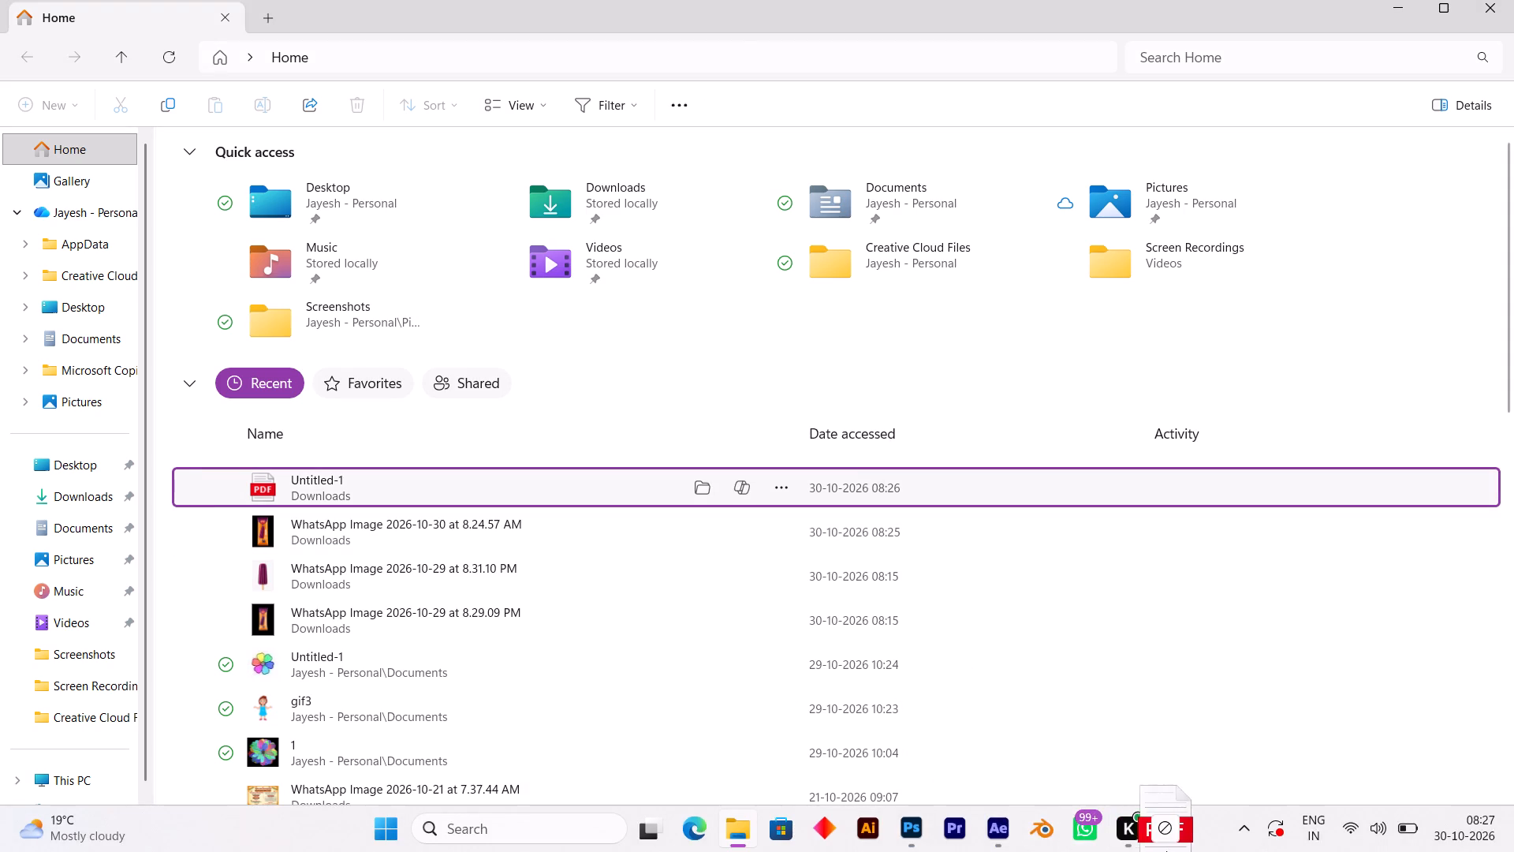
left_click_drag(1166, 851, 127, 410)
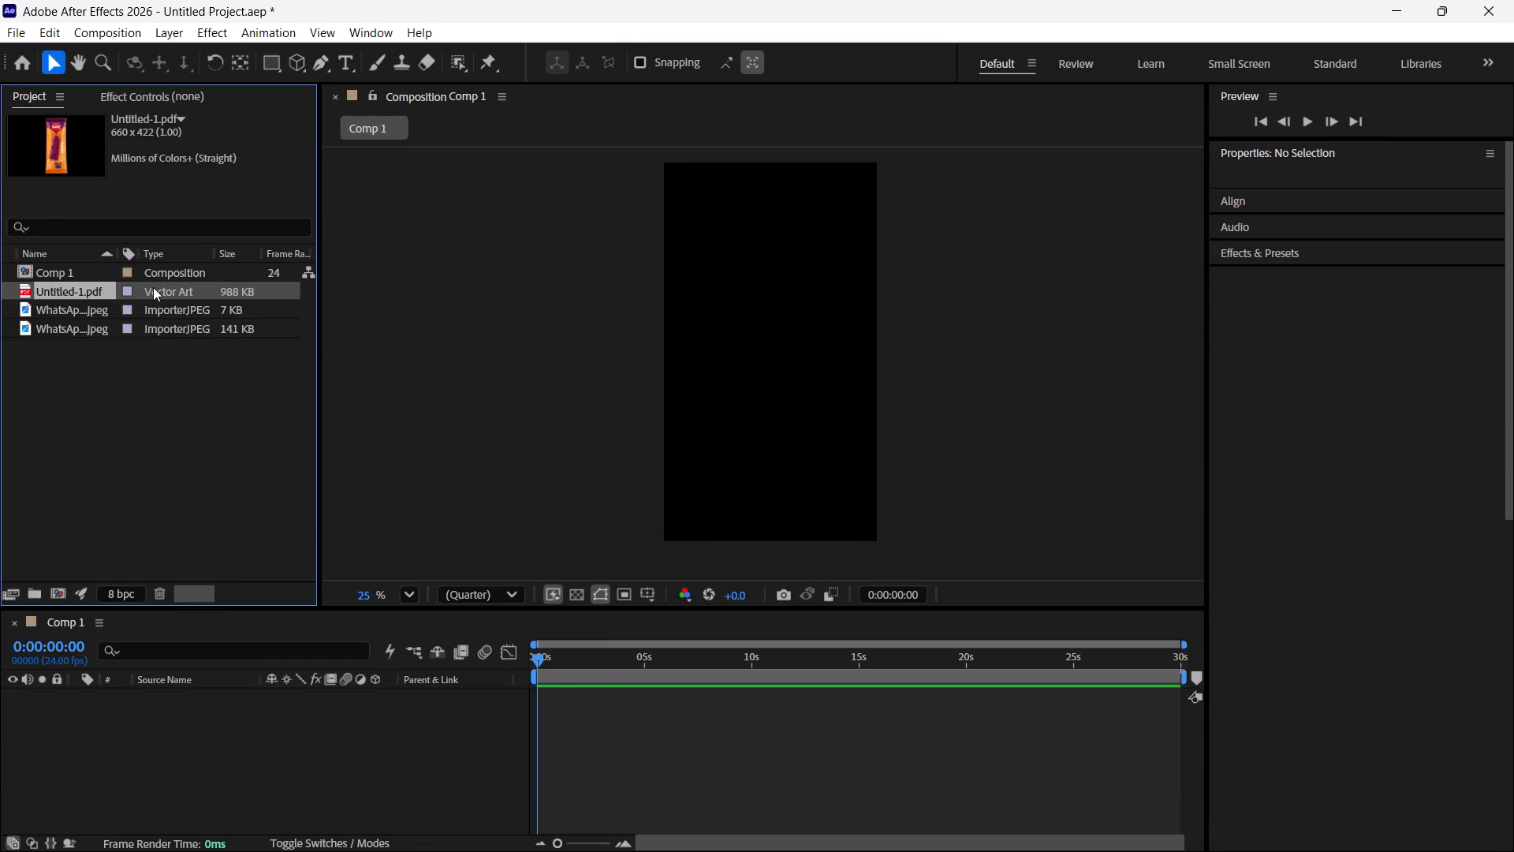
Add Untitled-1.pdf as a layer in the Comp 1 timeline.
left_click_drag(153, 287, 223, 704)
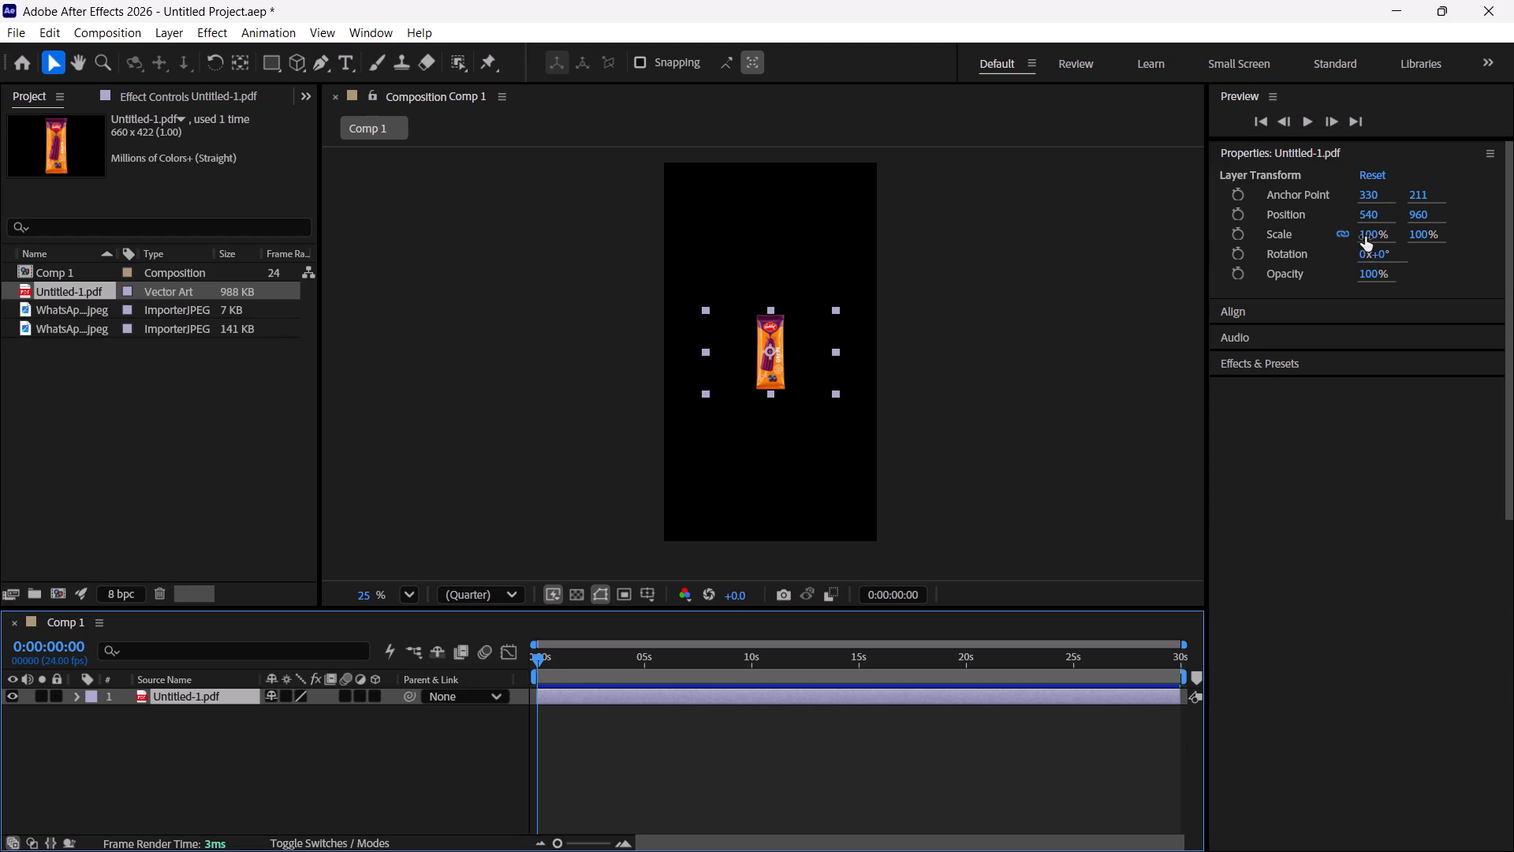
Scale the wrapper layer up proportionally to about 240% in the composition.
left_click_drag(1365, 237, 1513, 246)
left_click_drag(1371, 232, 1389, 236)
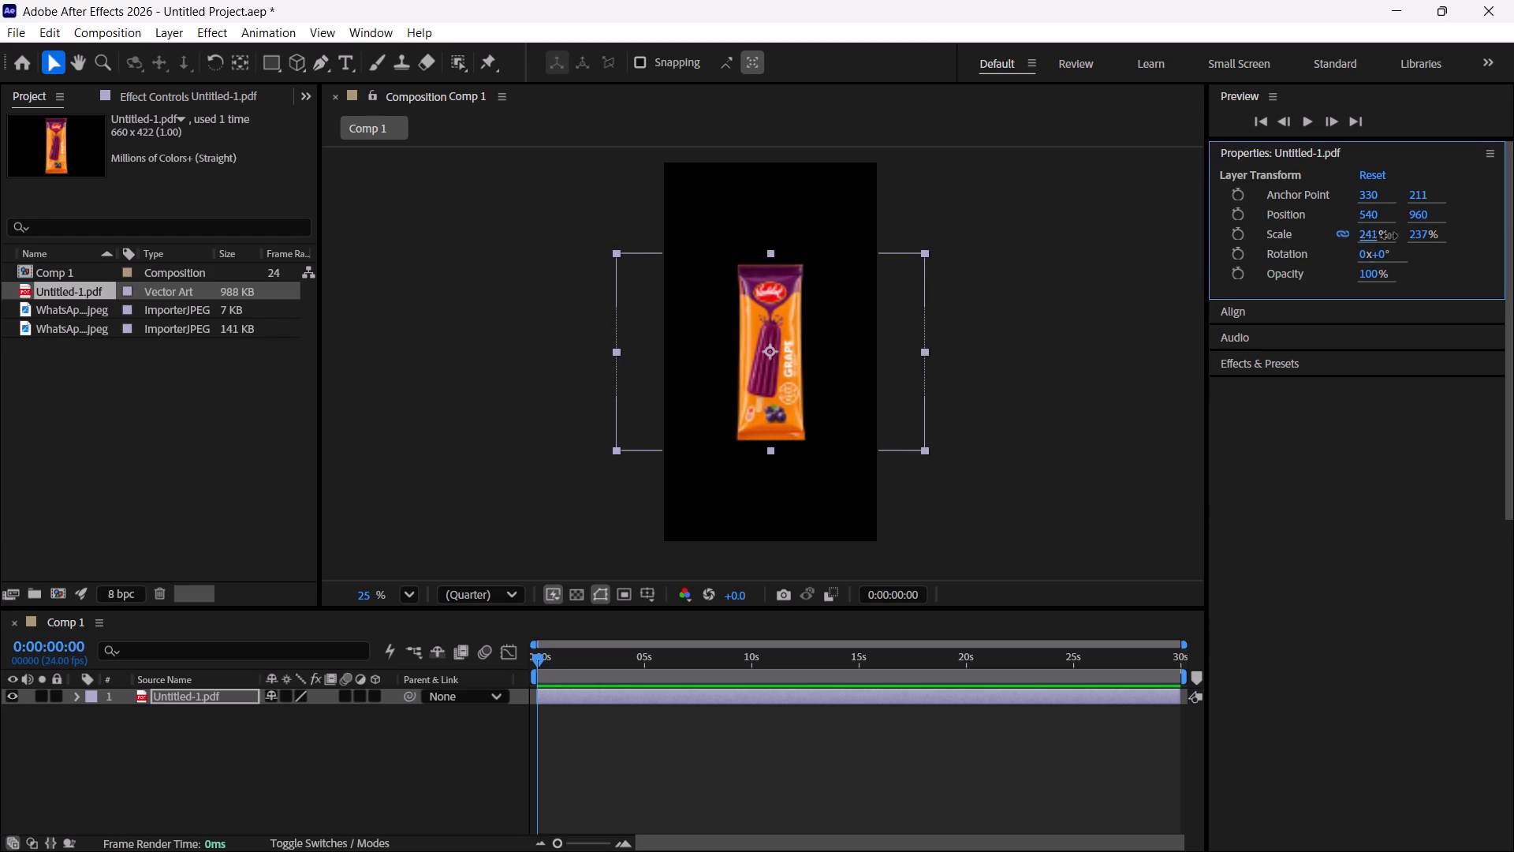
In After Effects, scale the Untitled-1.pdf wrapper layer in Comp 1 up to 285%.
left_click_drag(1389, 236, 1432, 242)
left_click(511, 454)
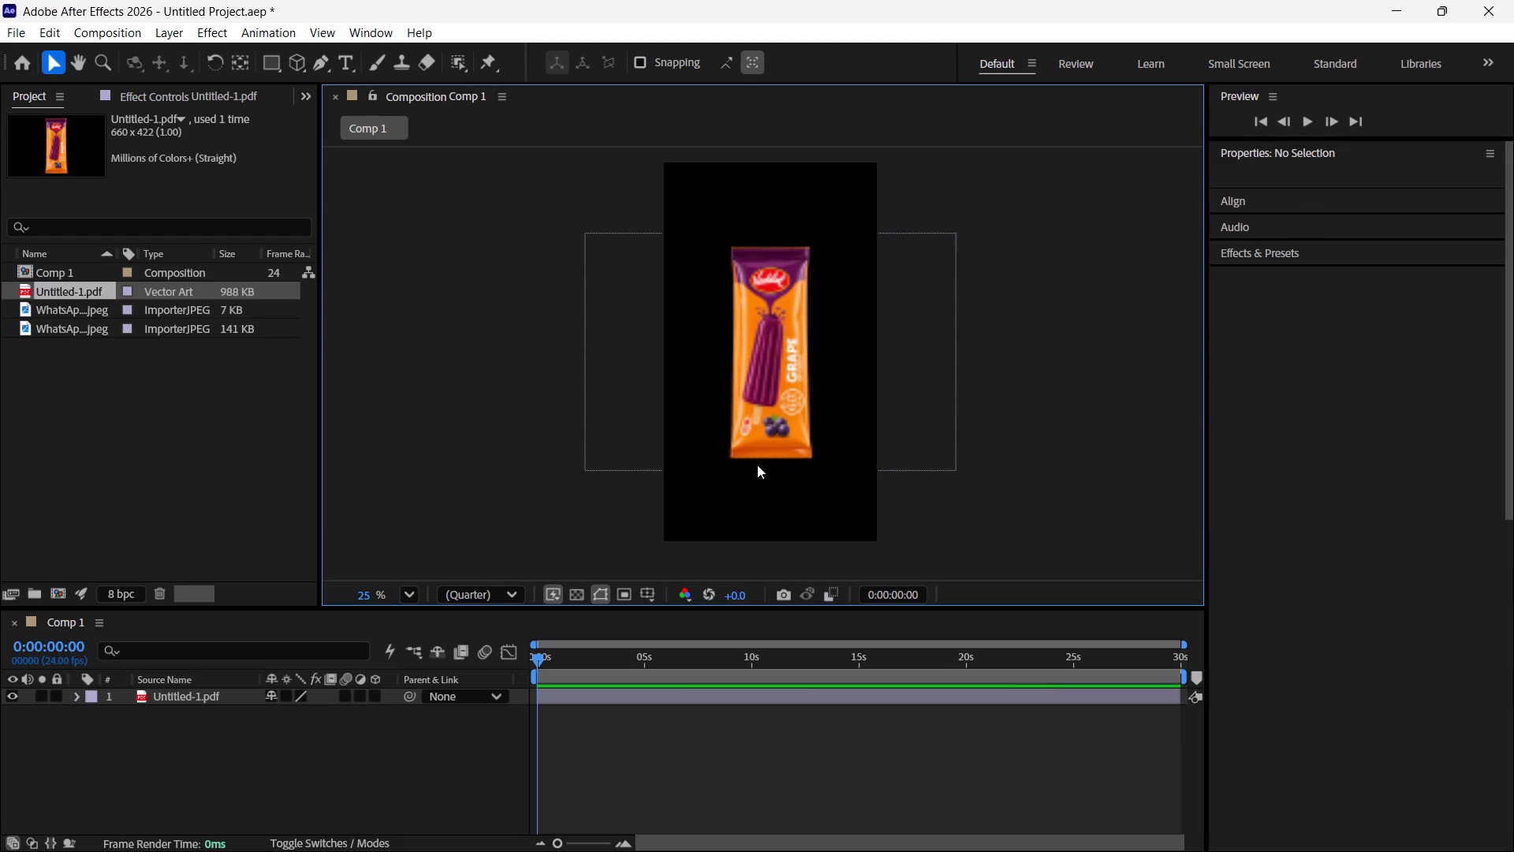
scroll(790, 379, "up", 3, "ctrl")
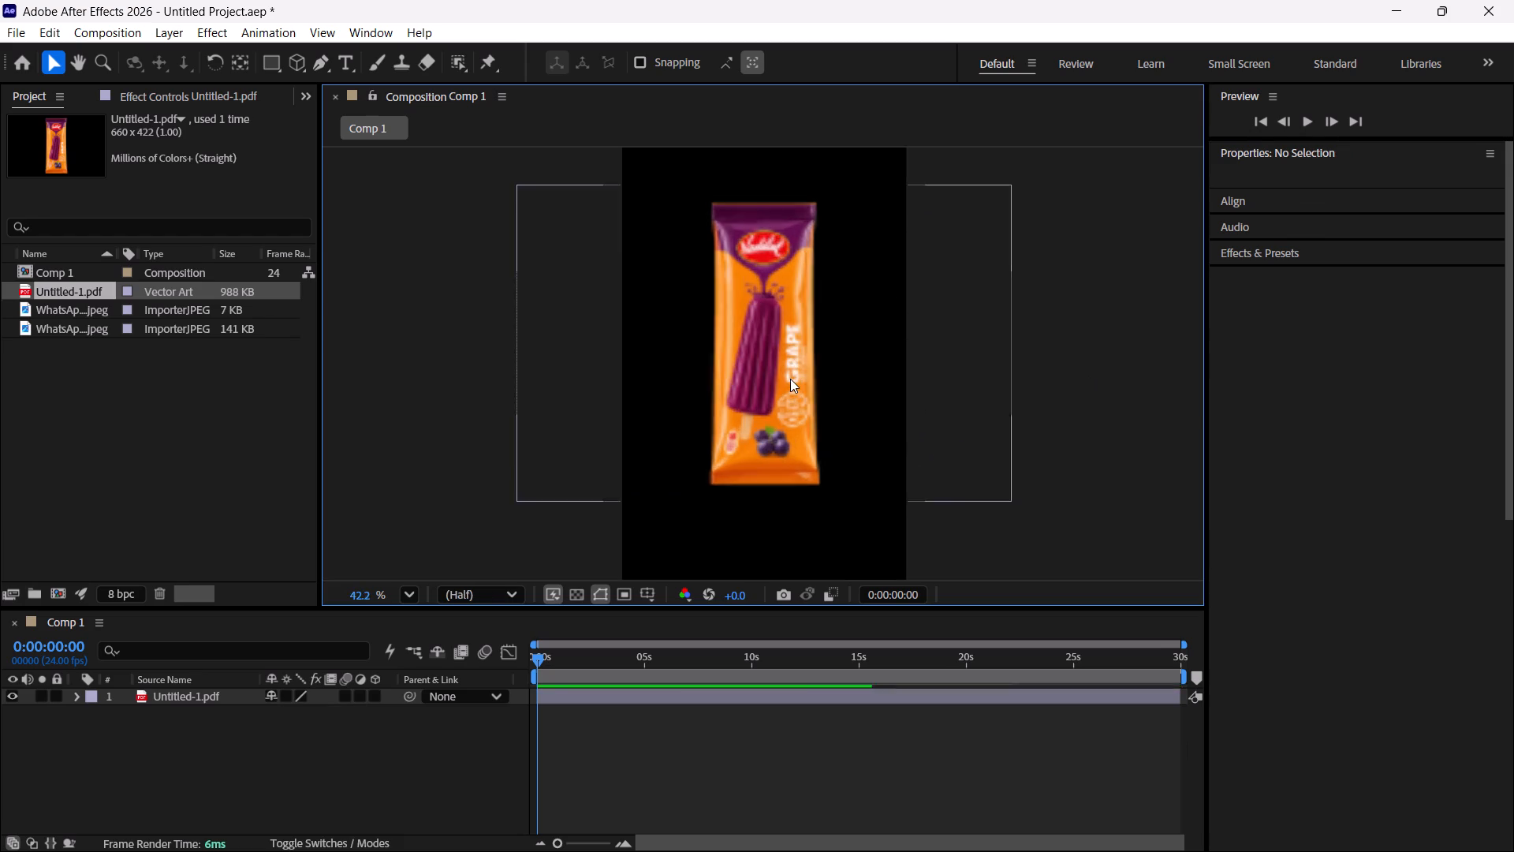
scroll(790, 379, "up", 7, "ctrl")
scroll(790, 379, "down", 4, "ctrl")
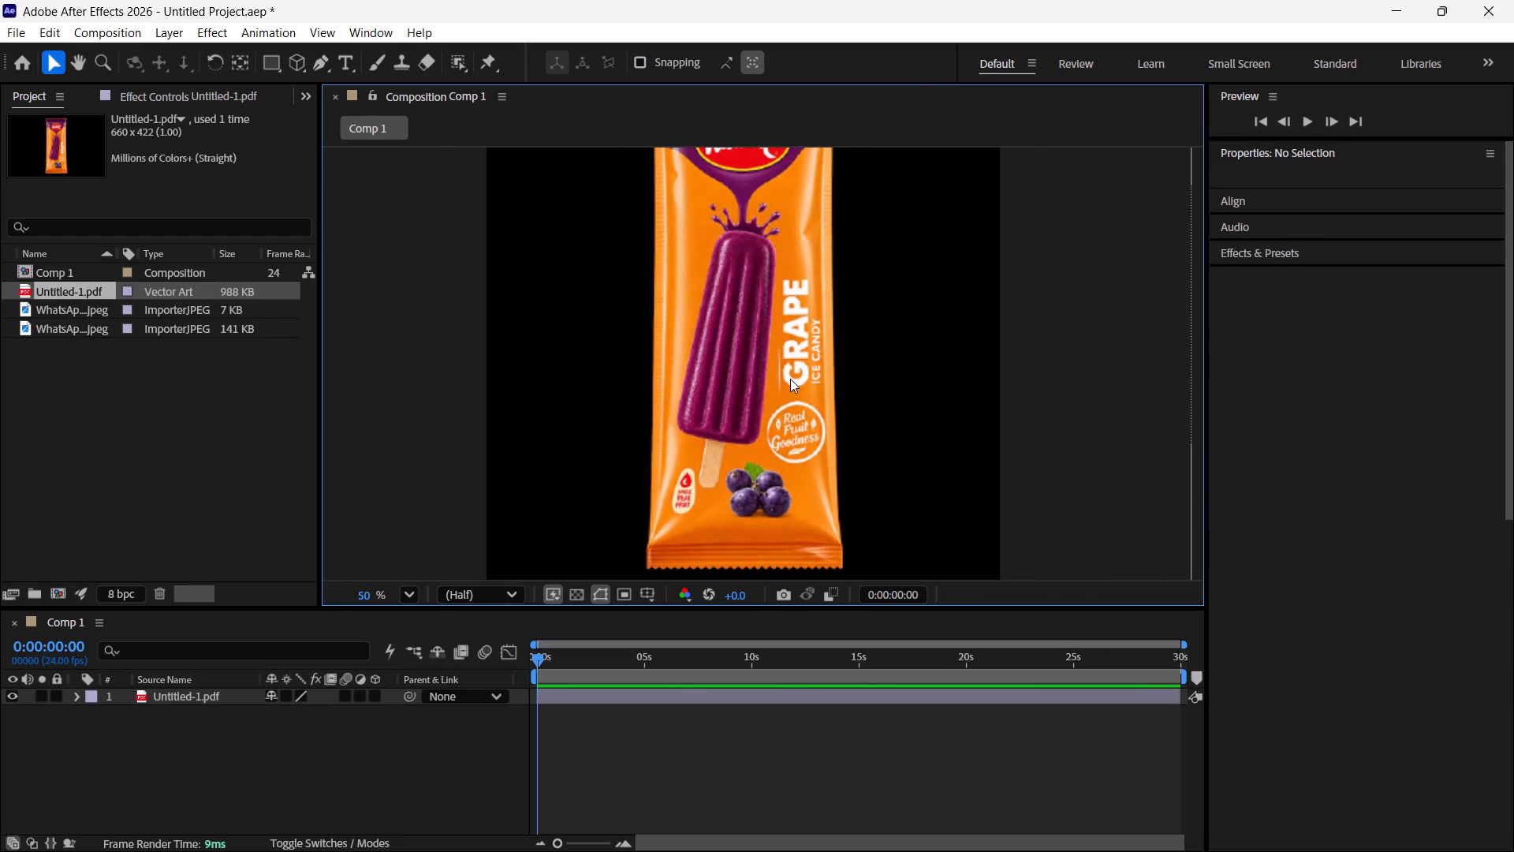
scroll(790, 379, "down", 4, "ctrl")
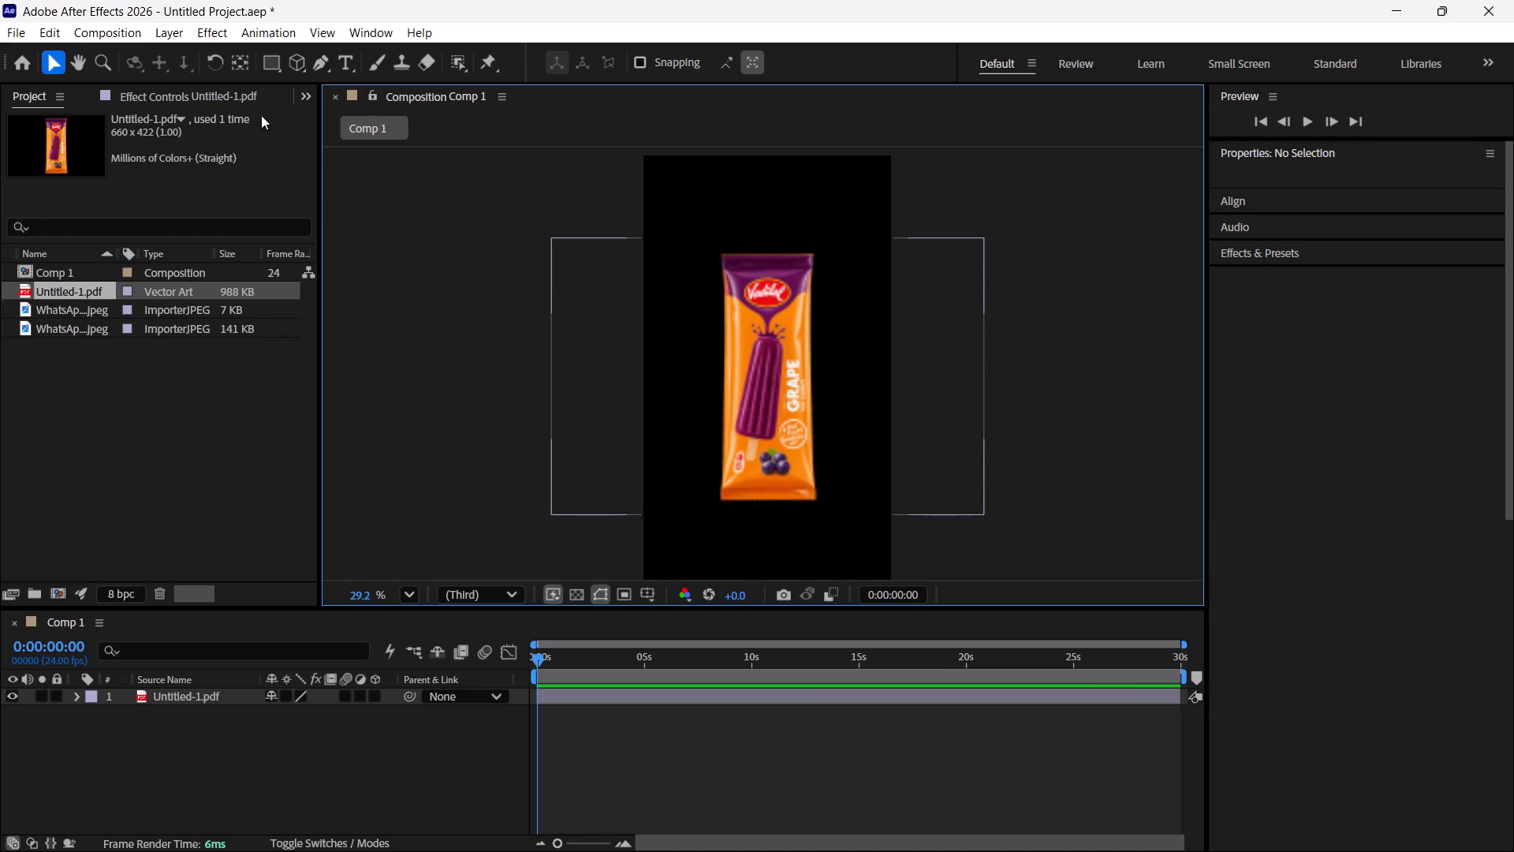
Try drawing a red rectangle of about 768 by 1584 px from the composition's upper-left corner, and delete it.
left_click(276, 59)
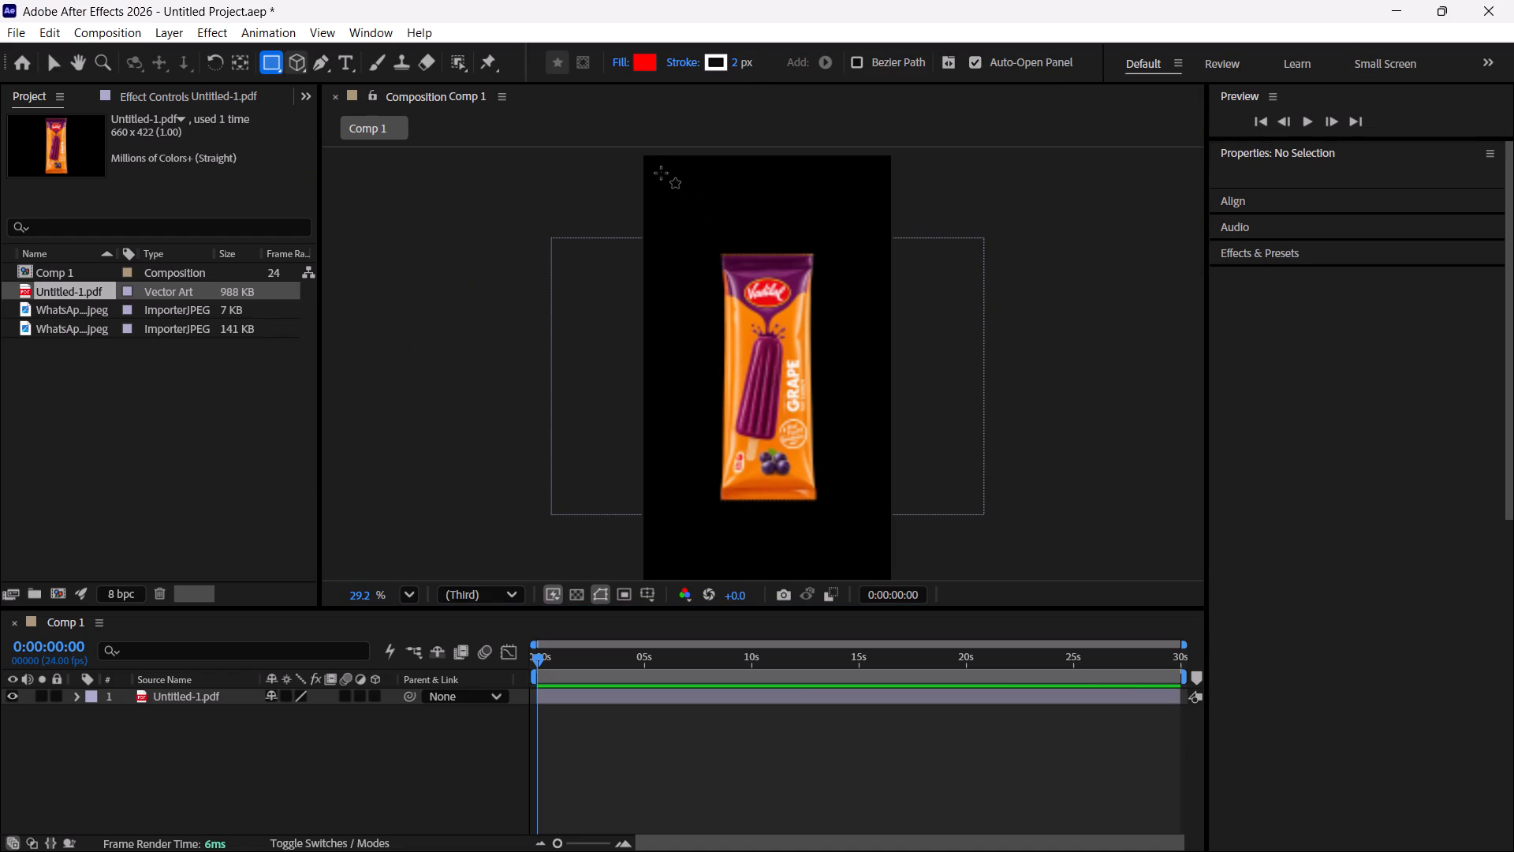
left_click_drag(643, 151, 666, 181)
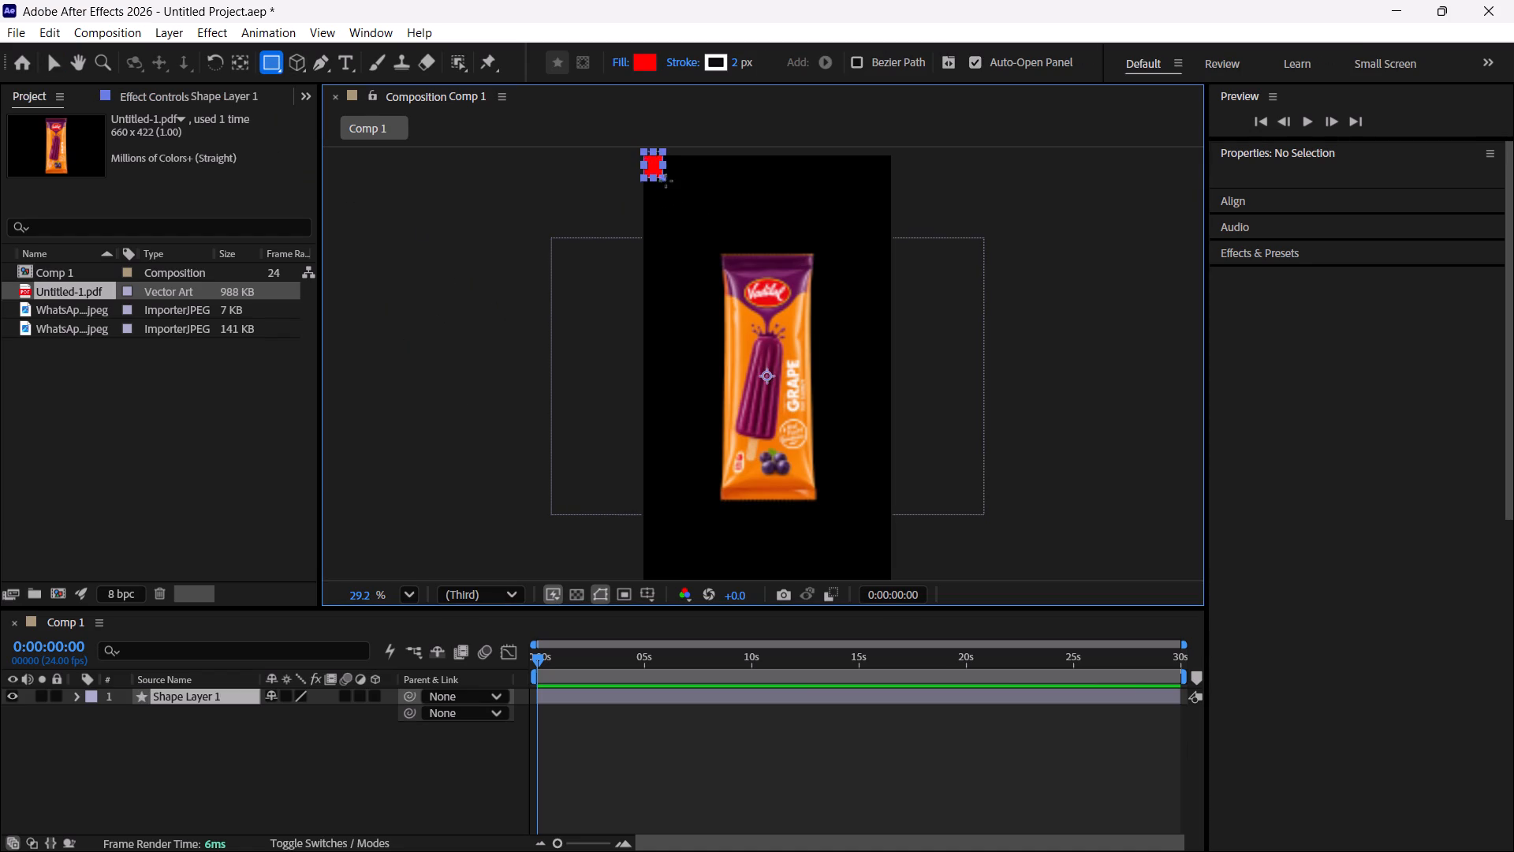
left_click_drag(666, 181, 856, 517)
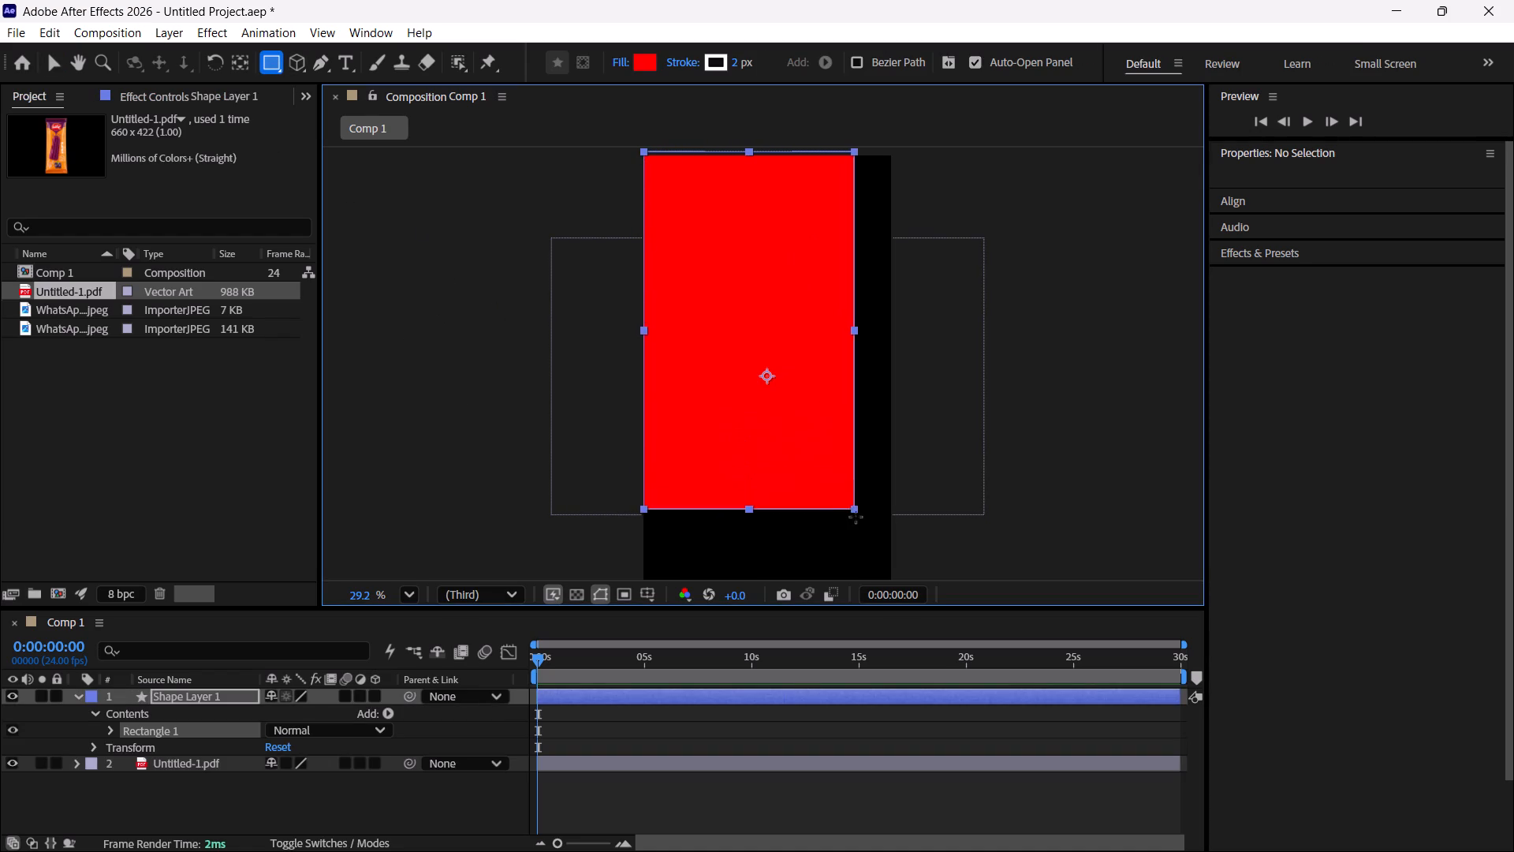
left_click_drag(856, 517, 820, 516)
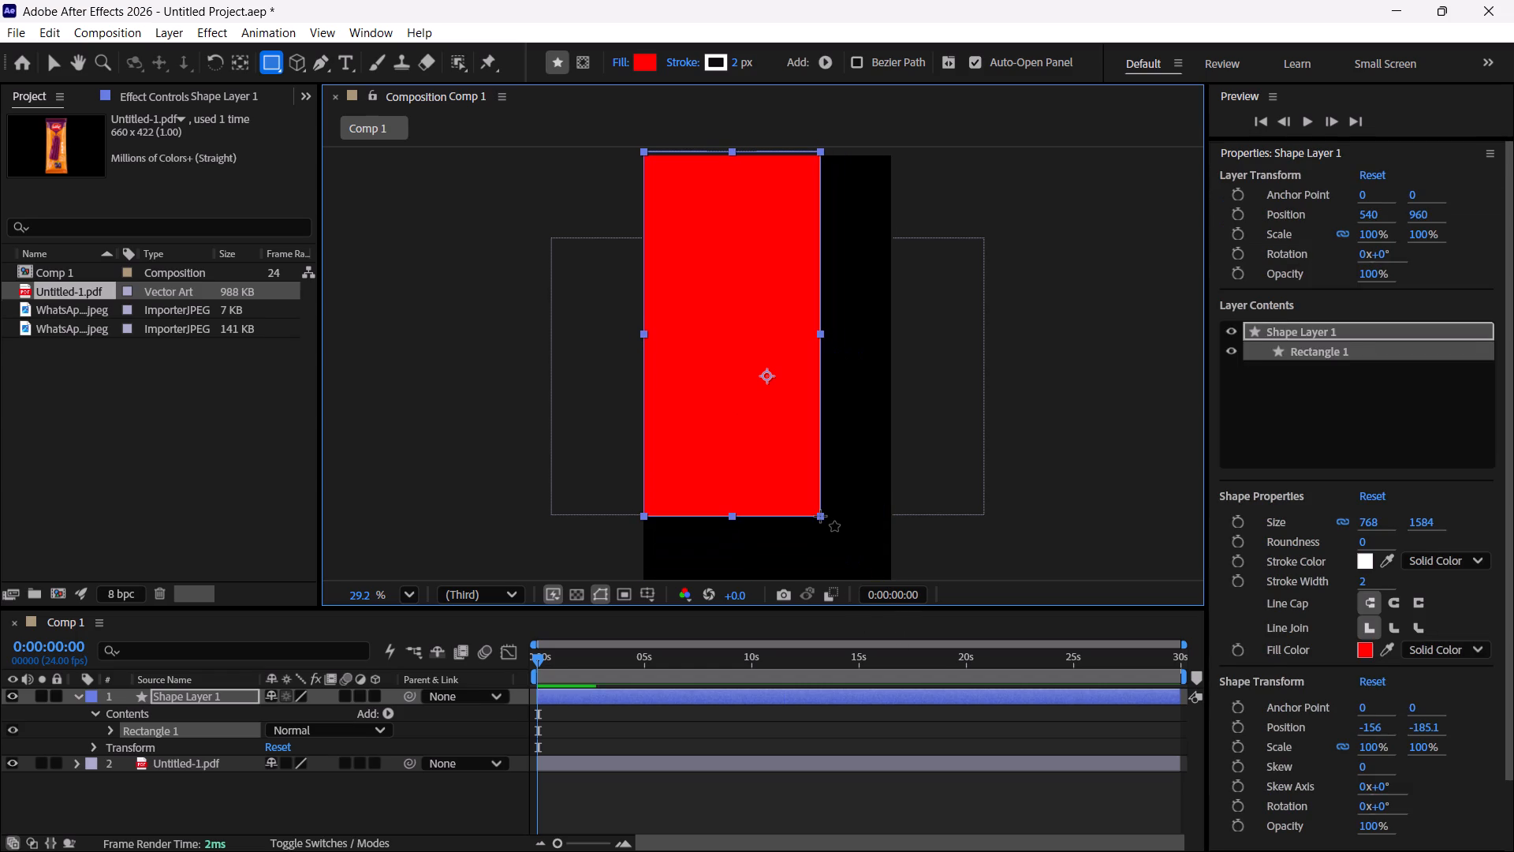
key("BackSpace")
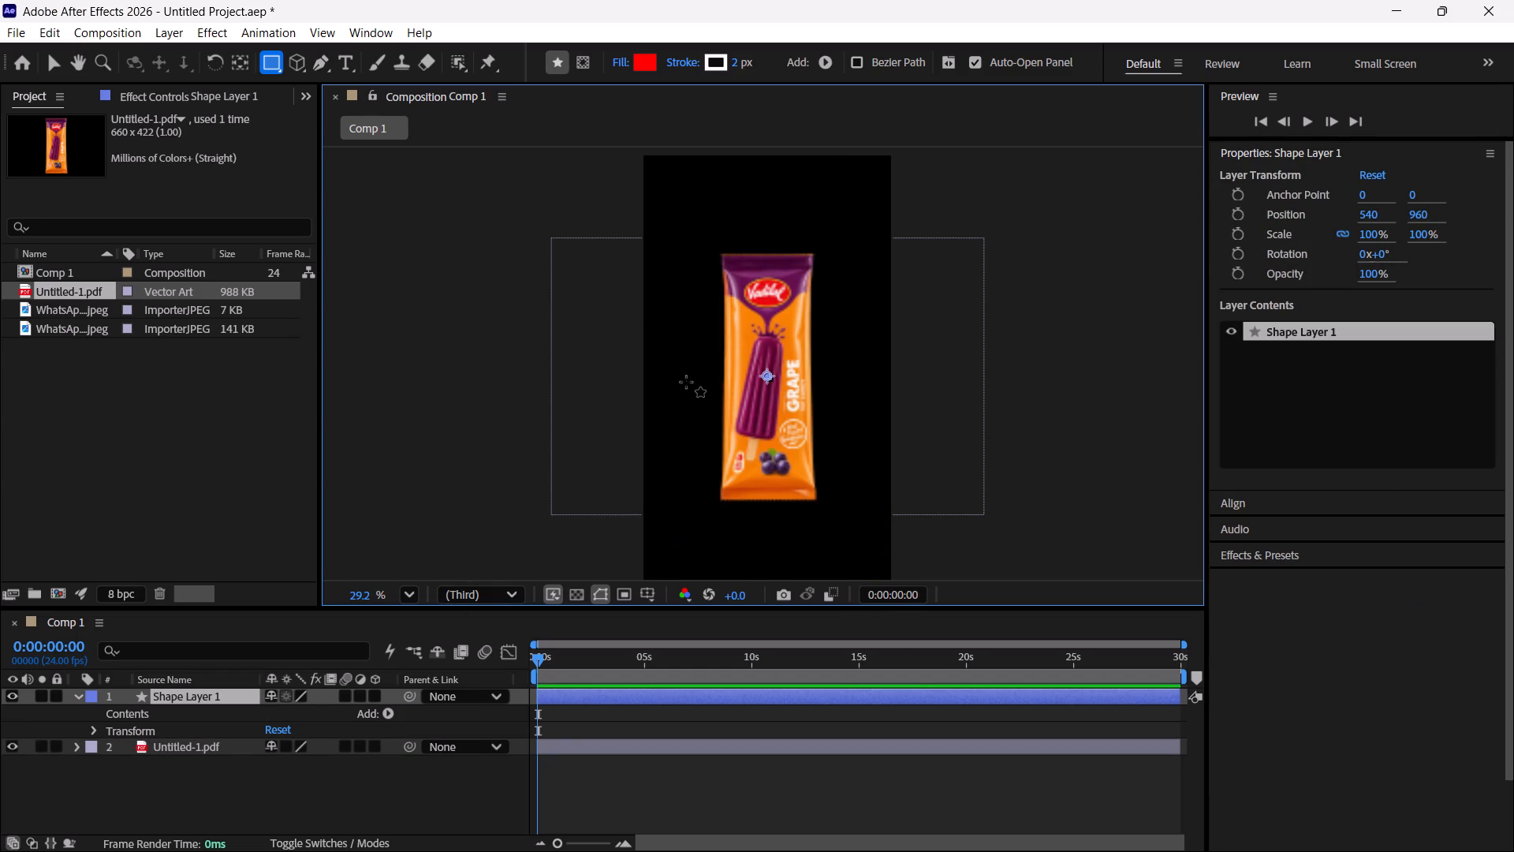
Add a red rectangle filling the whole 1080 by 1920 px composition on Shape Layer 1.
double_click(271, 58)
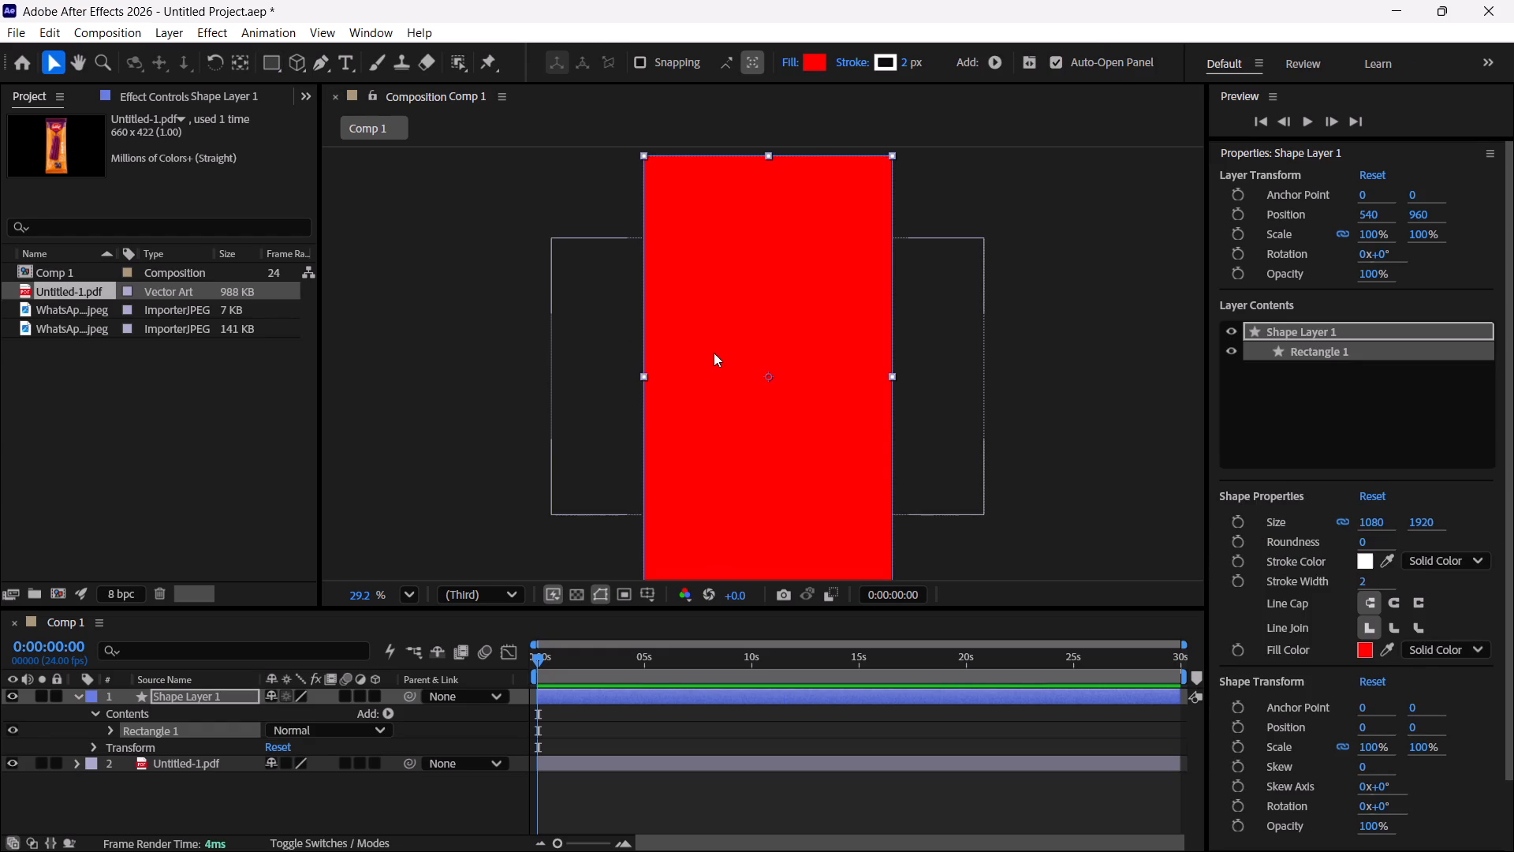
Set the red background rectangle's stroke to None.
scroll(714, 353, "down", 4, "ctrl")
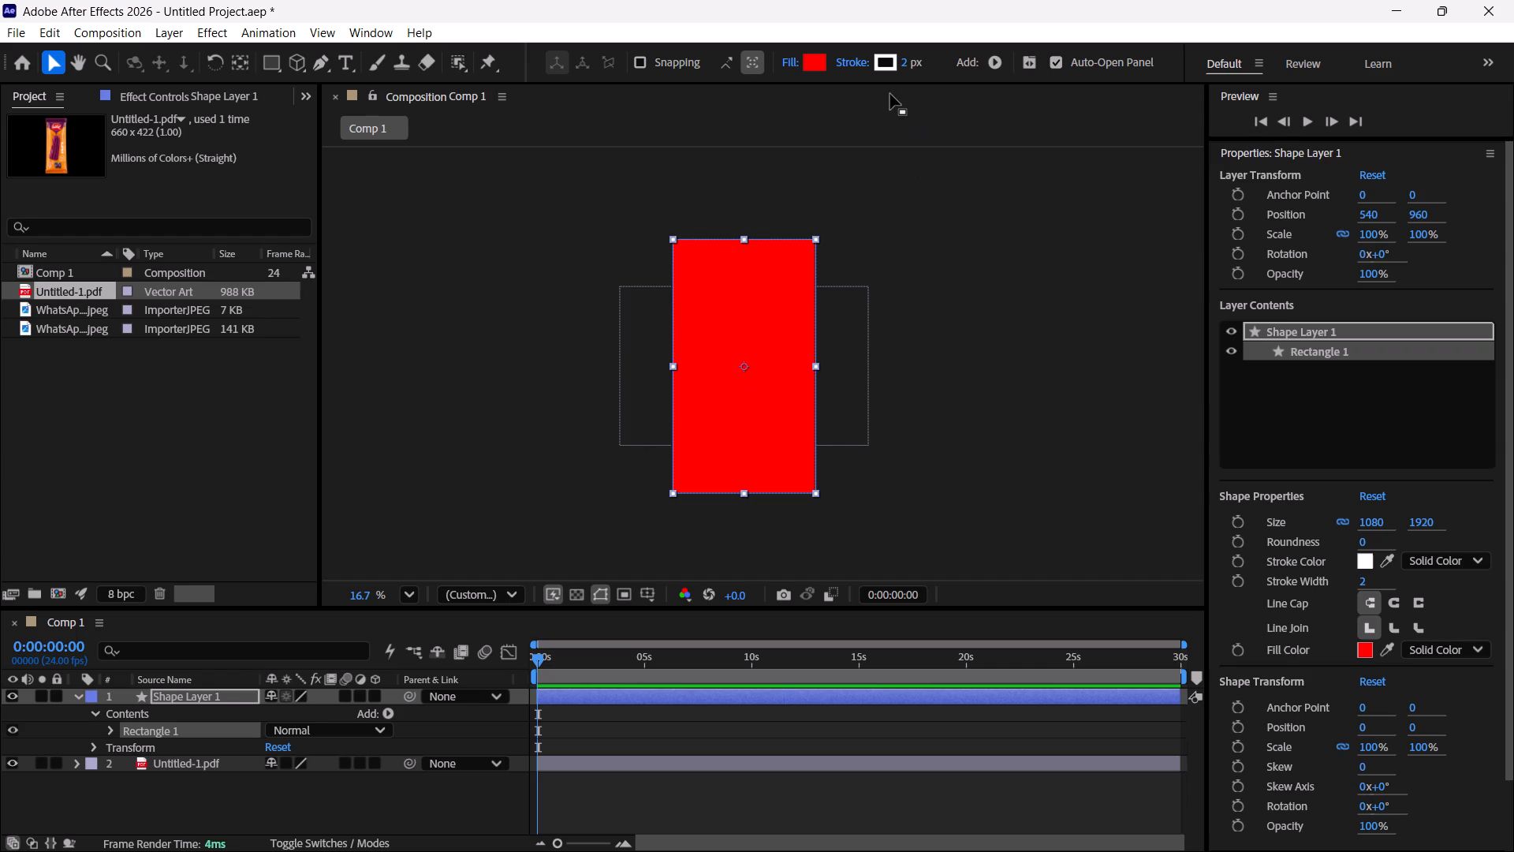
left_click(885, 55)
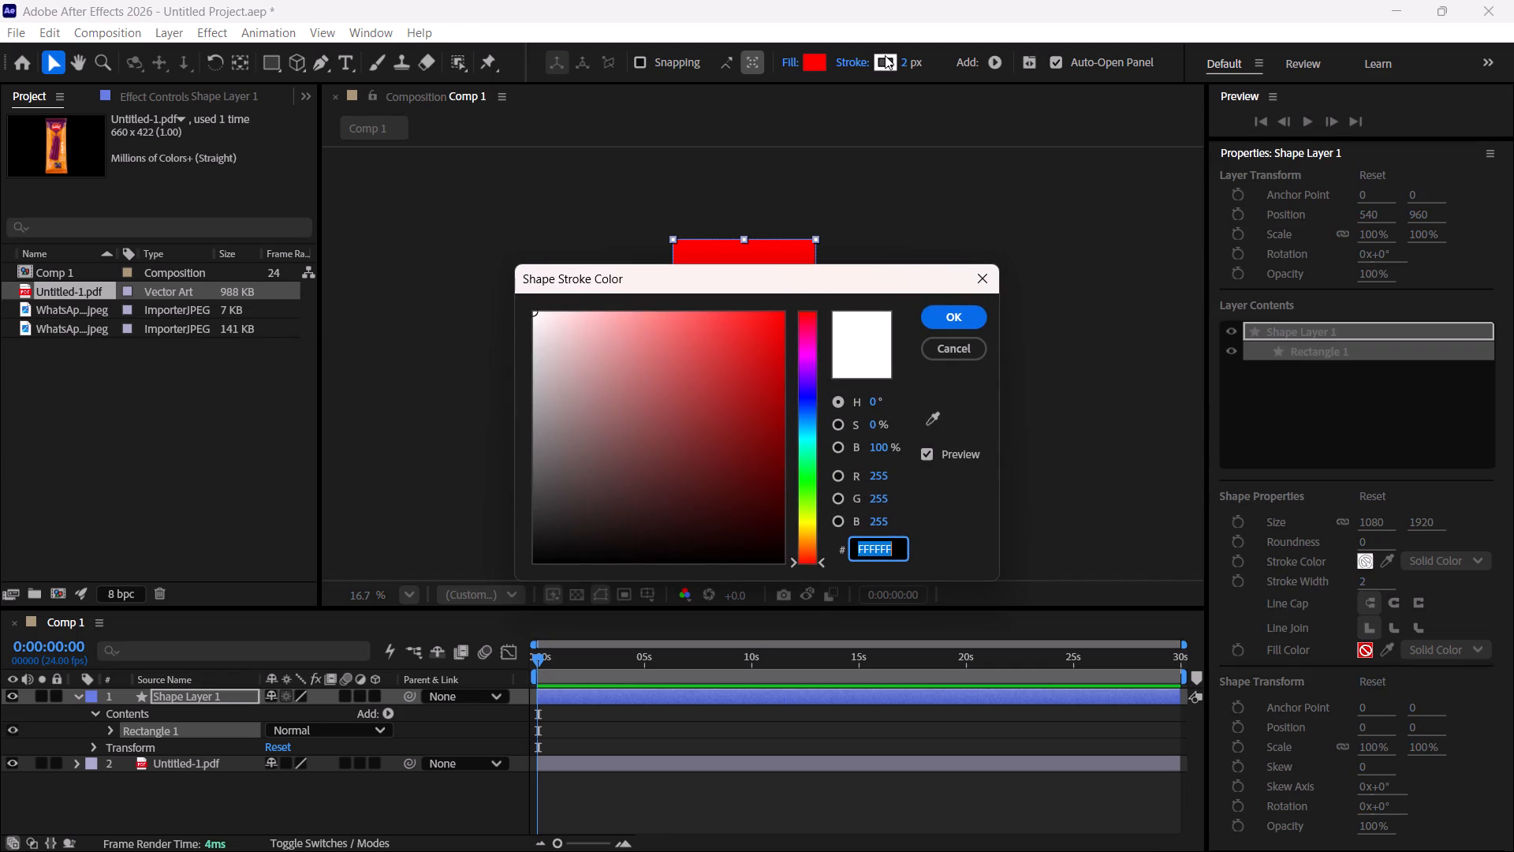
left_click(976, 282)
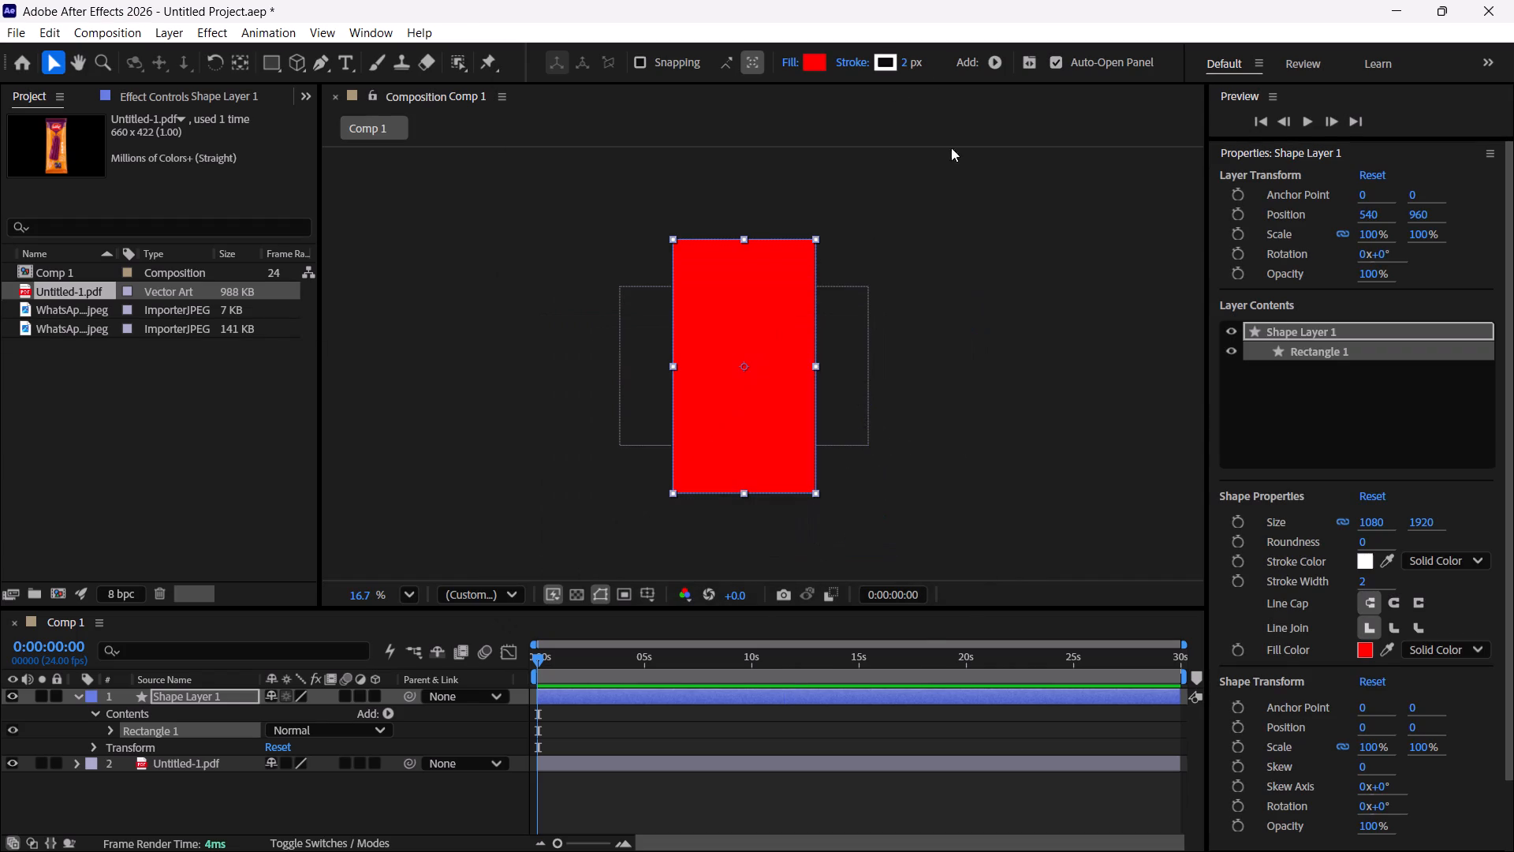
left_click(852, 58)
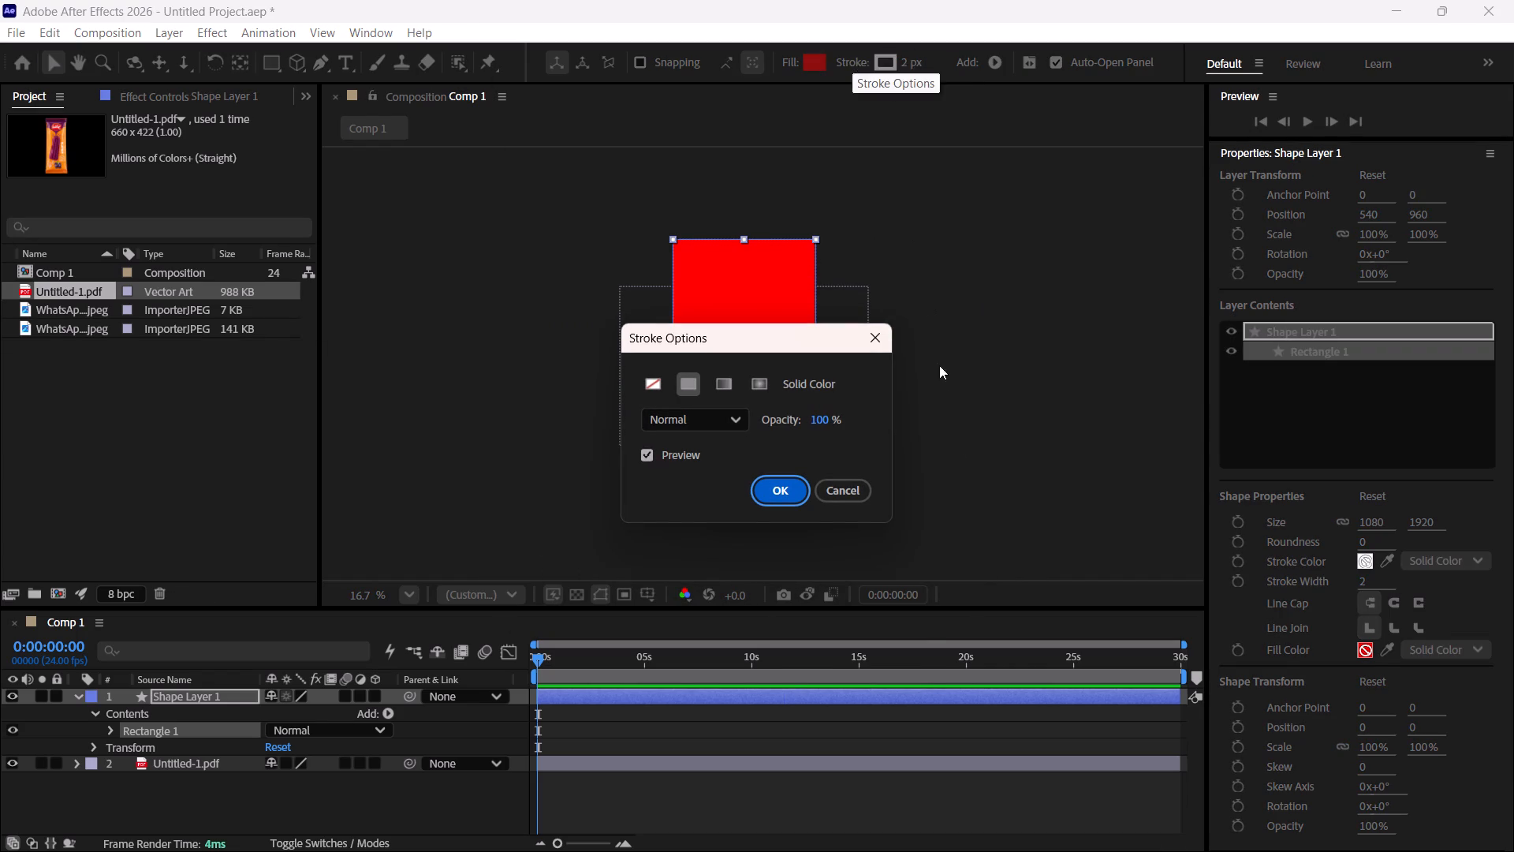
left_click(654, 379)
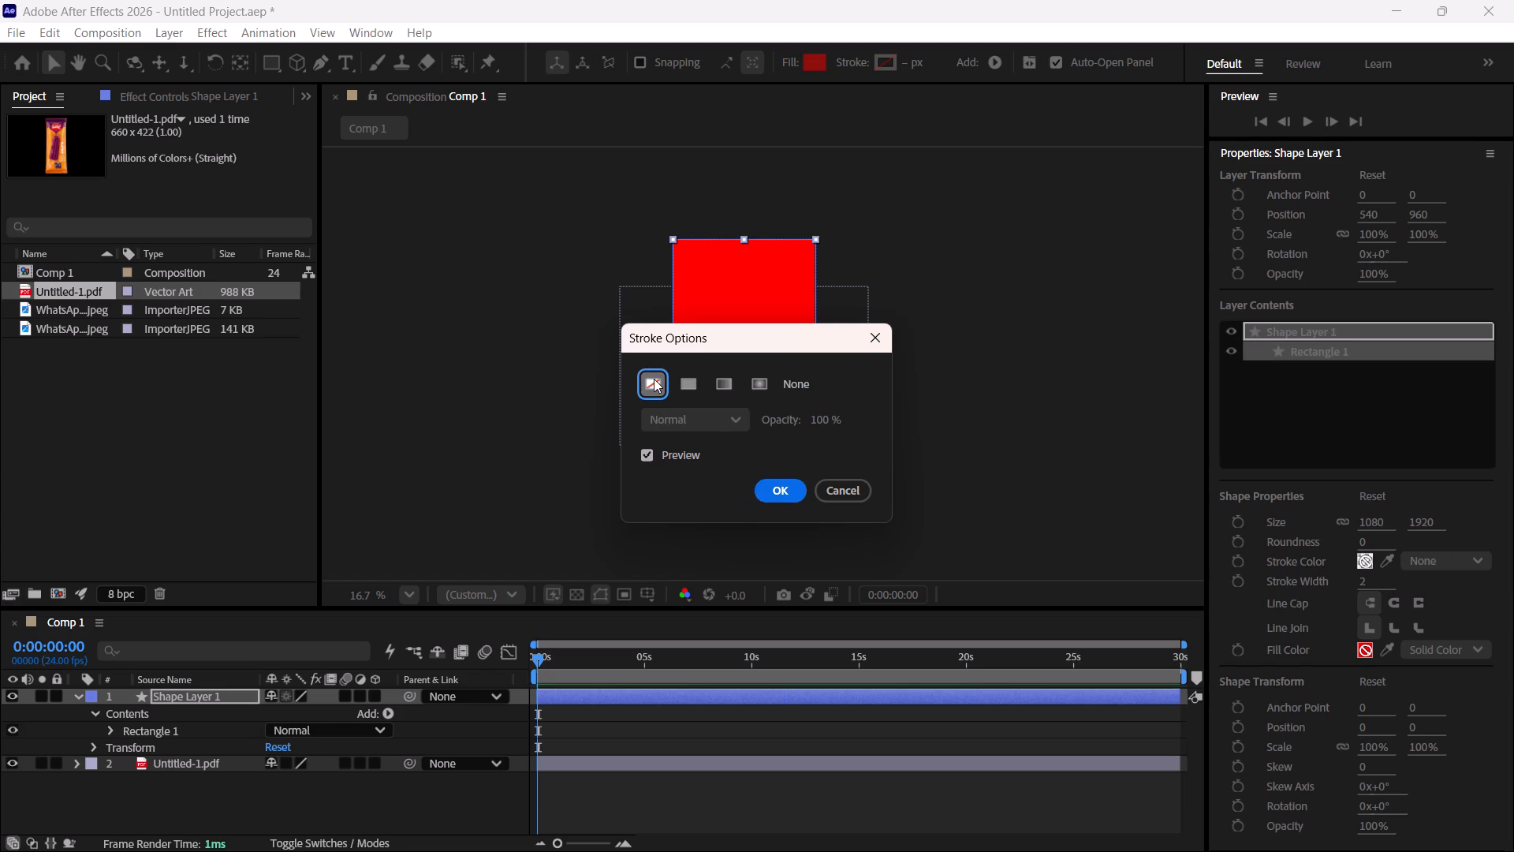
left_click(774, 496)
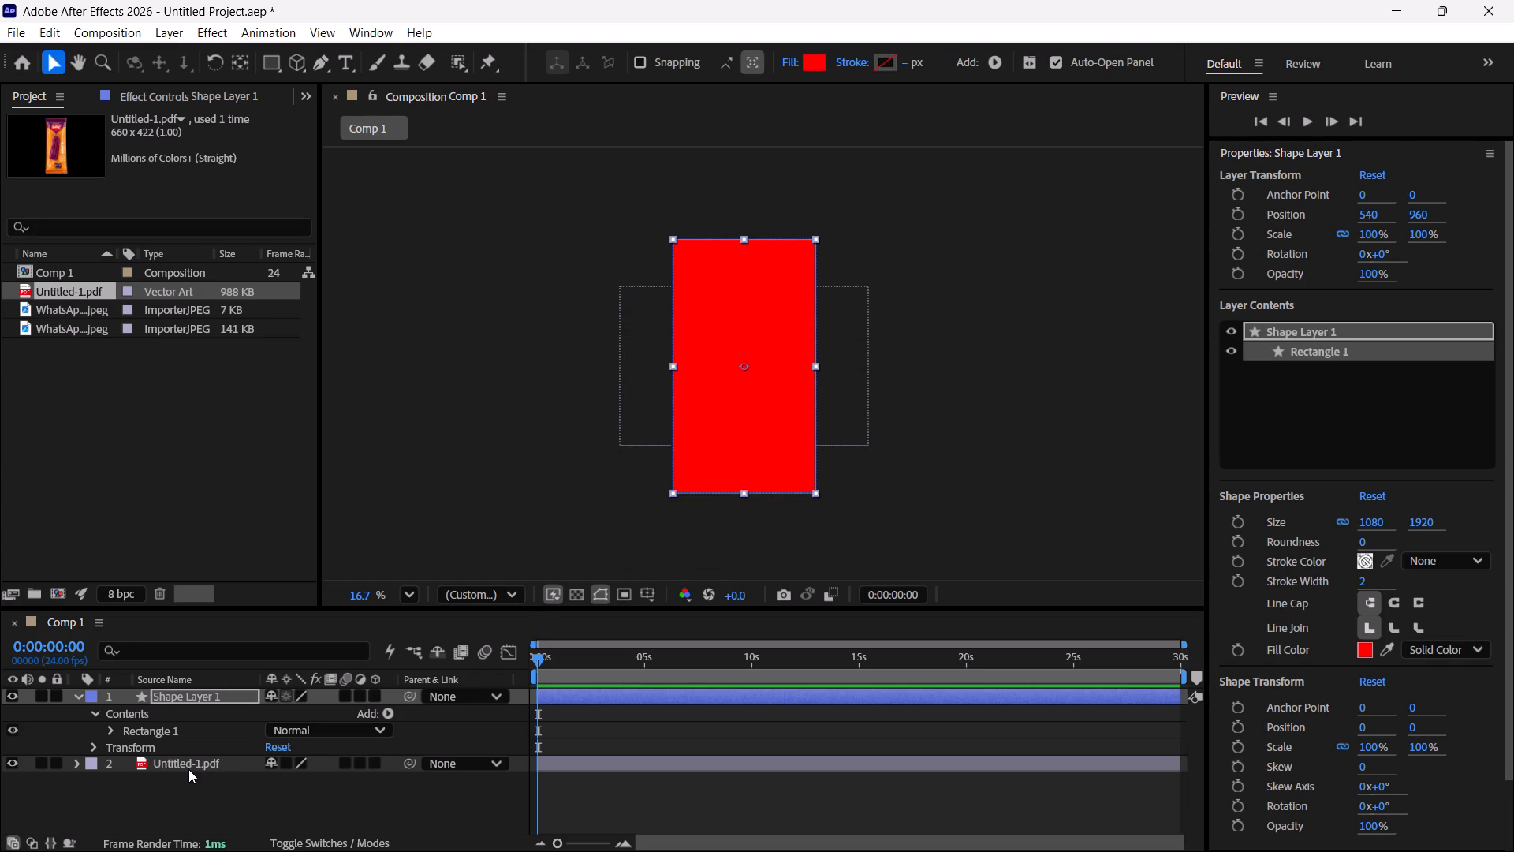
Move the Untitled-1.pdf wrapper layer above Shape Layer 1 in the layer stack.
left_click_drag(192, 765, 209, 693)
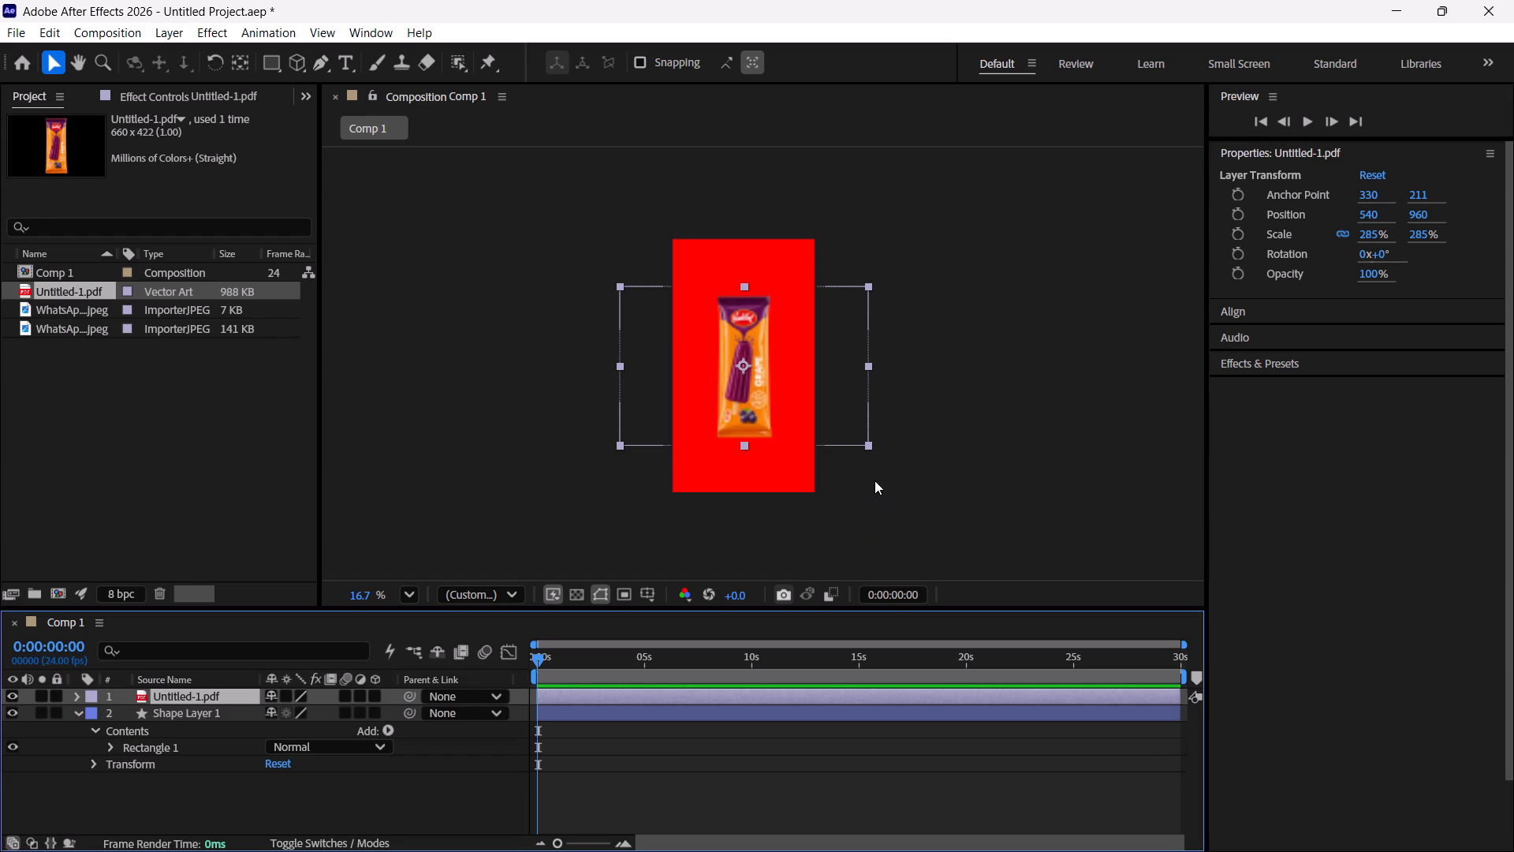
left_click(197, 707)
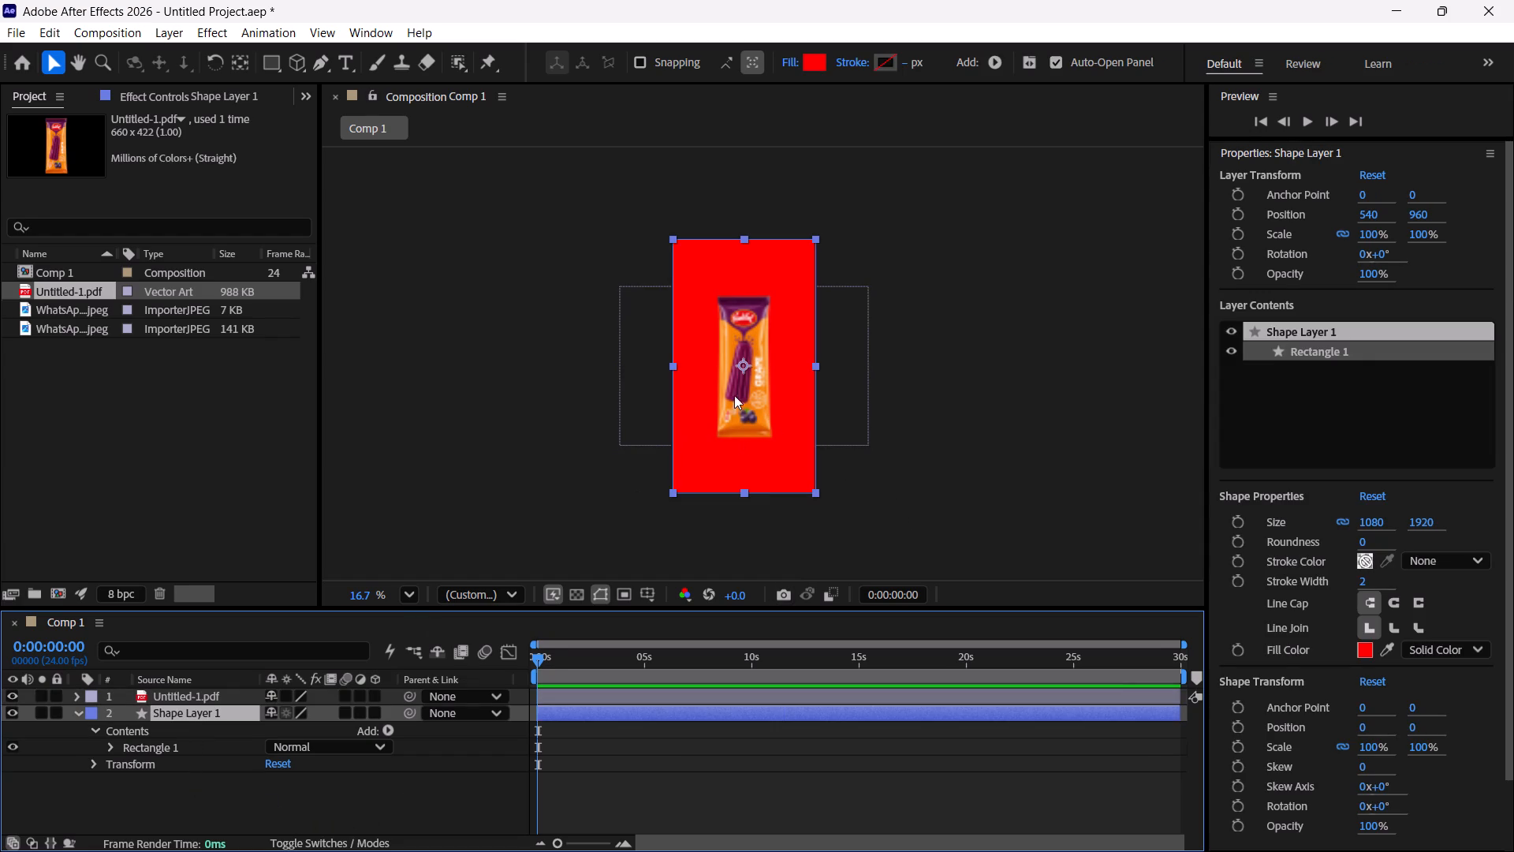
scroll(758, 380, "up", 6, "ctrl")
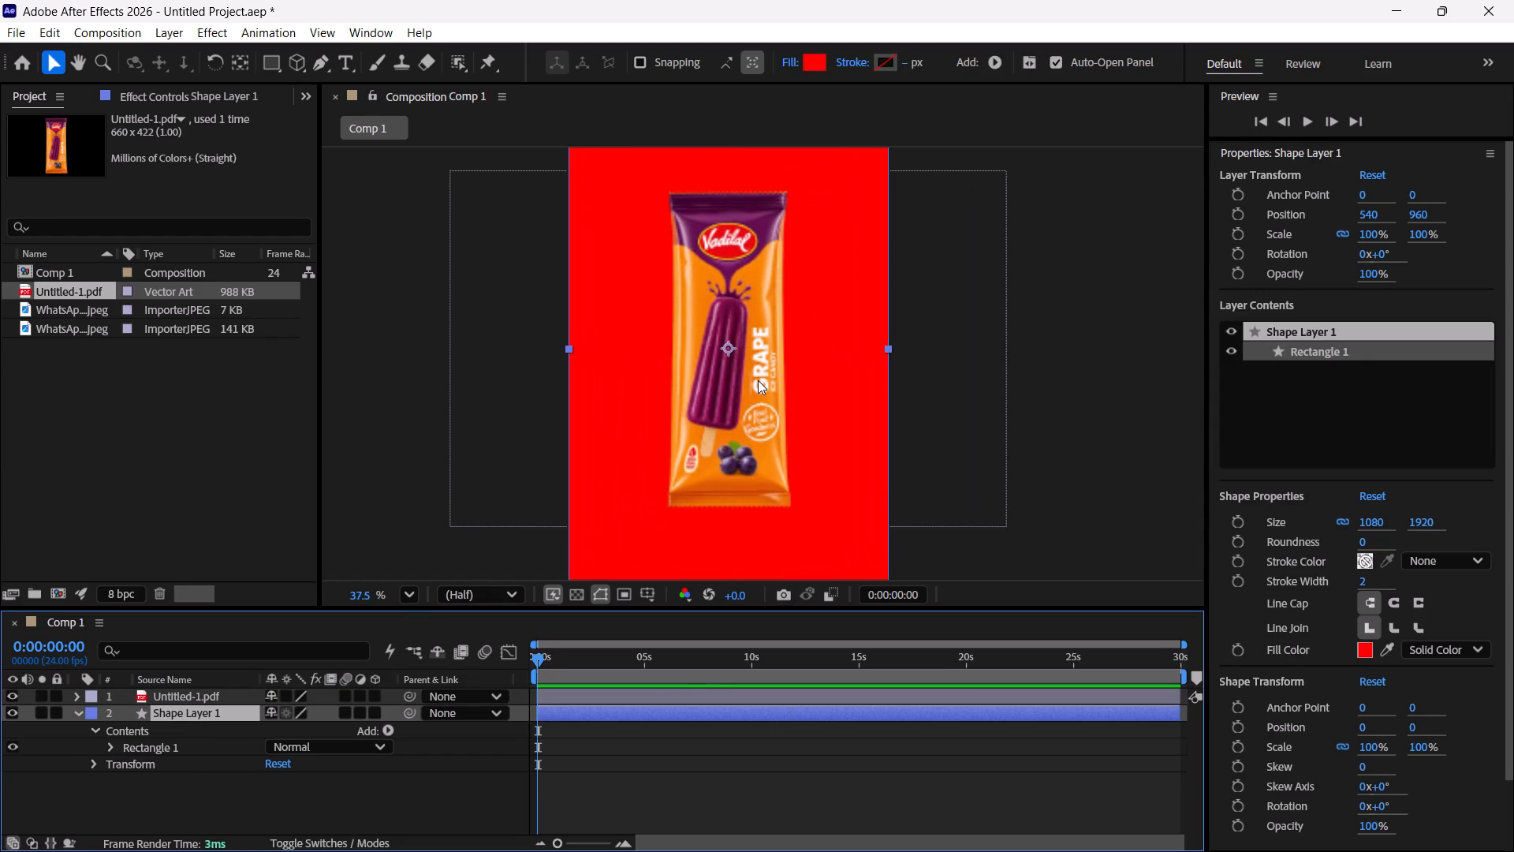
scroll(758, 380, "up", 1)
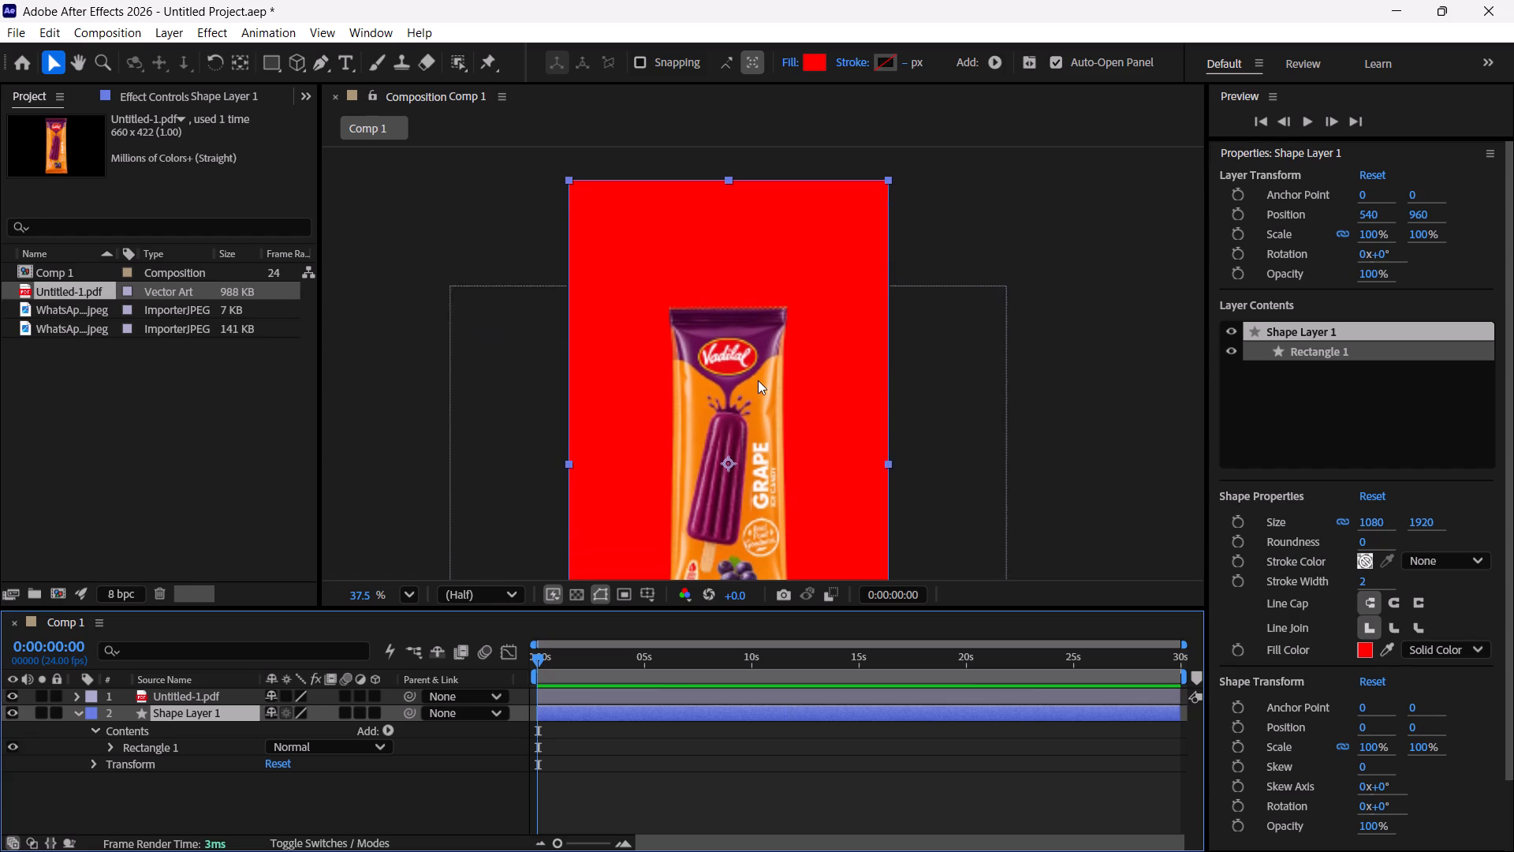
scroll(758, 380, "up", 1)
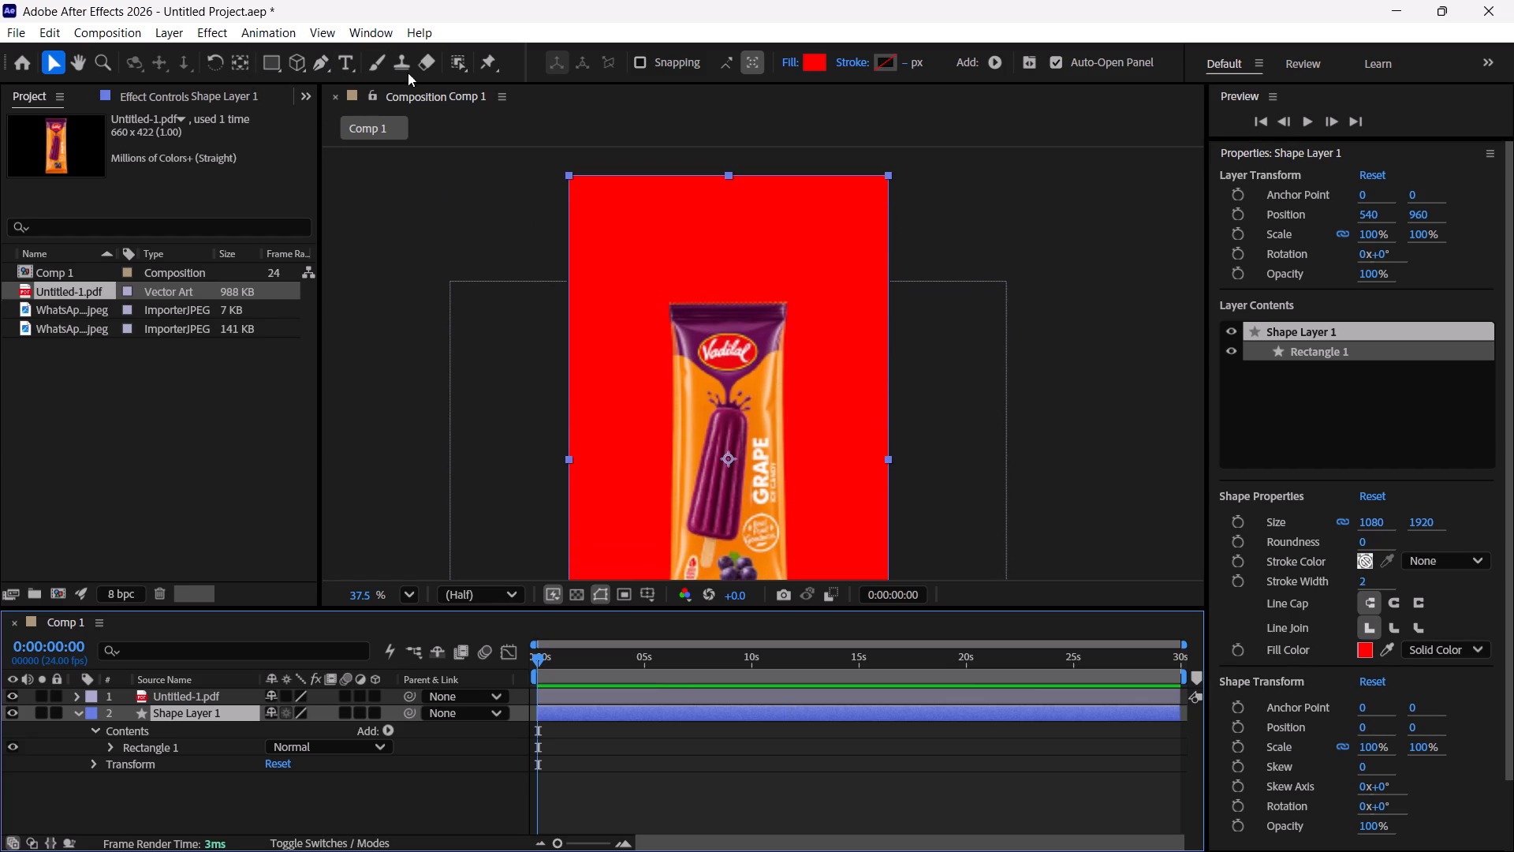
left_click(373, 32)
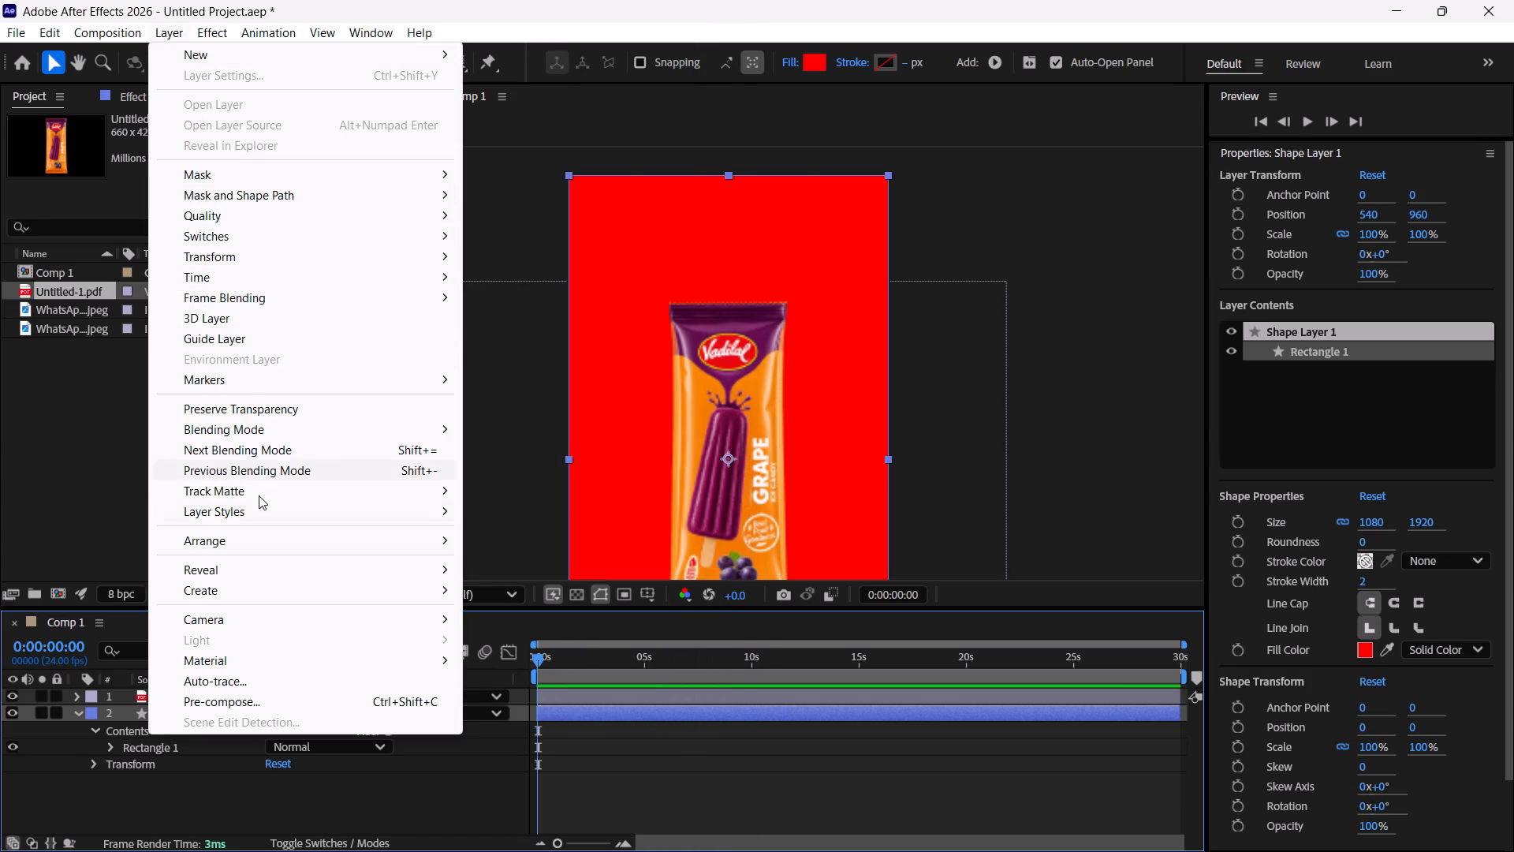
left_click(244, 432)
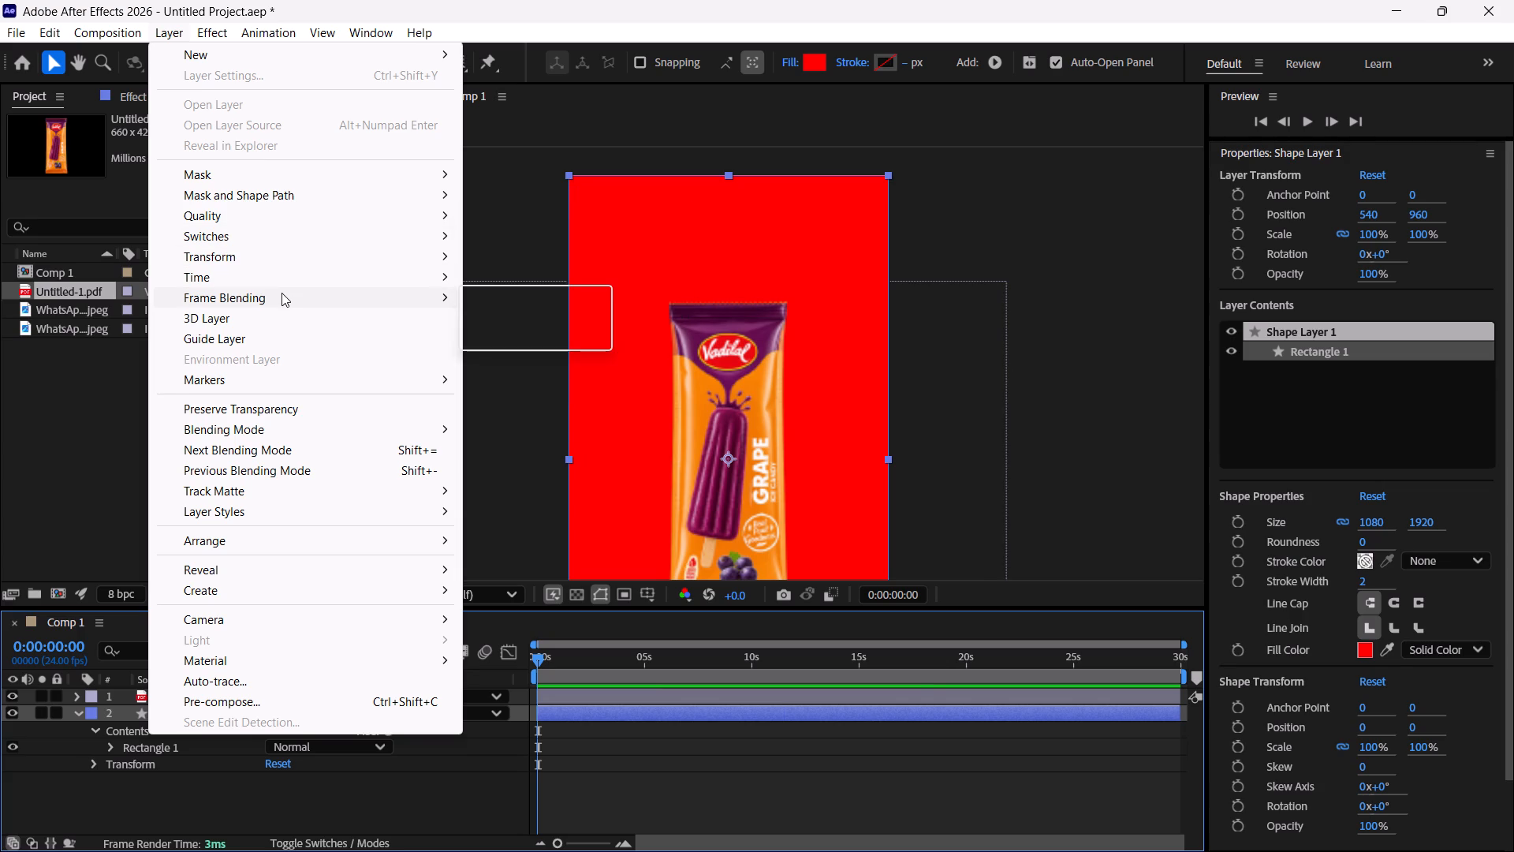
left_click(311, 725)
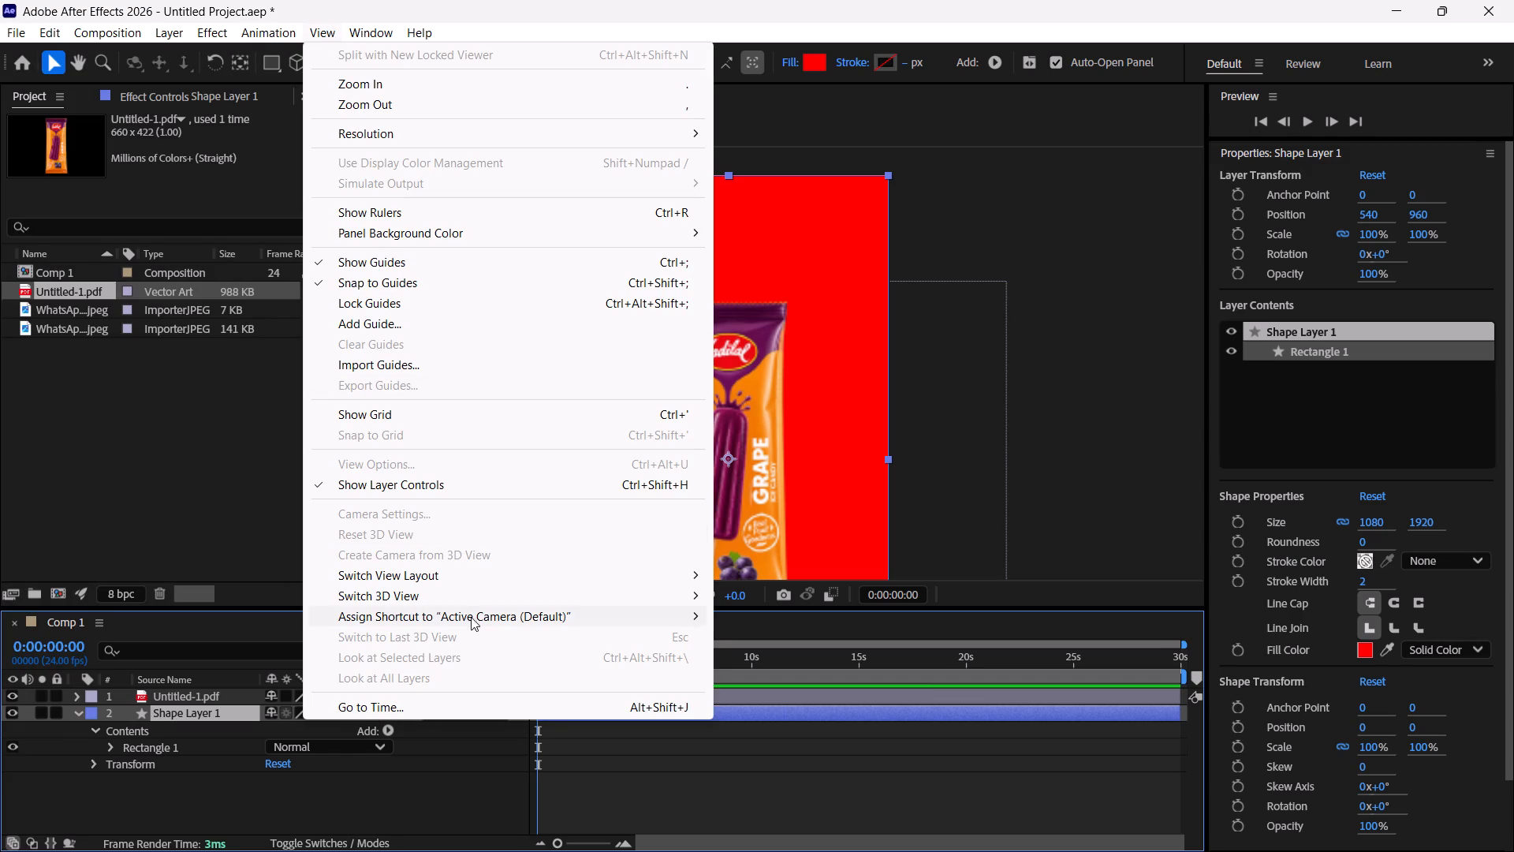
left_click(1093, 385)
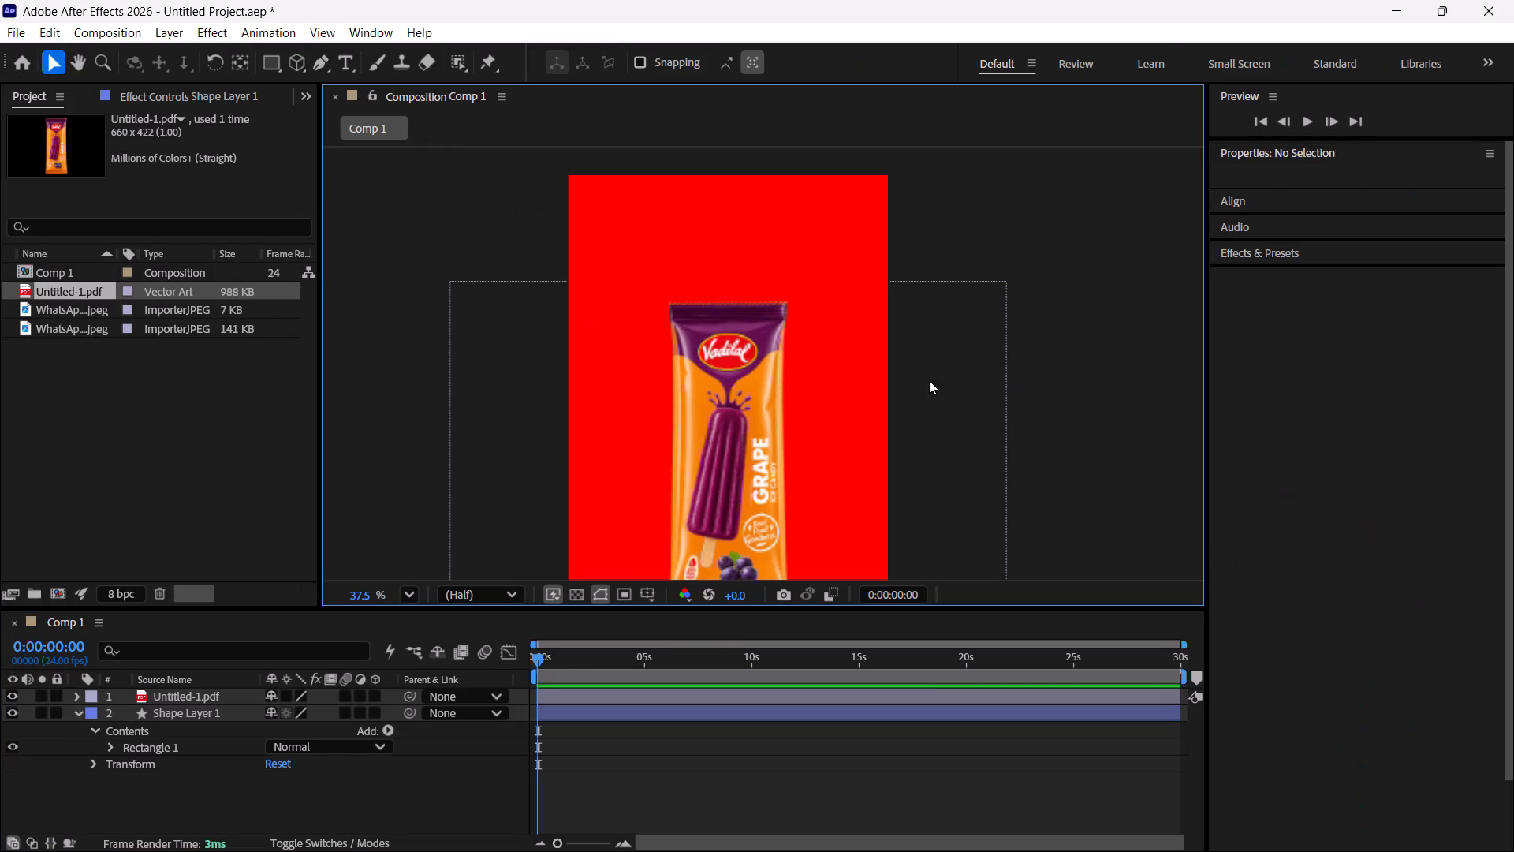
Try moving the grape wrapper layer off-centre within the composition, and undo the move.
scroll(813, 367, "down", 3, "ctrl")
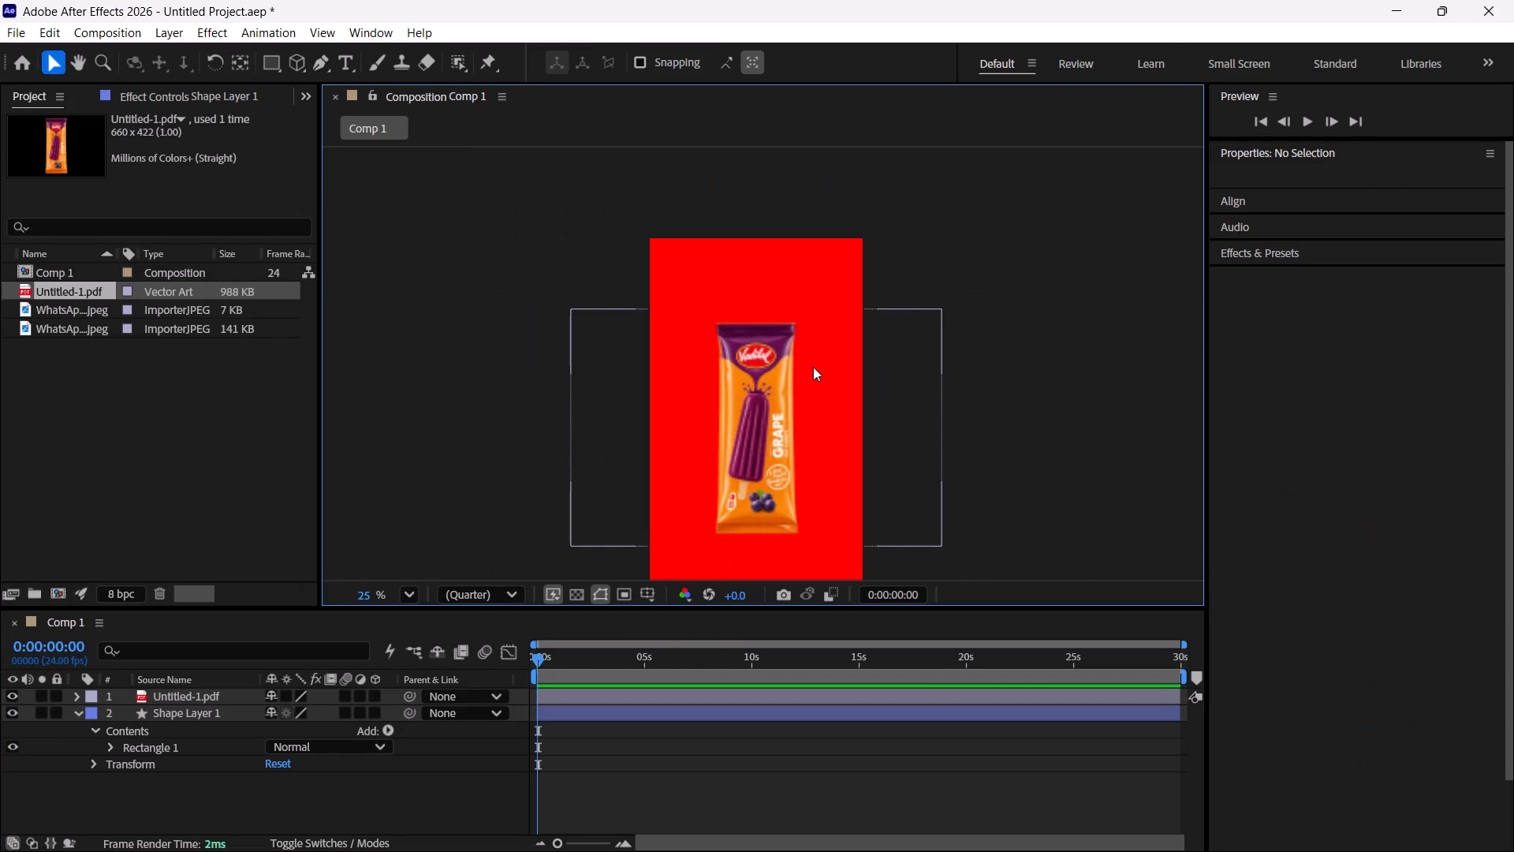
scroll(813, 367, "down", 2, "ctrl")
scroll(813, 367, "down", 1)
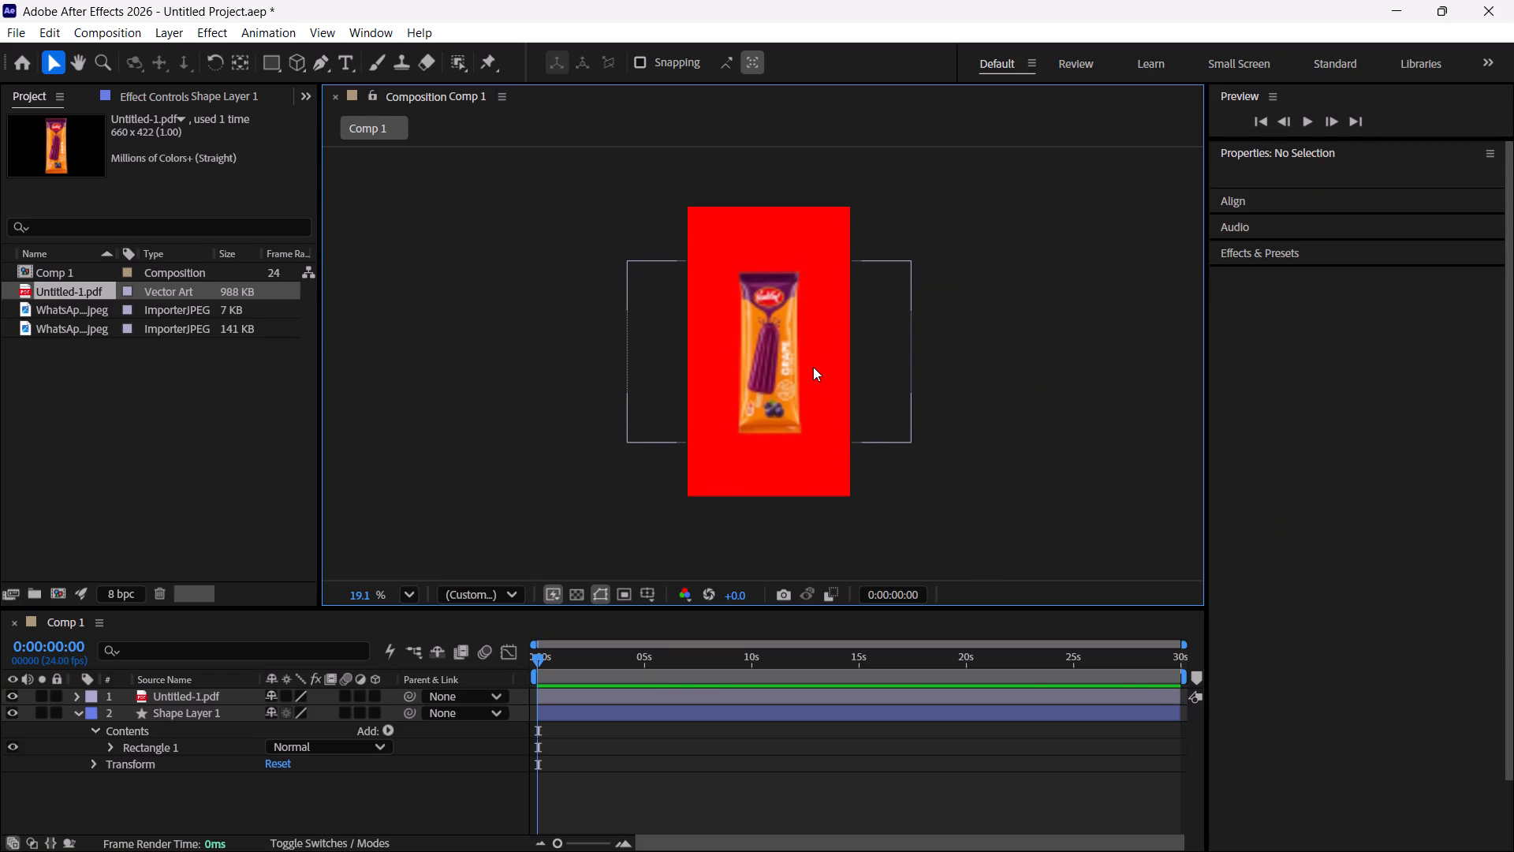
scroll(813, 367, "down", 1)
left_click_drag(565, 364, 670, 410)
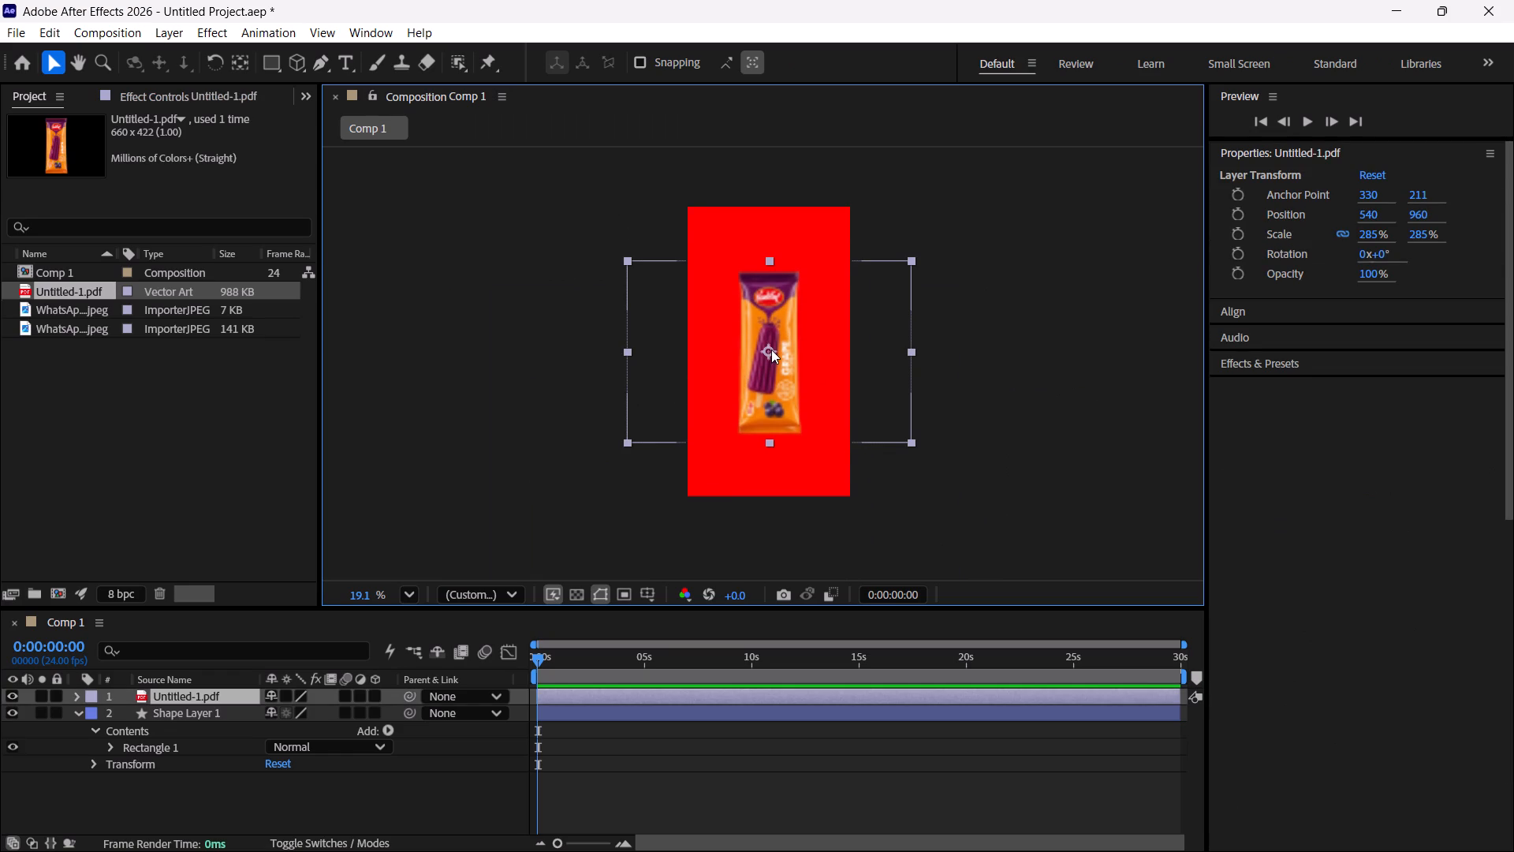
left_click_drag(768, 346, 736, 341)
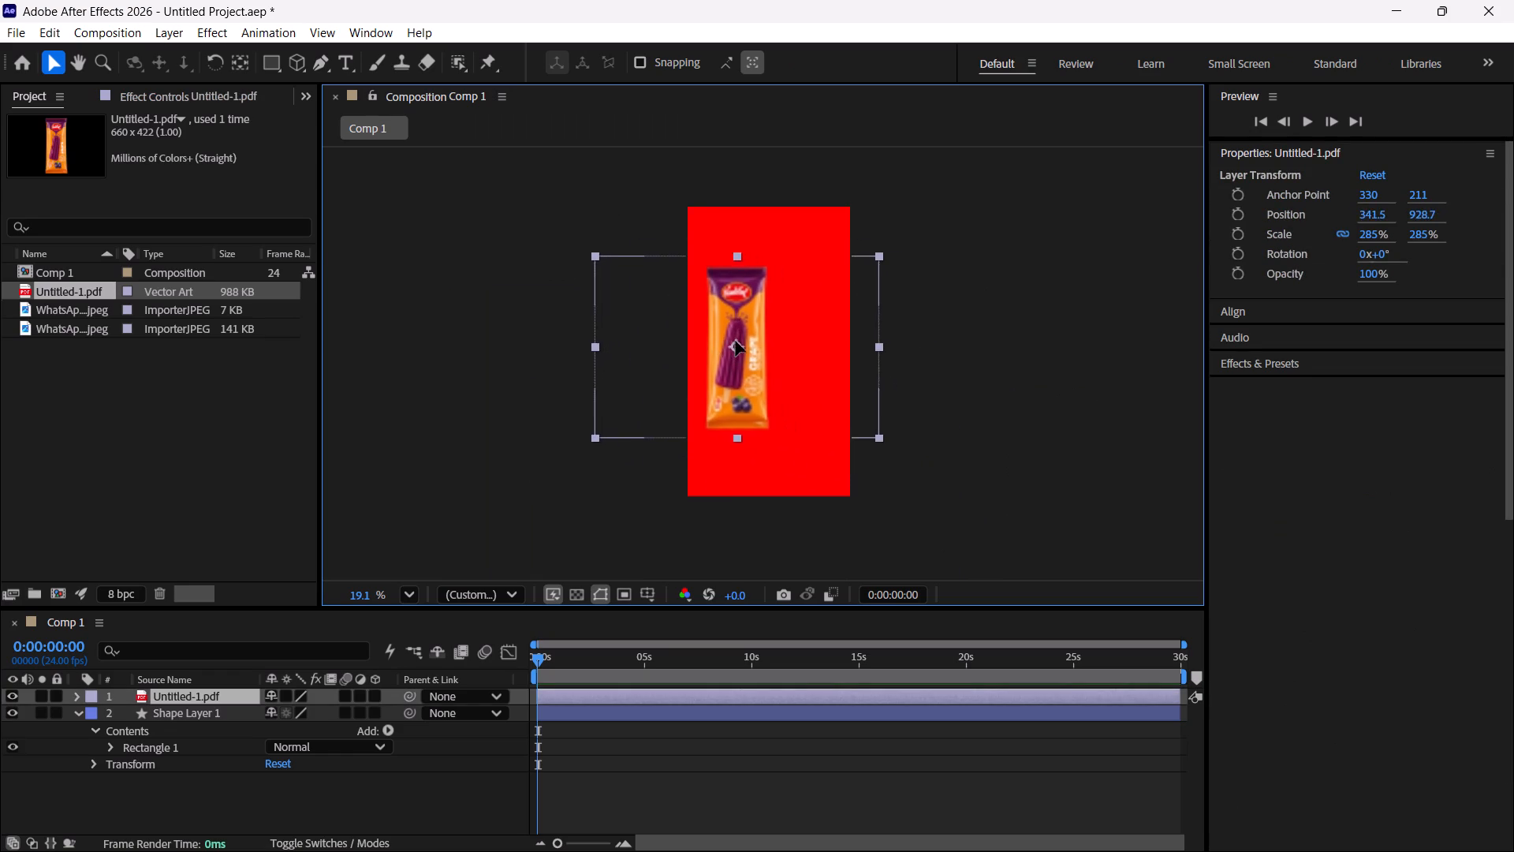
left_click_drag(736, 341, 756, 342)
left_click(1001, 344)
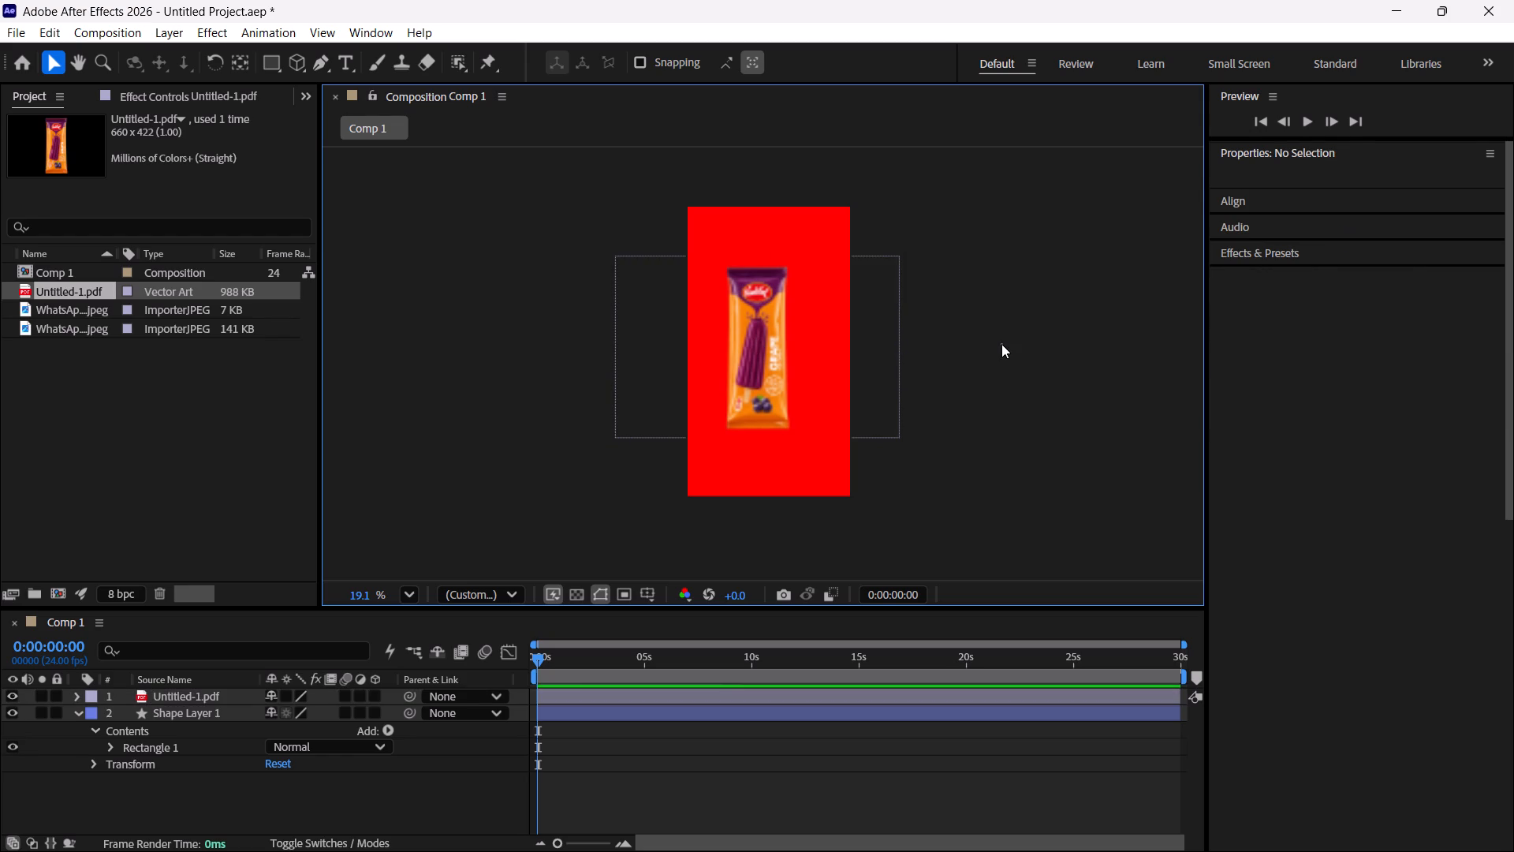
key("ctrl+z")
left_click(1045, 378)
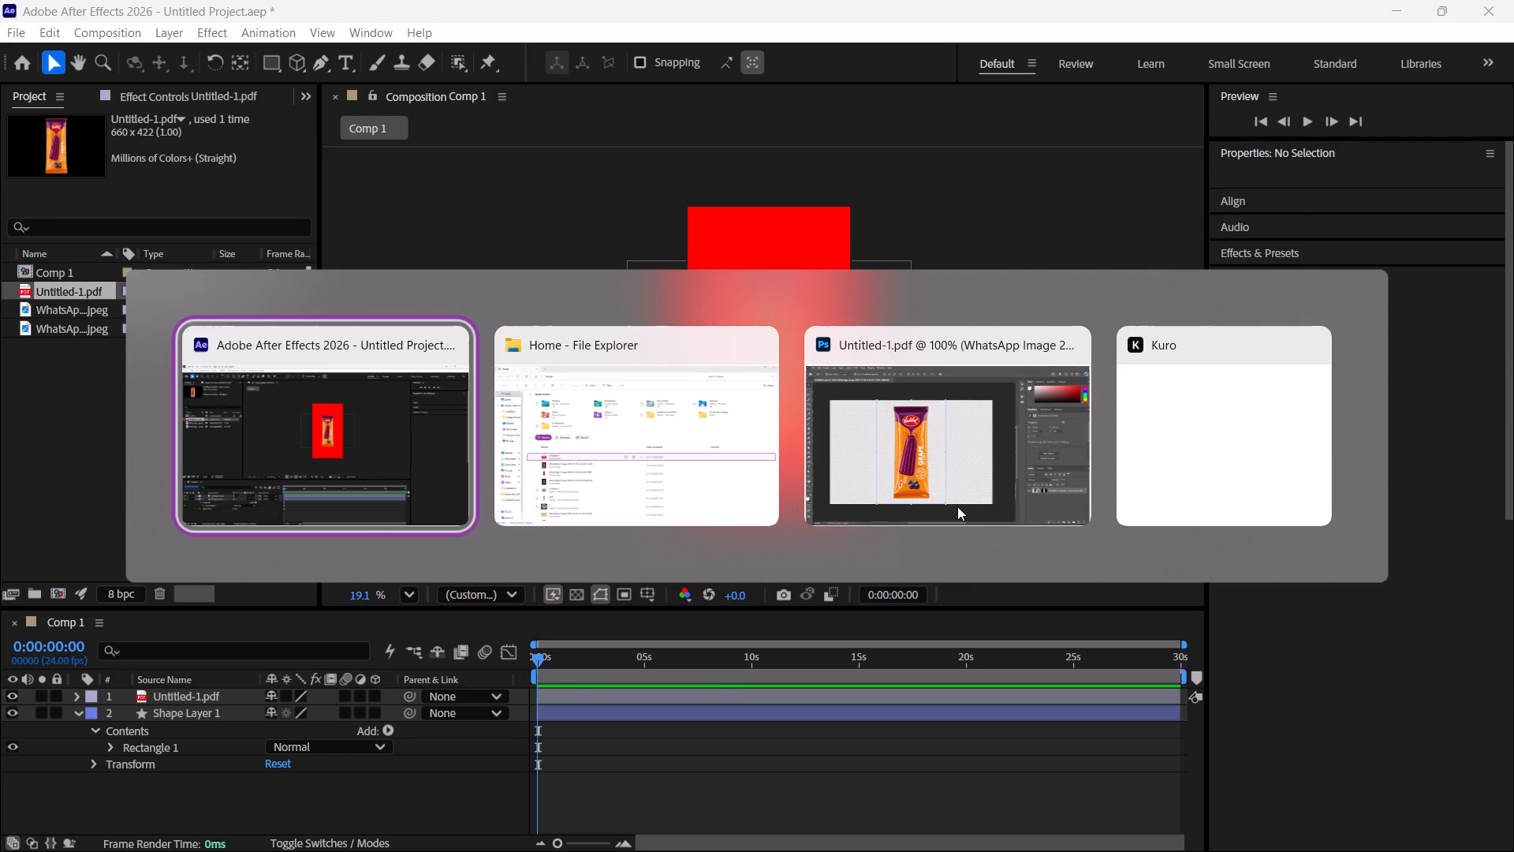
Switch to Photoshop and close the Untitled-1.pdf wrapper document.
scroll(957, 506, "right", 1)
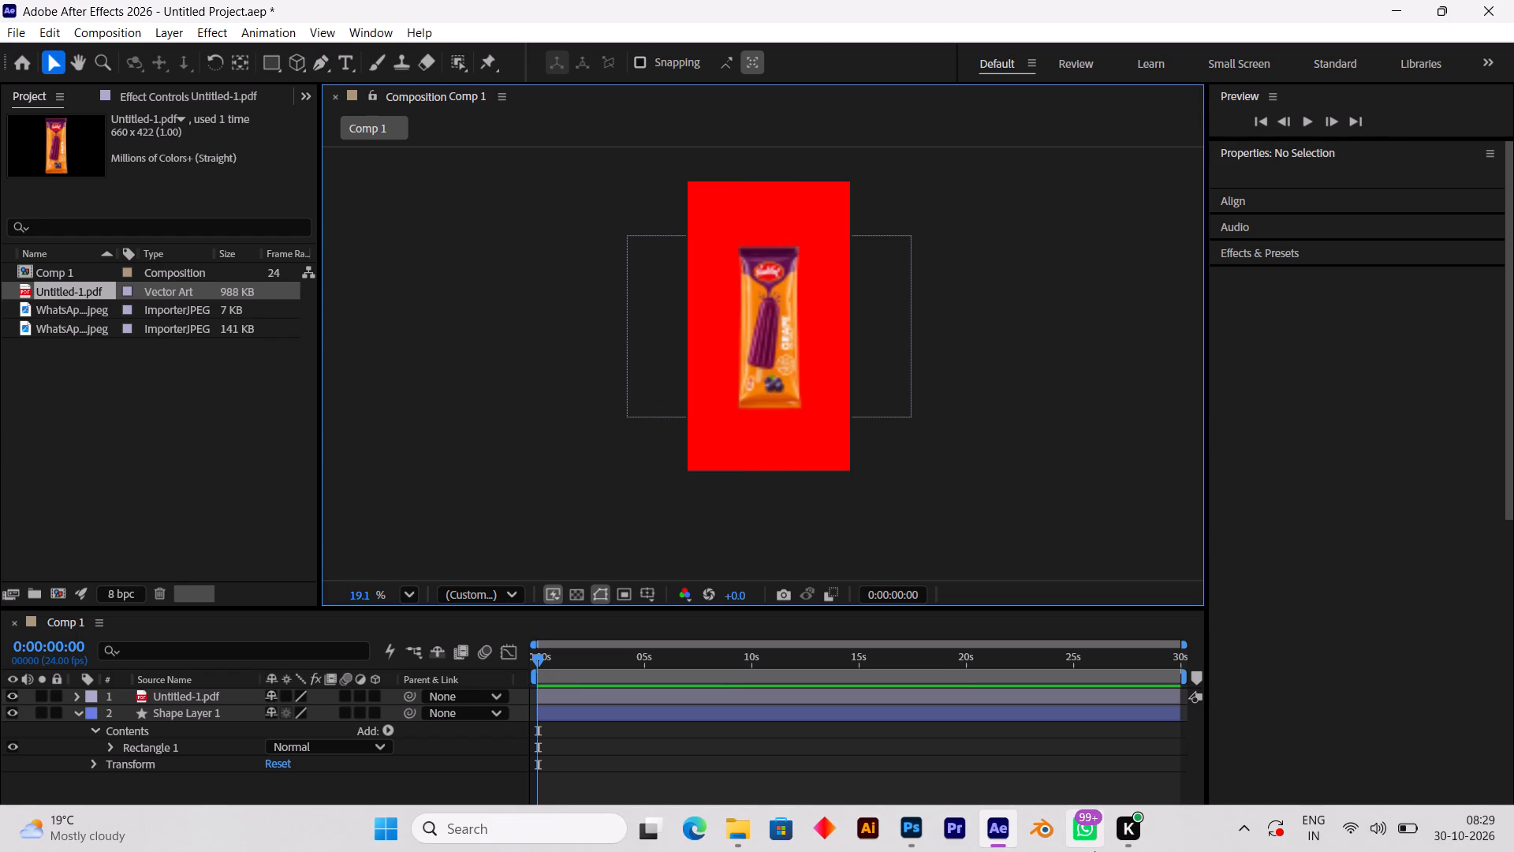
left_click(910, 825)
left_click(625, 540)
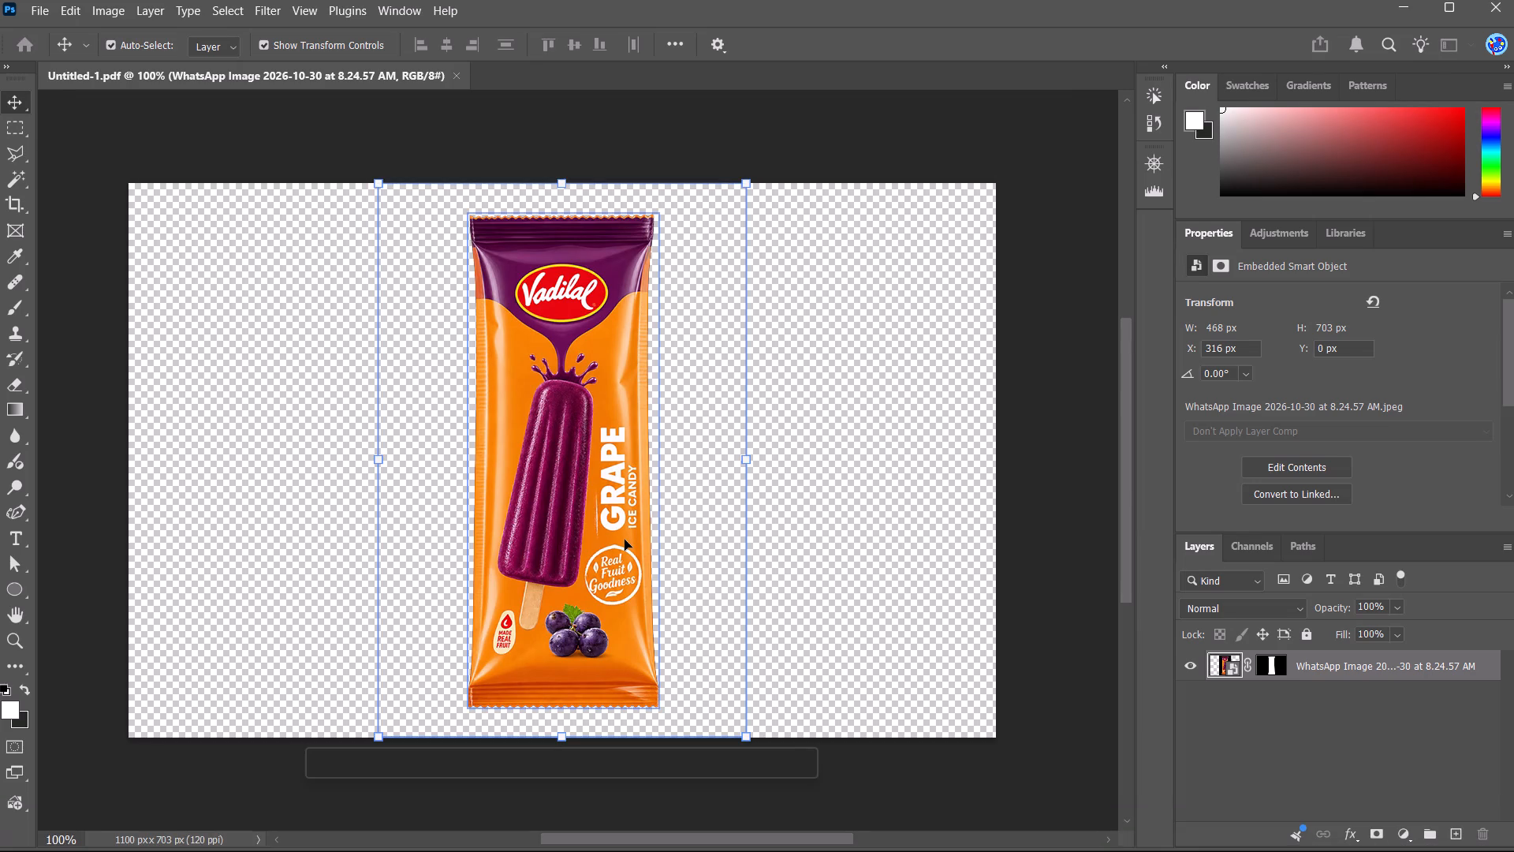
key("BackSpace")
key("BackSpace")
key("BackSpace")
key("BackSpace")
left_click(915, 459)
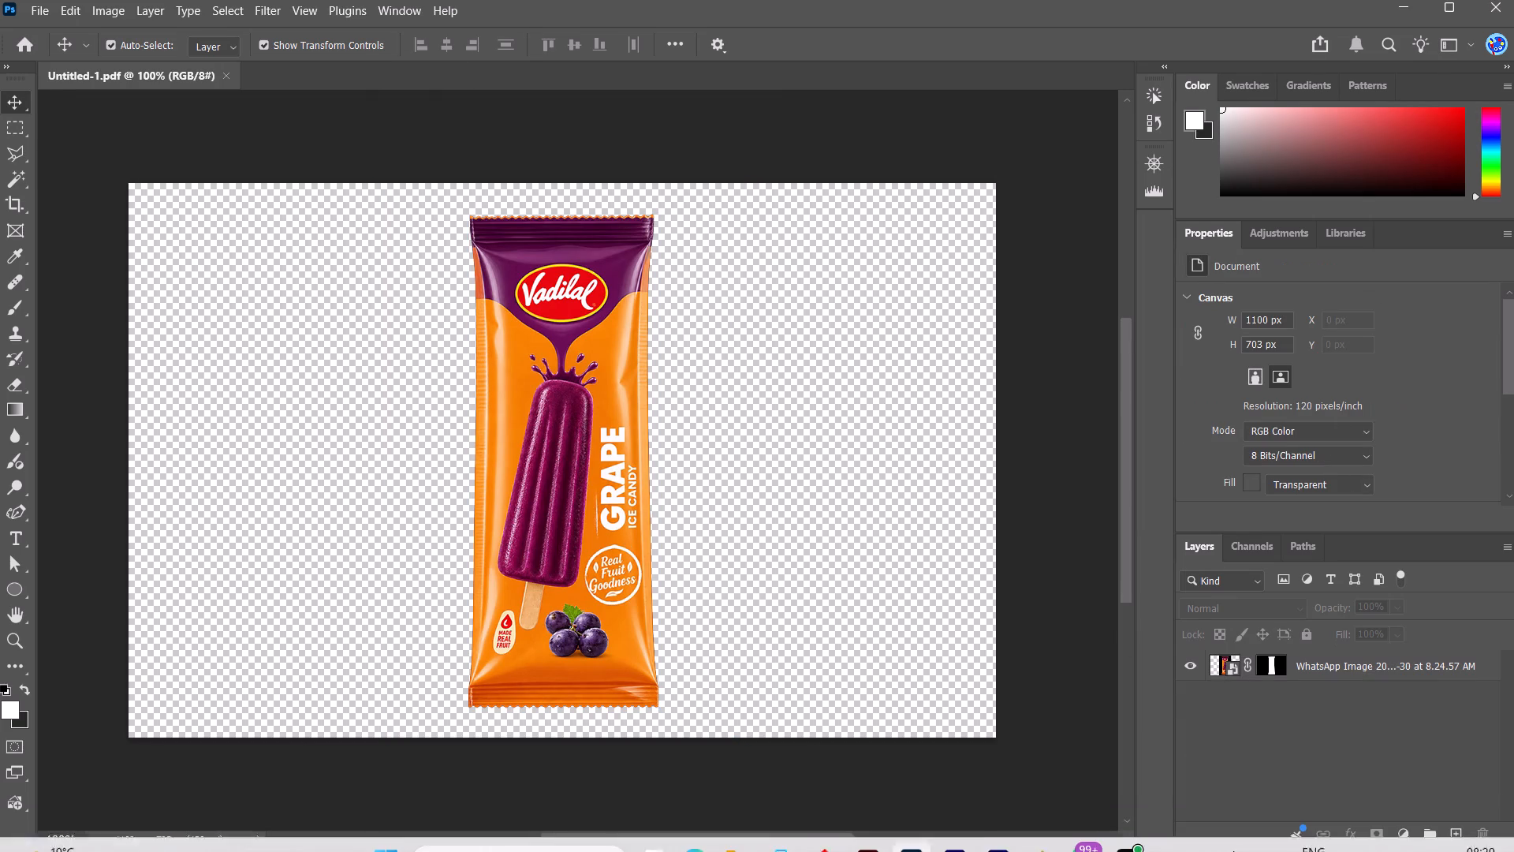
left_click(227, 75)
Create a new 1100 x 703 px document at 120 ppi in RGB Color with a white background.
left_click(54, 148)
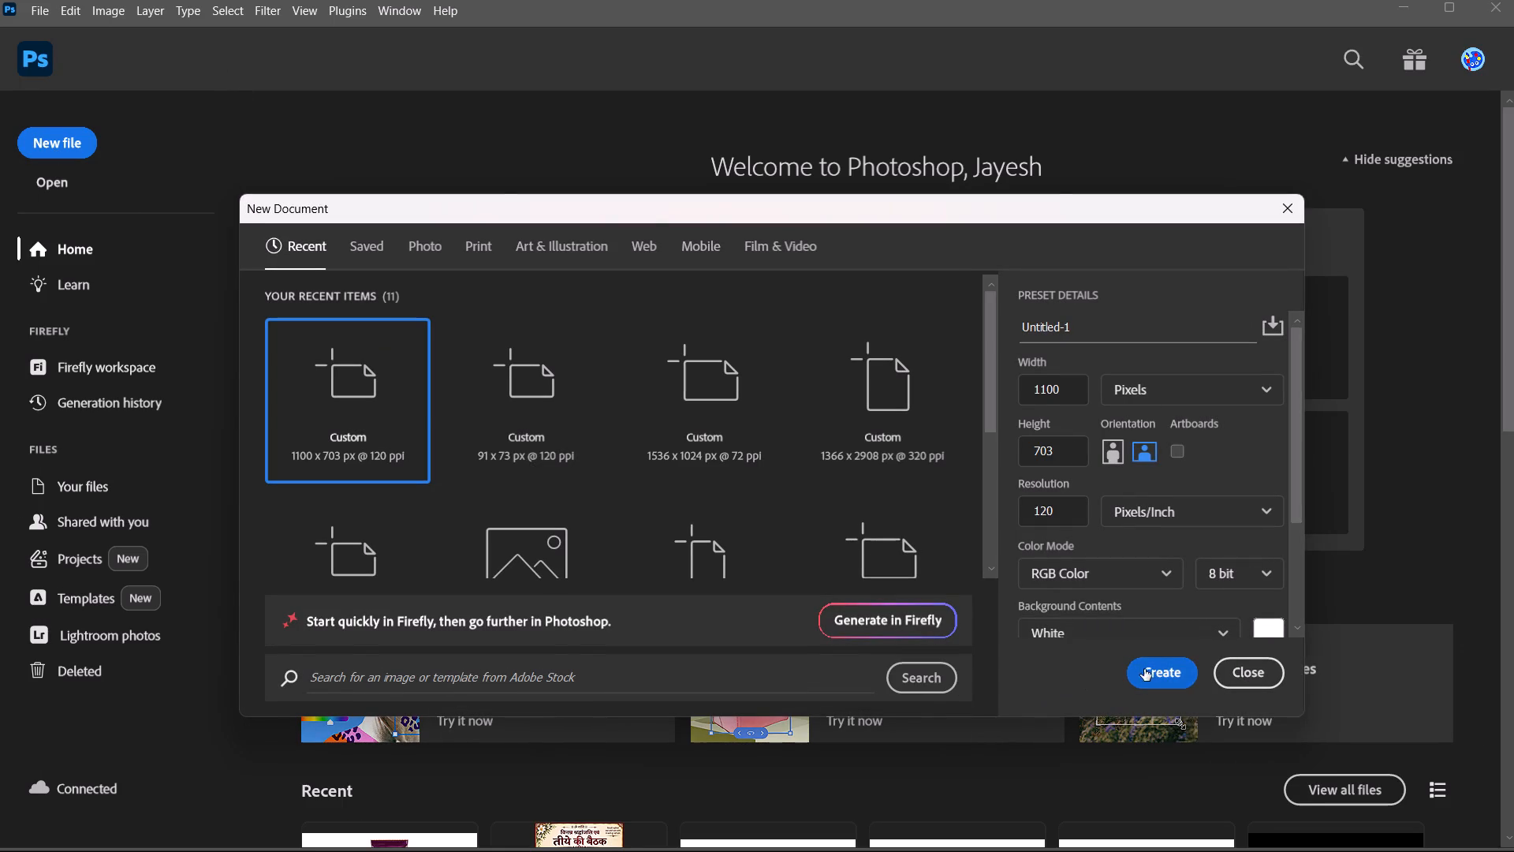
left_click(1150, 672)
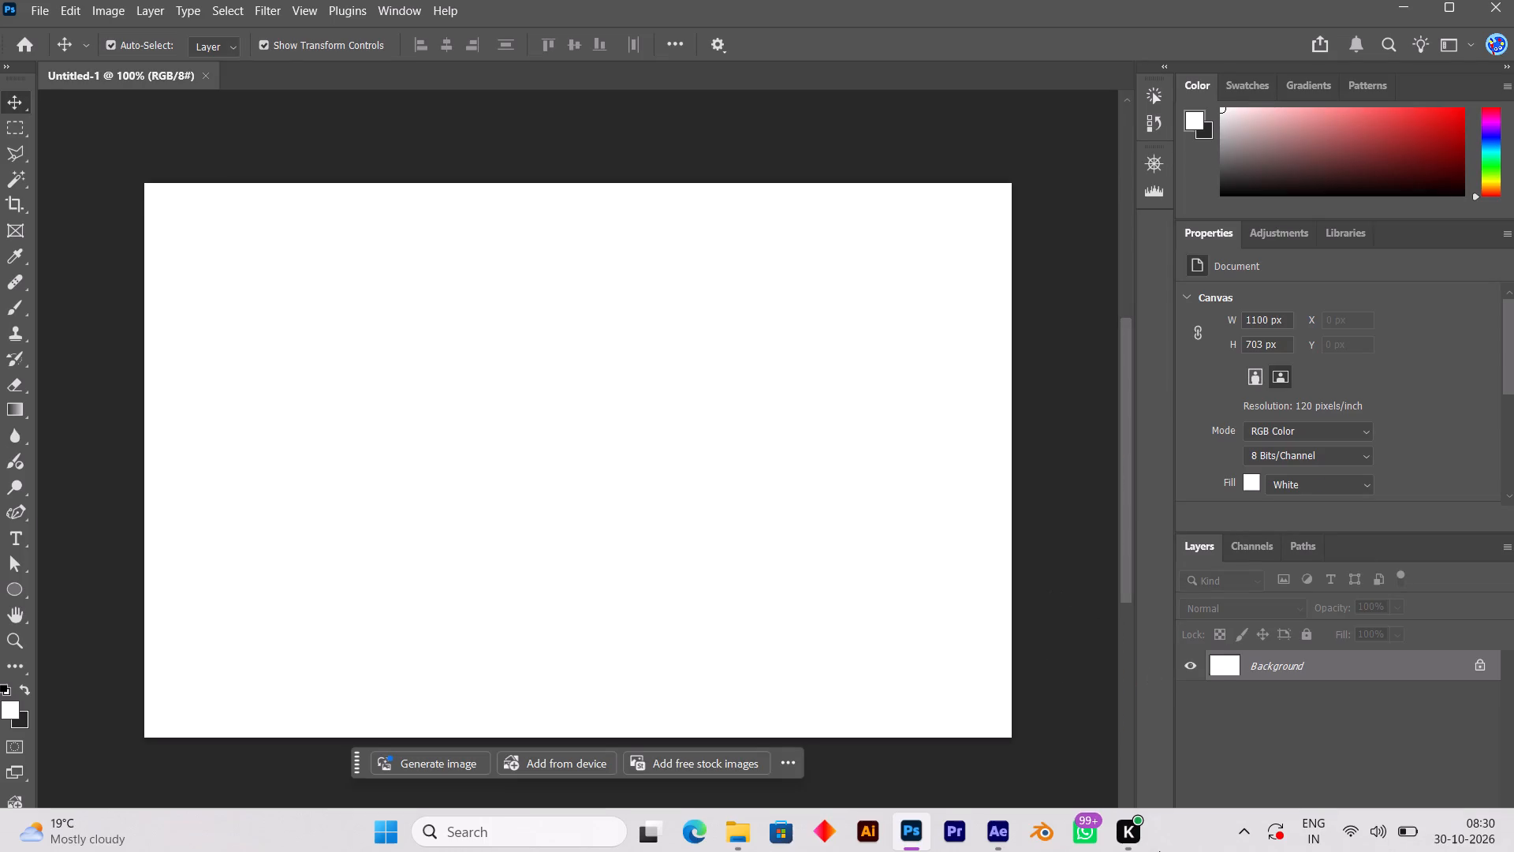
Place the purple ice pop image, WhatsApp Image 2026-10-29 at 8.31.10 PM, from File Explorer into the new Photoshop document.
left_click(736, 828)
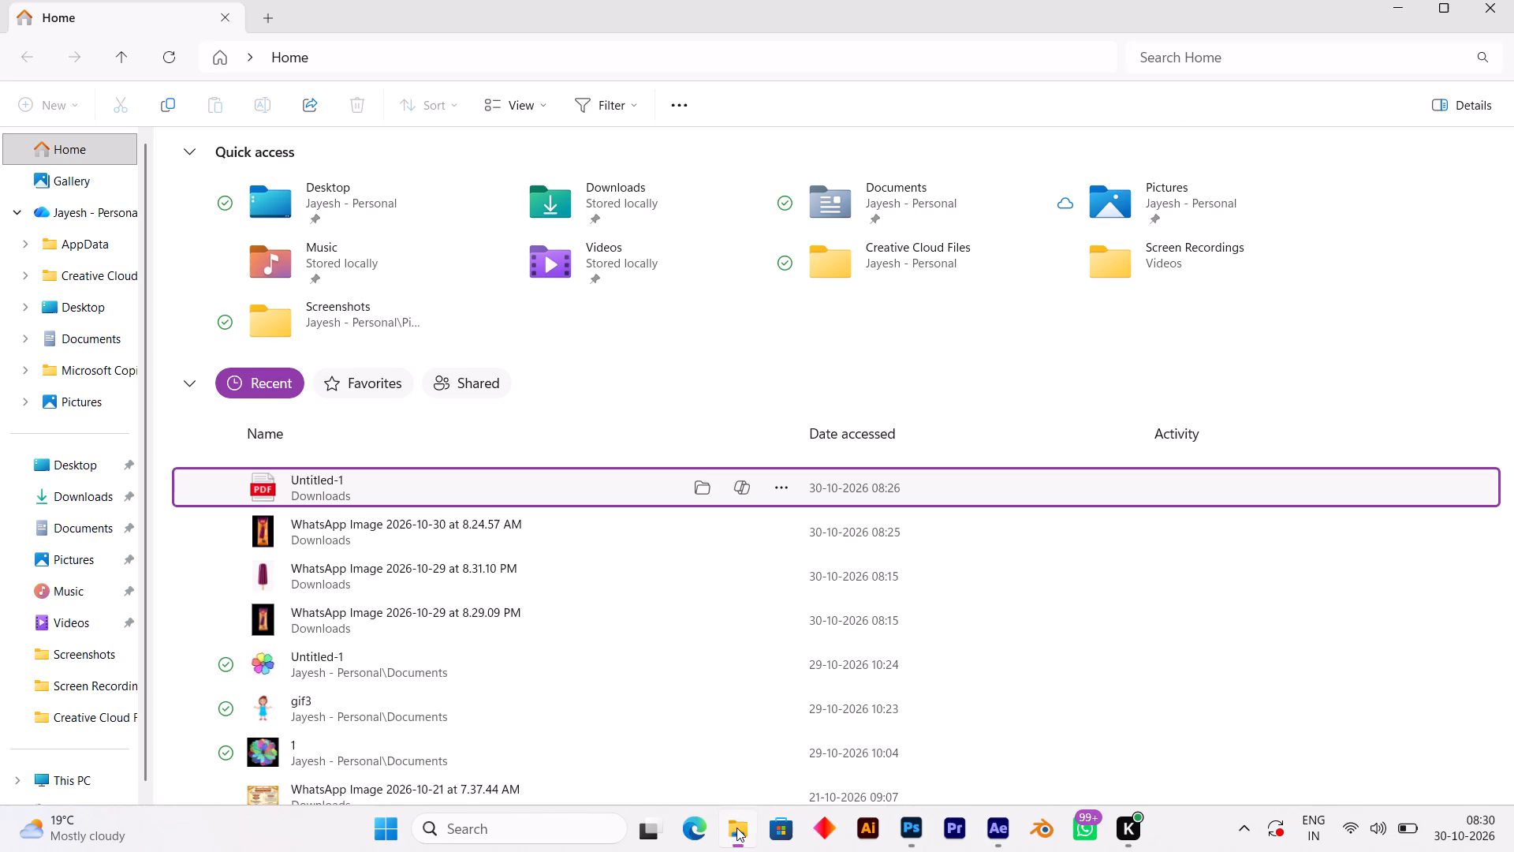
left_click_drag(329, 573, 853, 851)
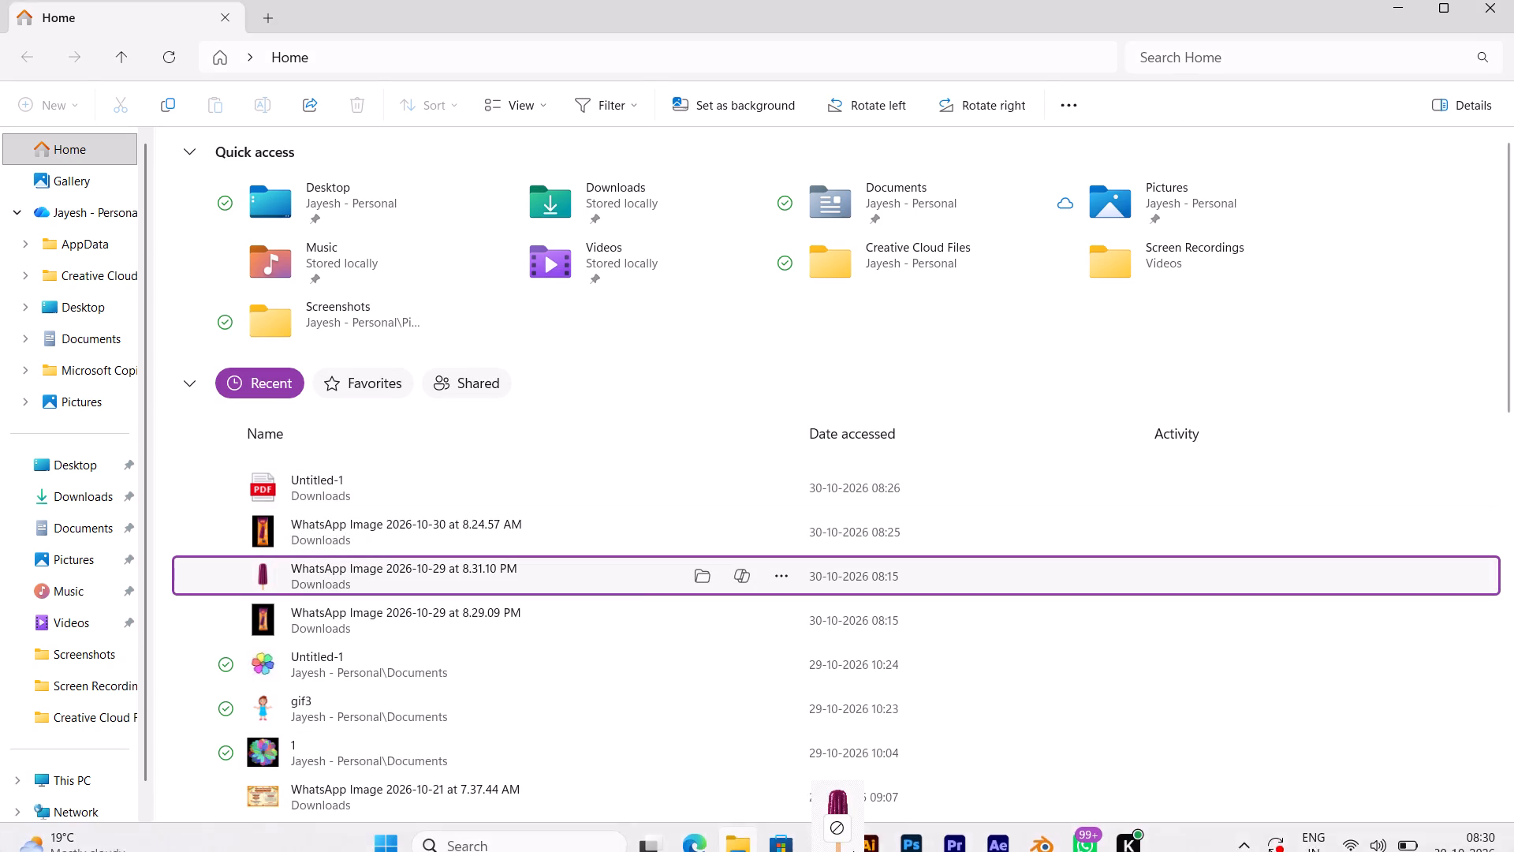
left_click_drag(853, 851, 912, 822)
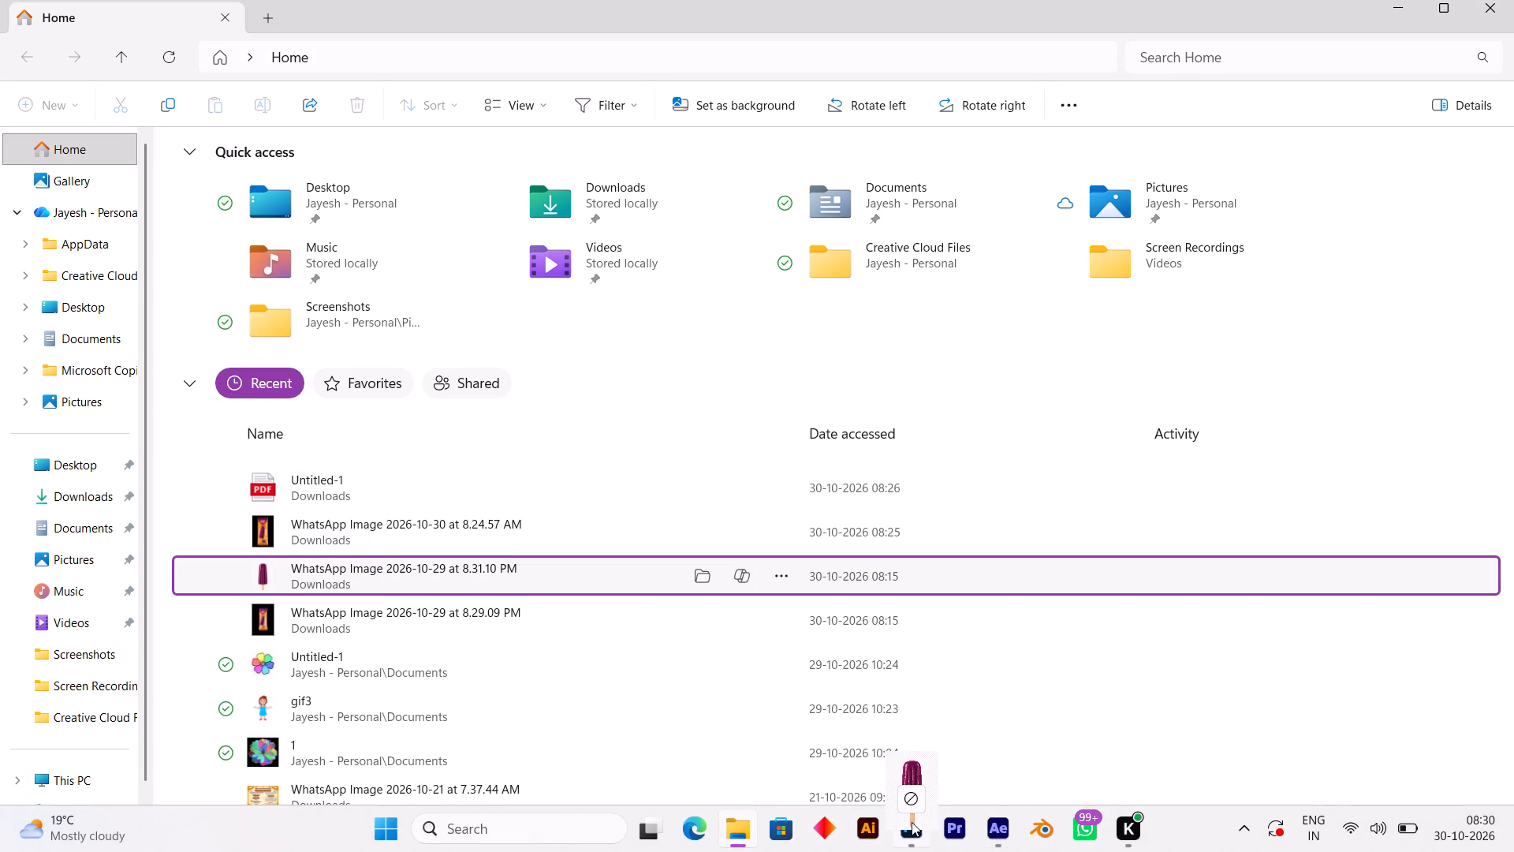
left_click_drag(912, 822, 539, 480)
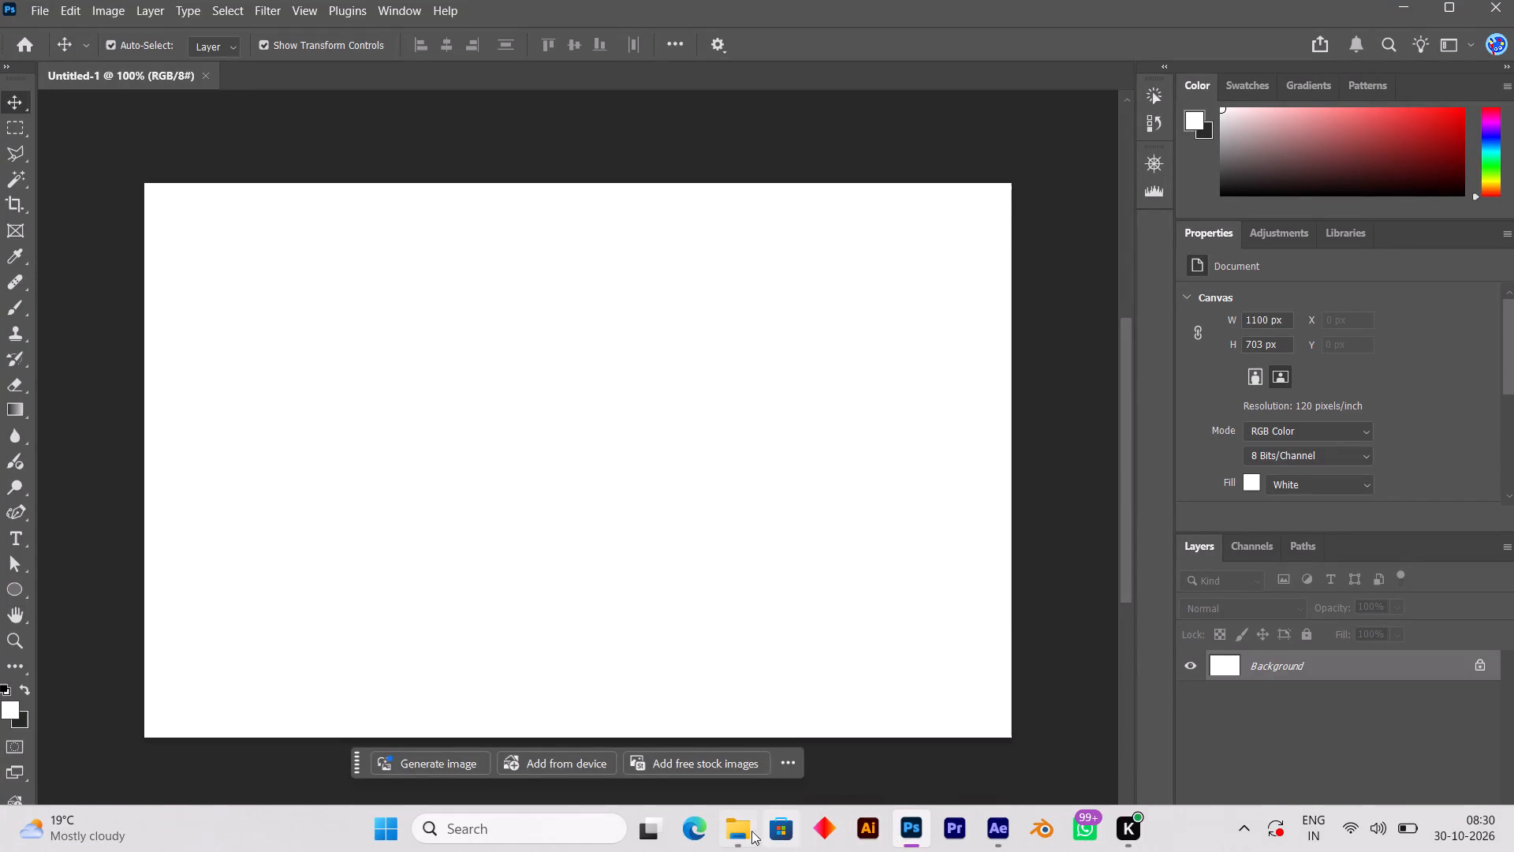
left_click(738, 751)
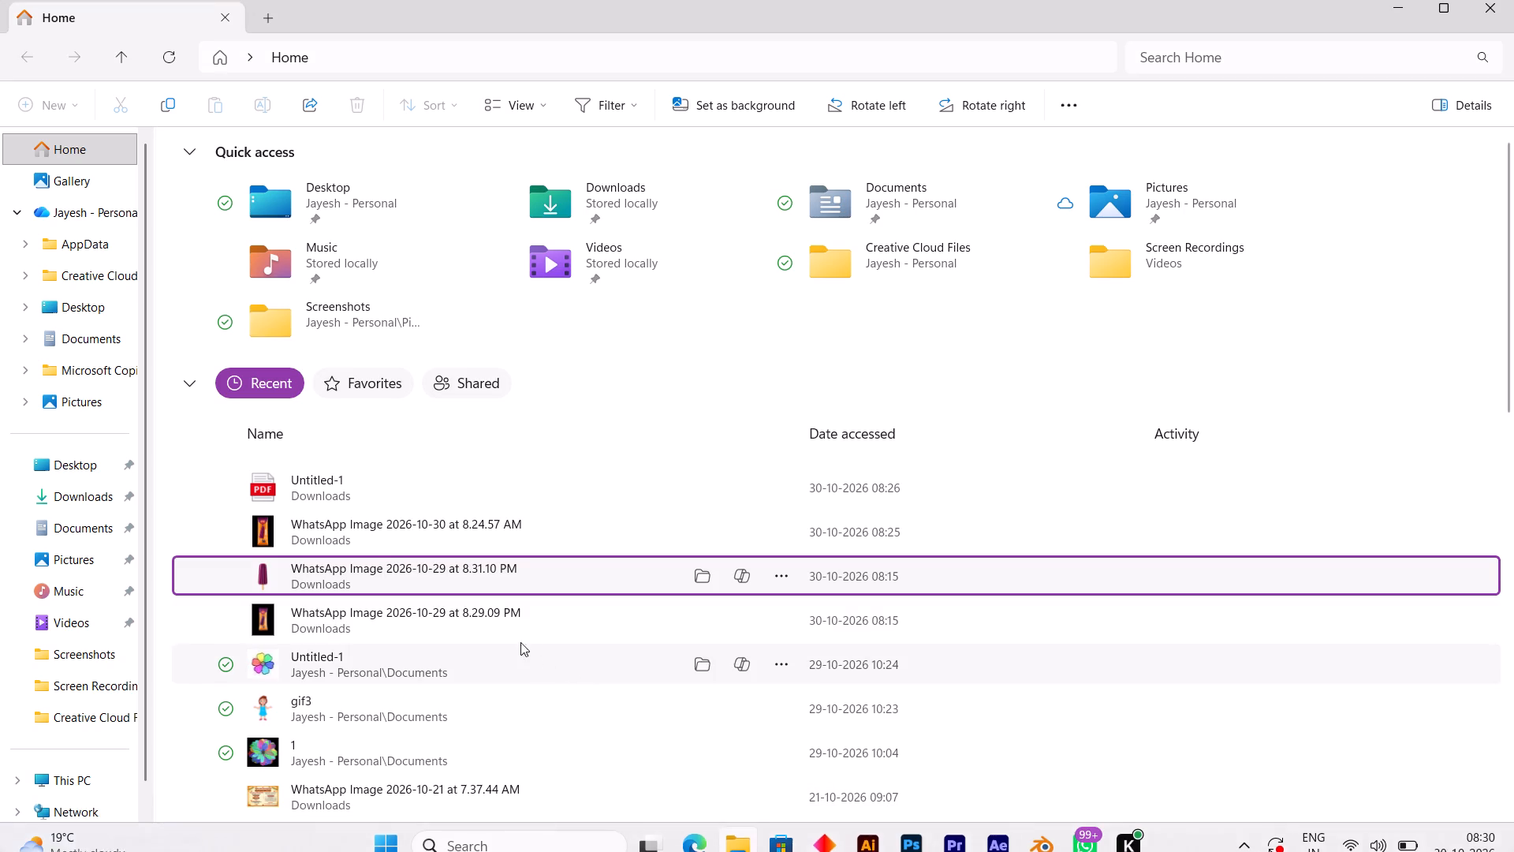
left_click_drag(472, 564, 943, 834)
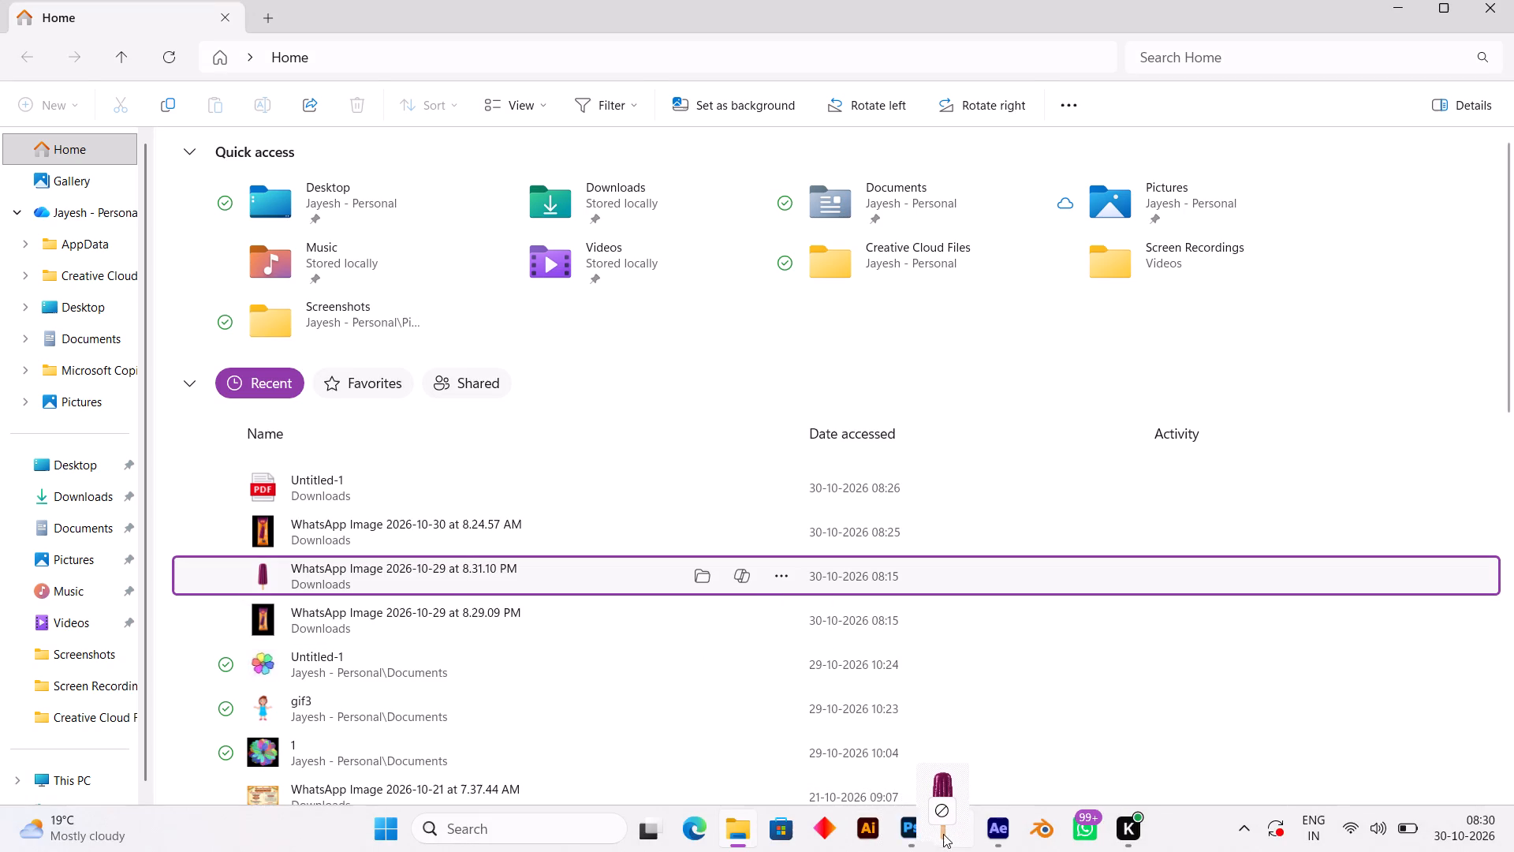
left_click_drag(943, 834, 546, 449)
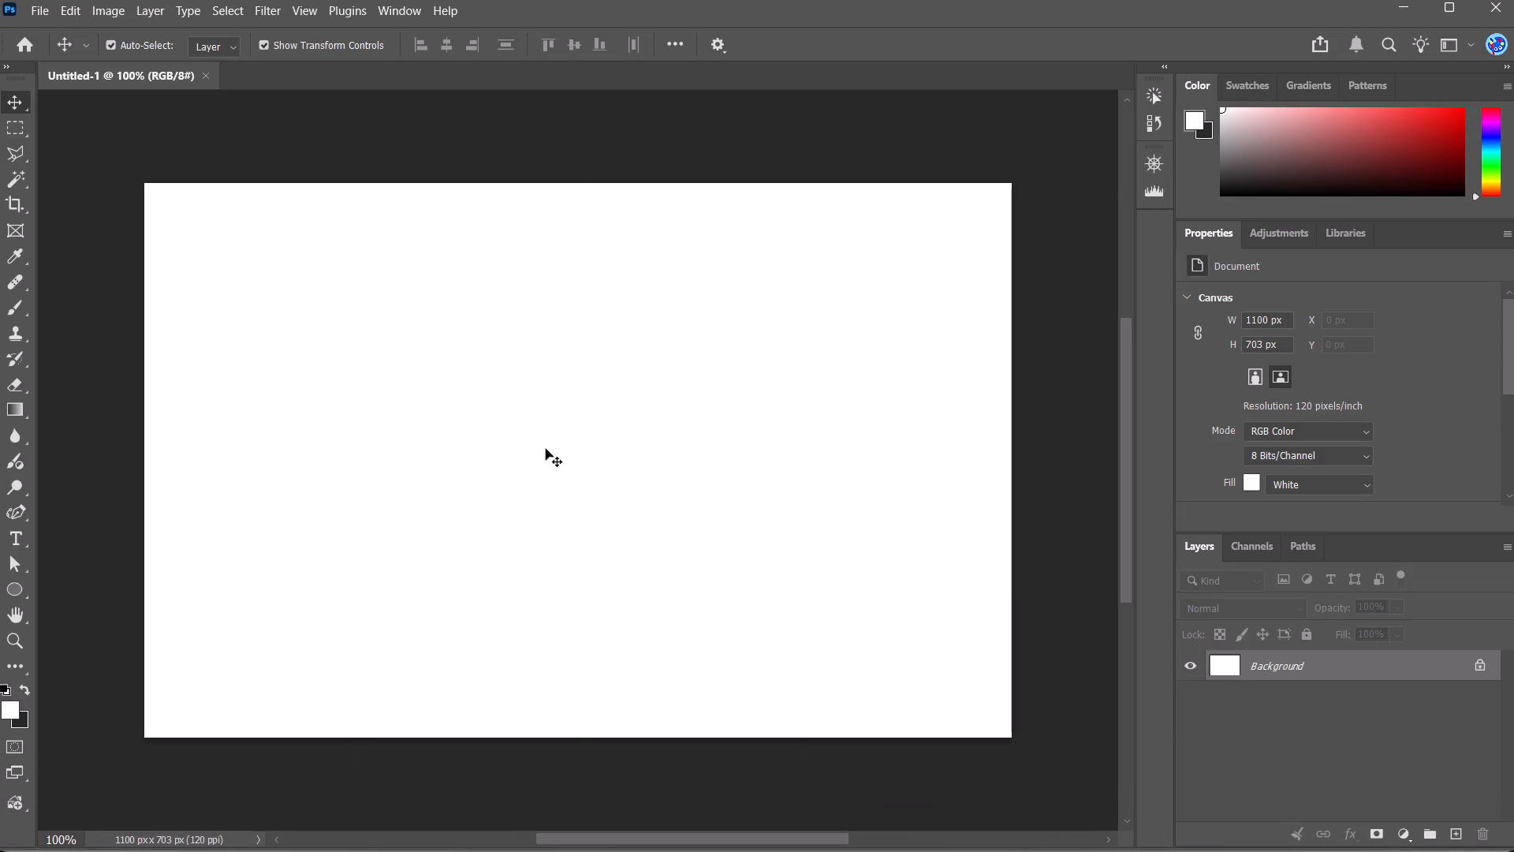
left_click(1060, 618)
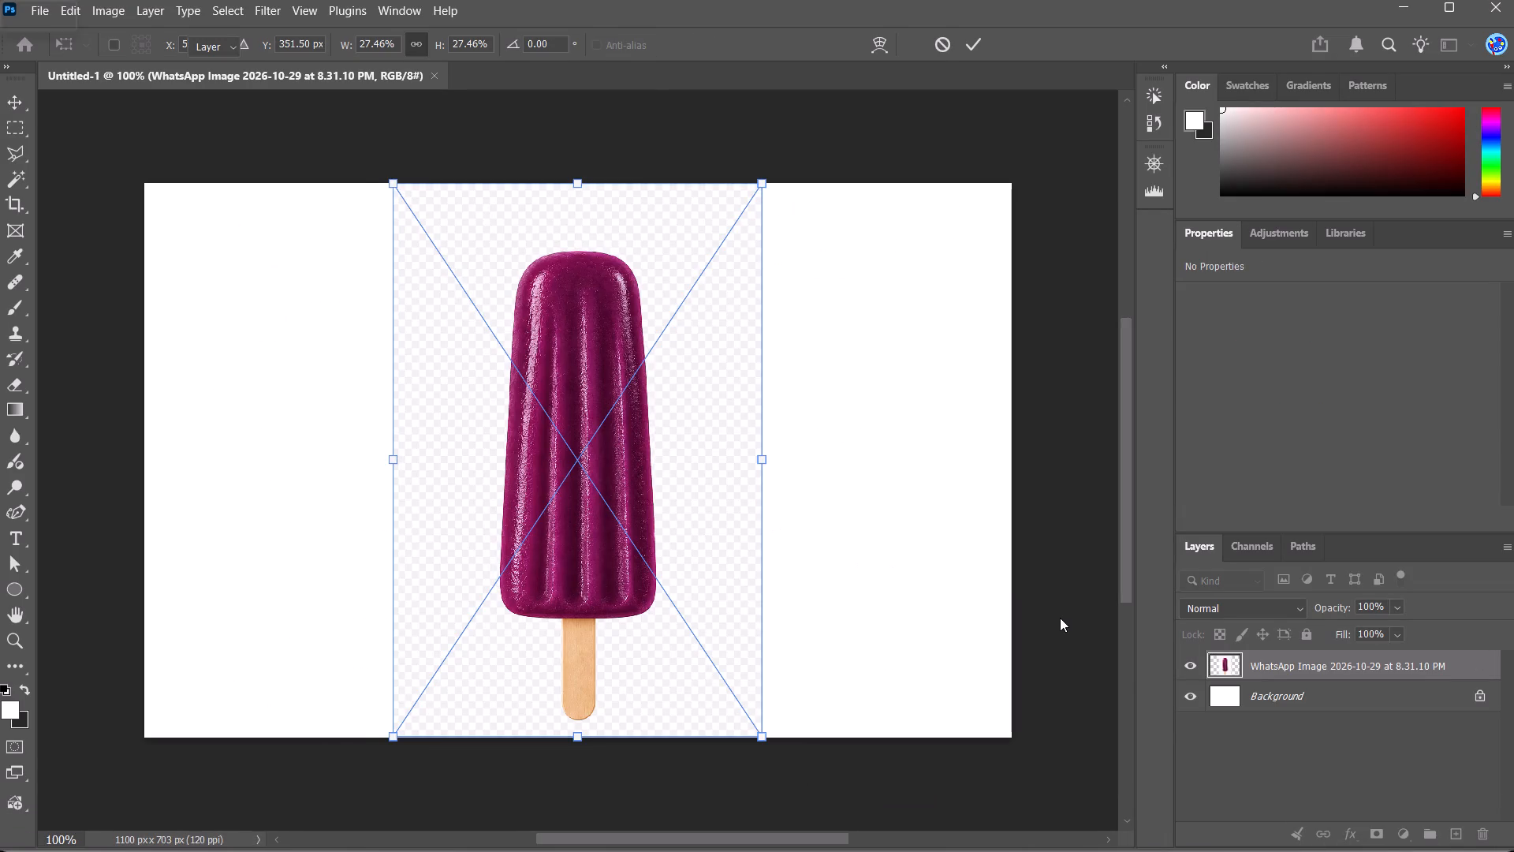
Hide the white Background layer and remove the background from the ice pop image.
left_click(1191, 702)
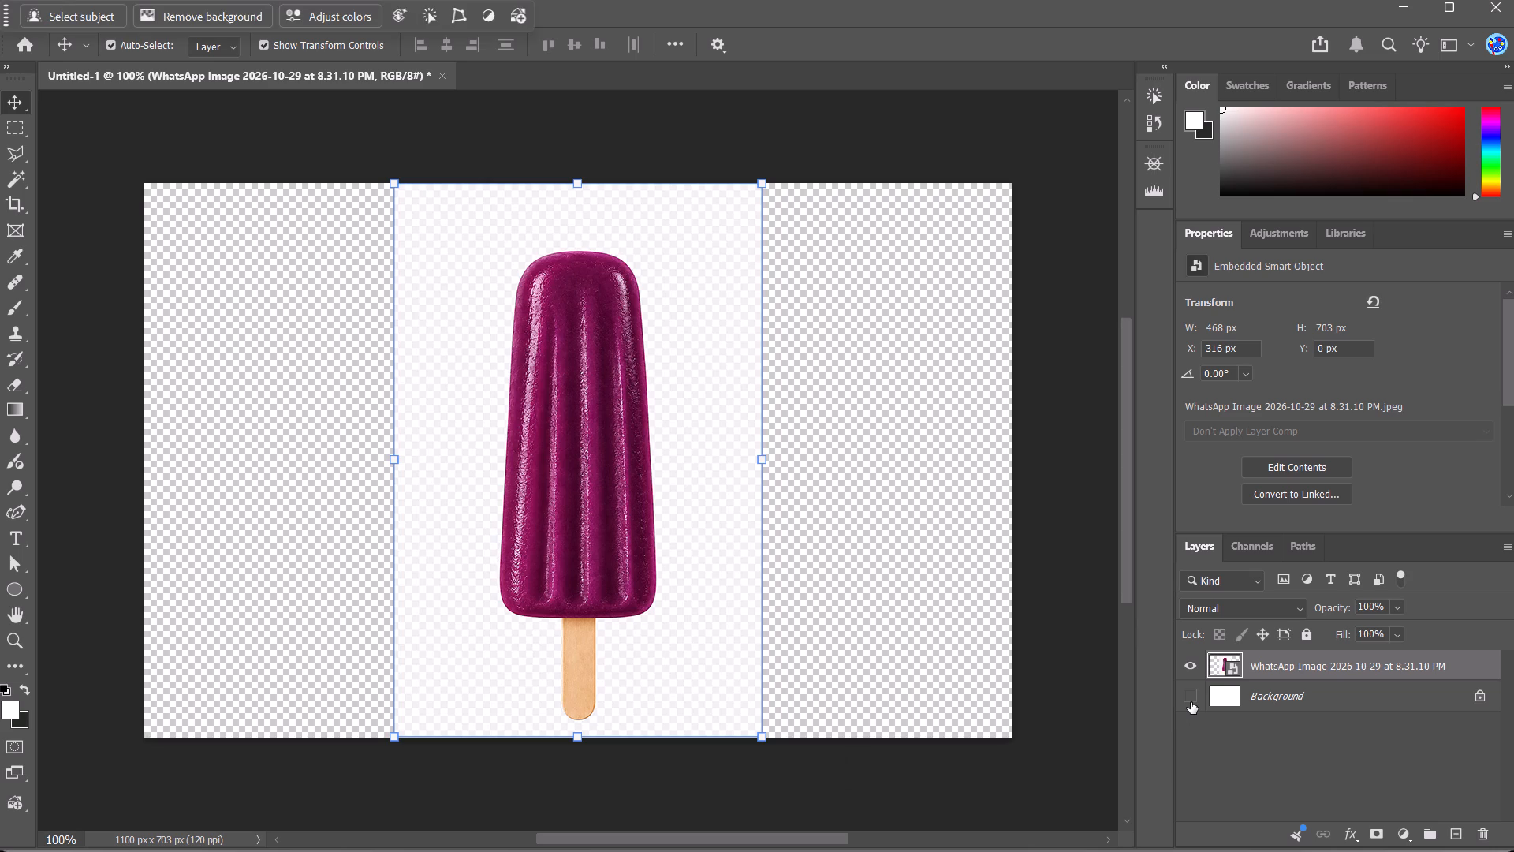
left_click(608, 612)
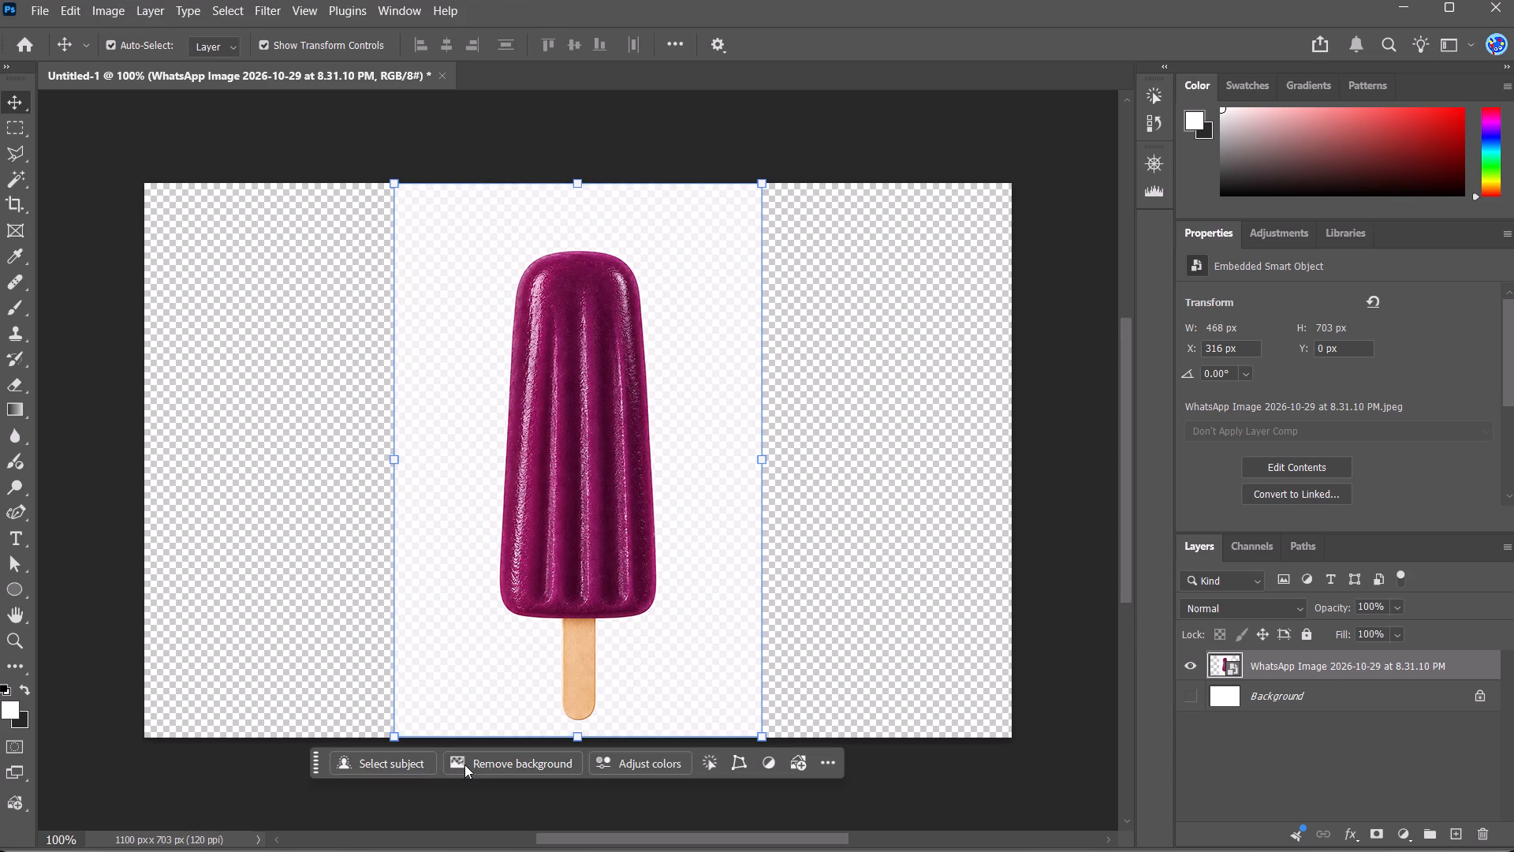
left_click(489, 765)
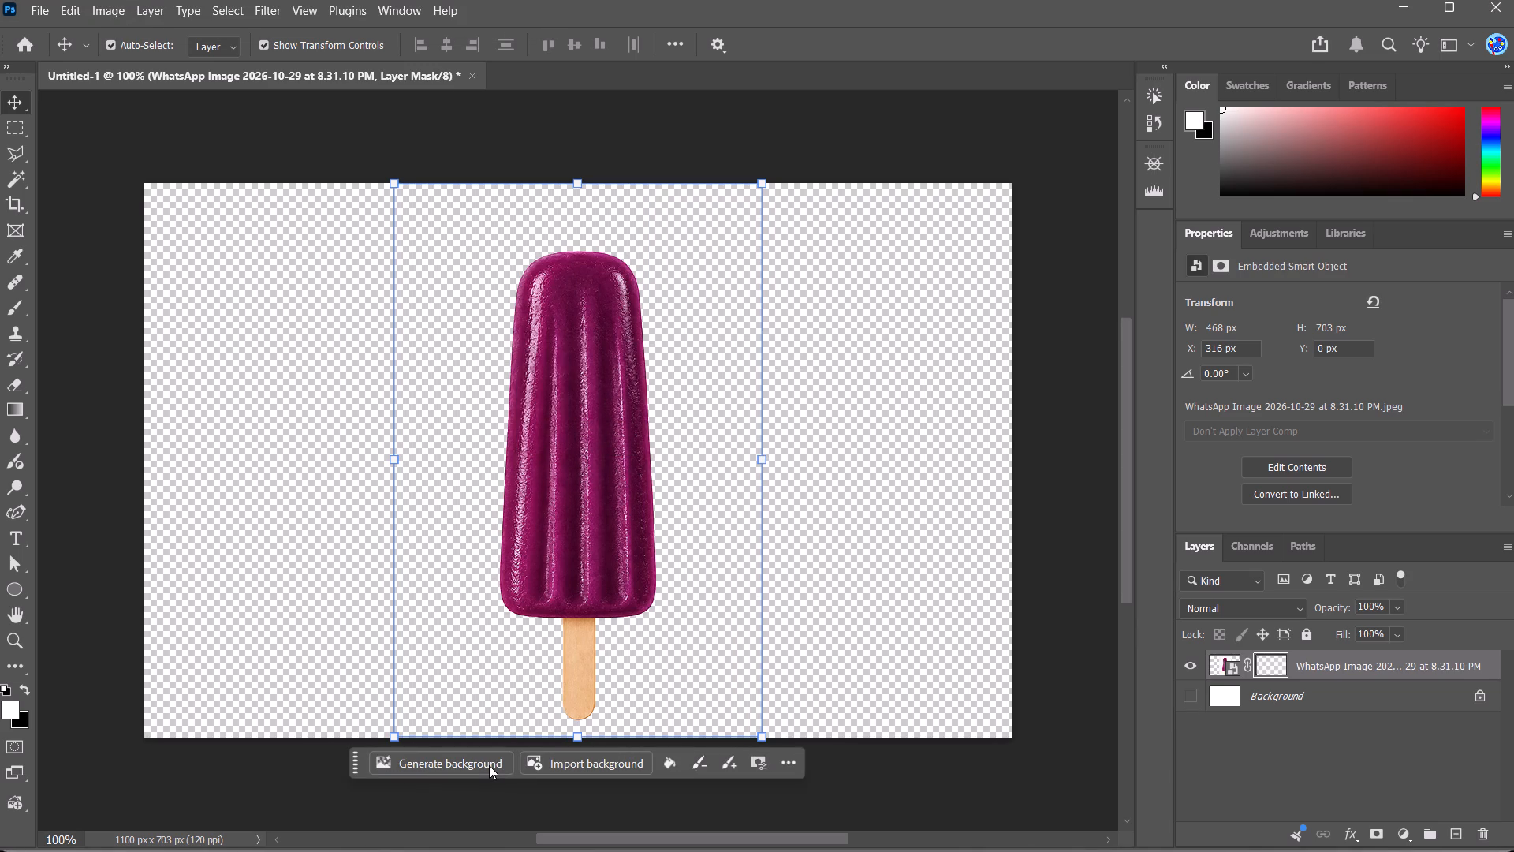
left_click(1020, 138)
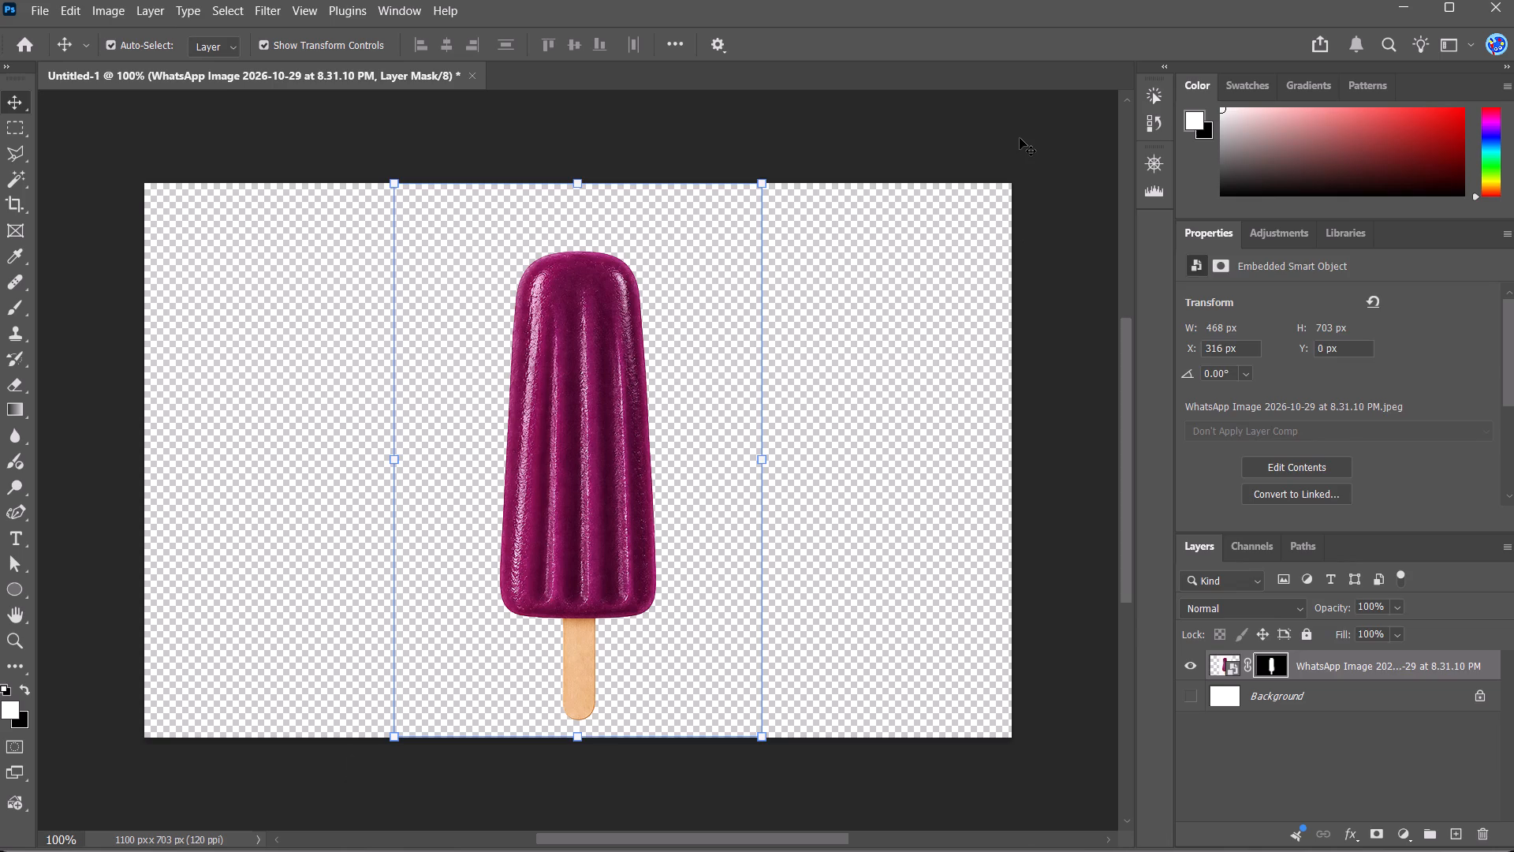
Save the cut-out ice pop in Downloads as Photoshop PDF Untitled-1, replacing the existing file, and close Photoshop.
left_click(46, 9)
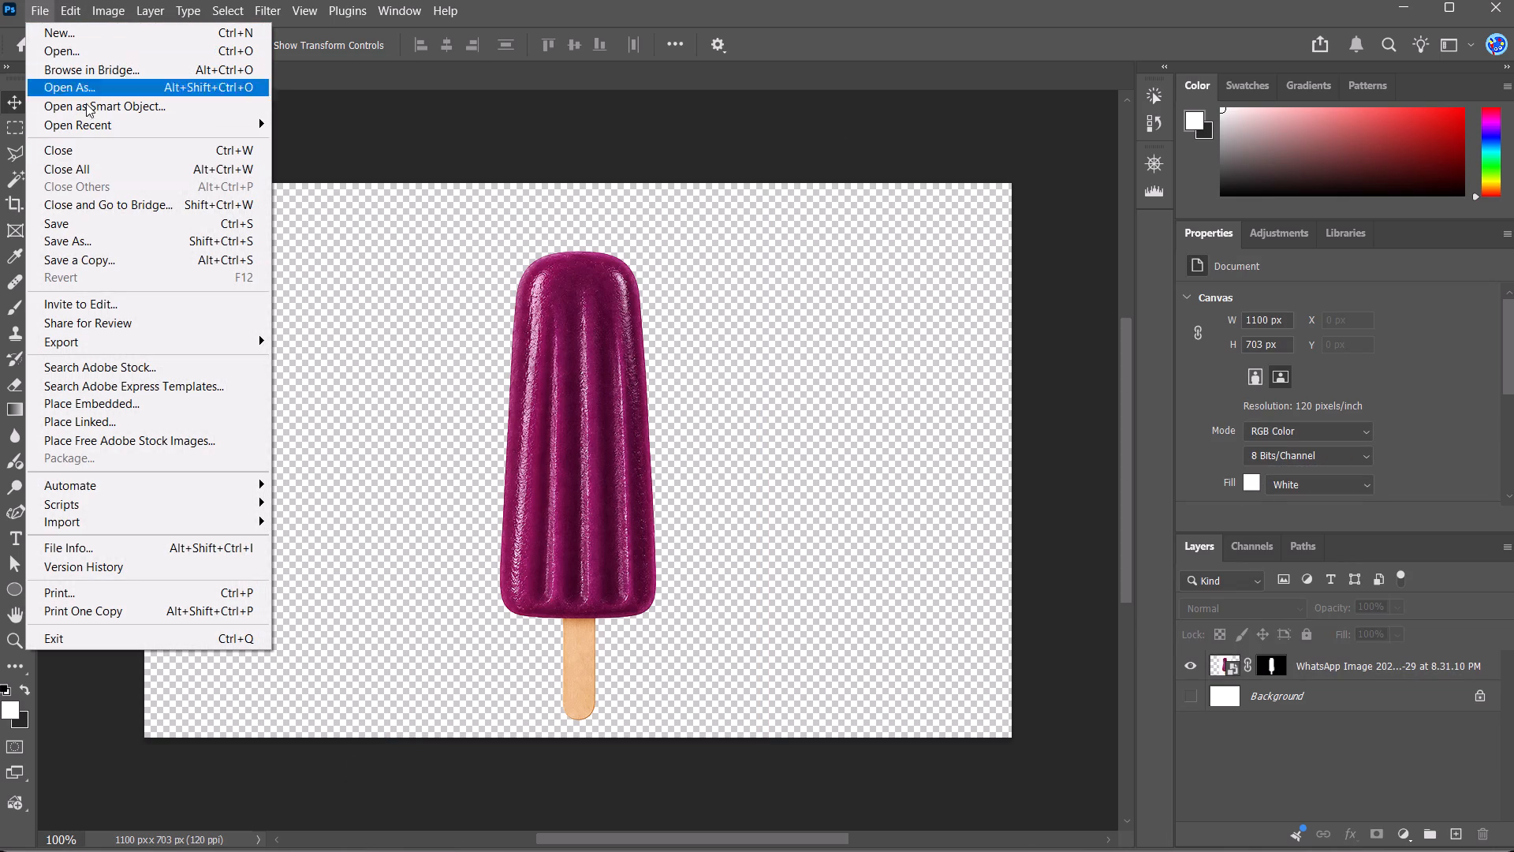
left_click(80, 225)
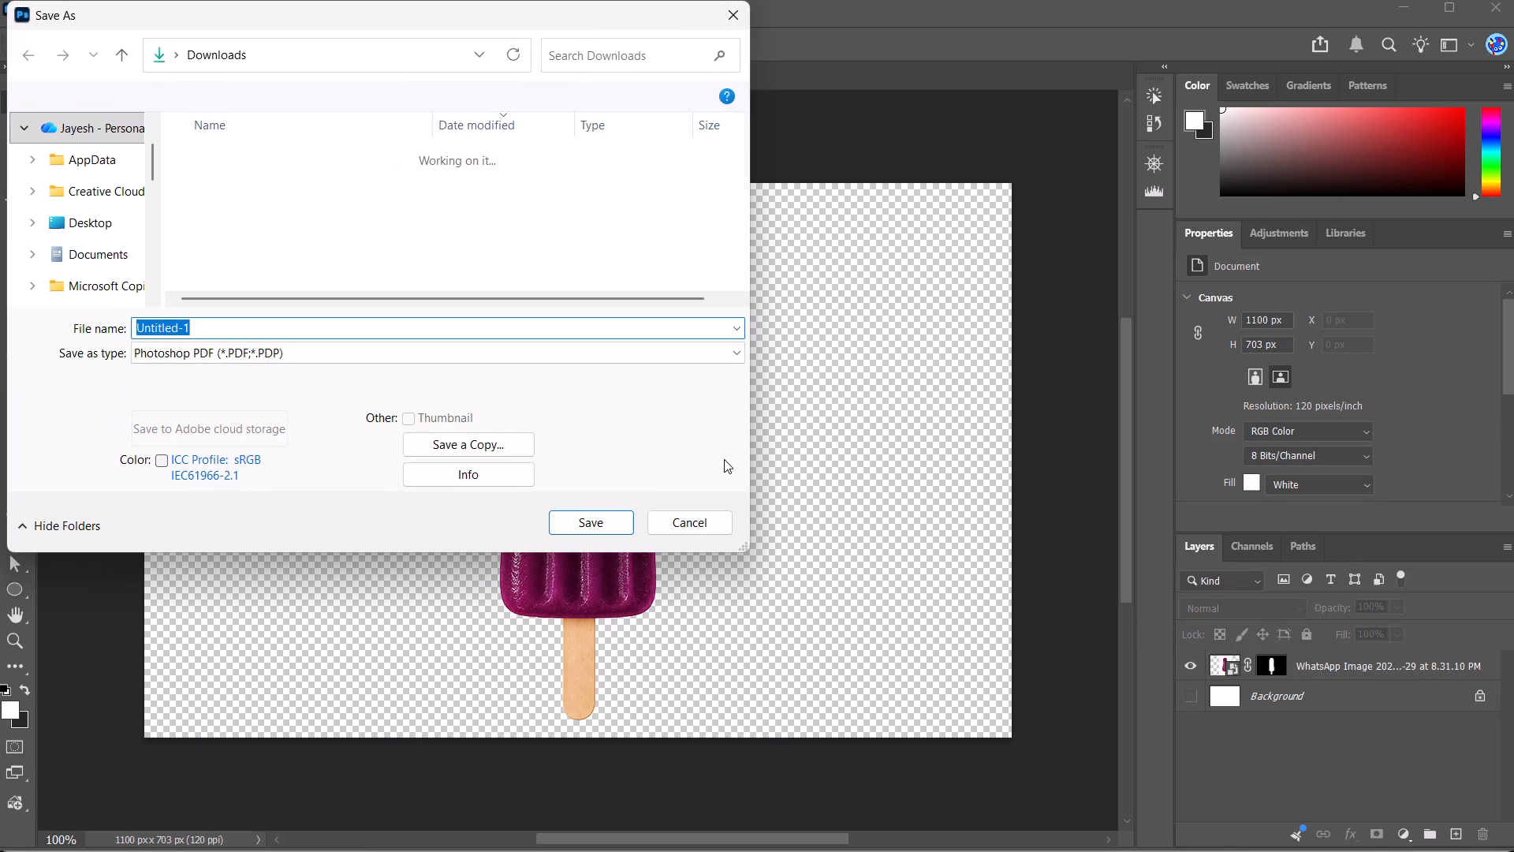
left_click(610, 522)
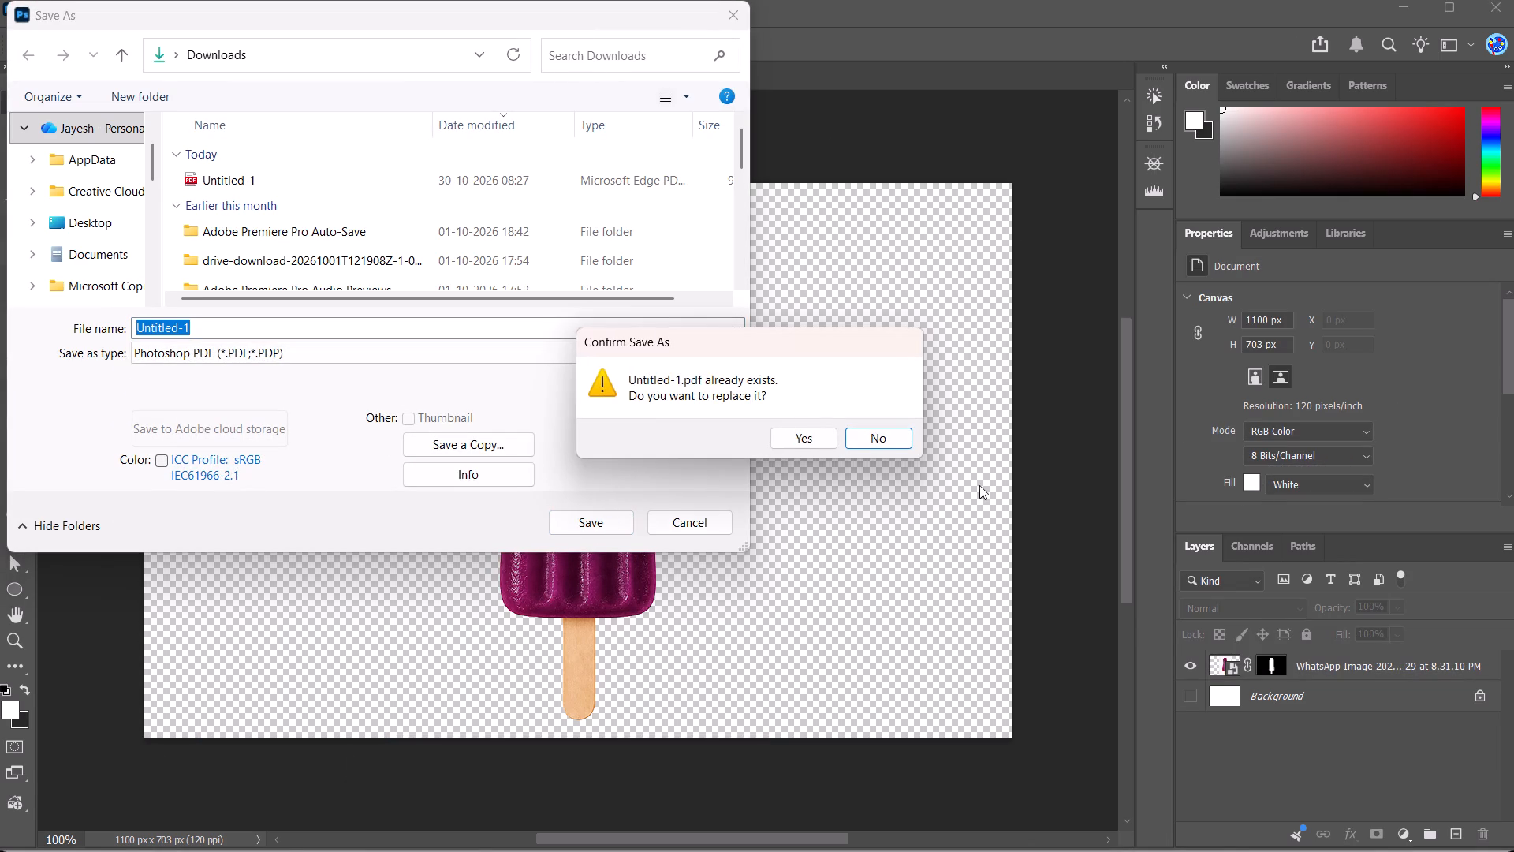
left_click(807, 443)
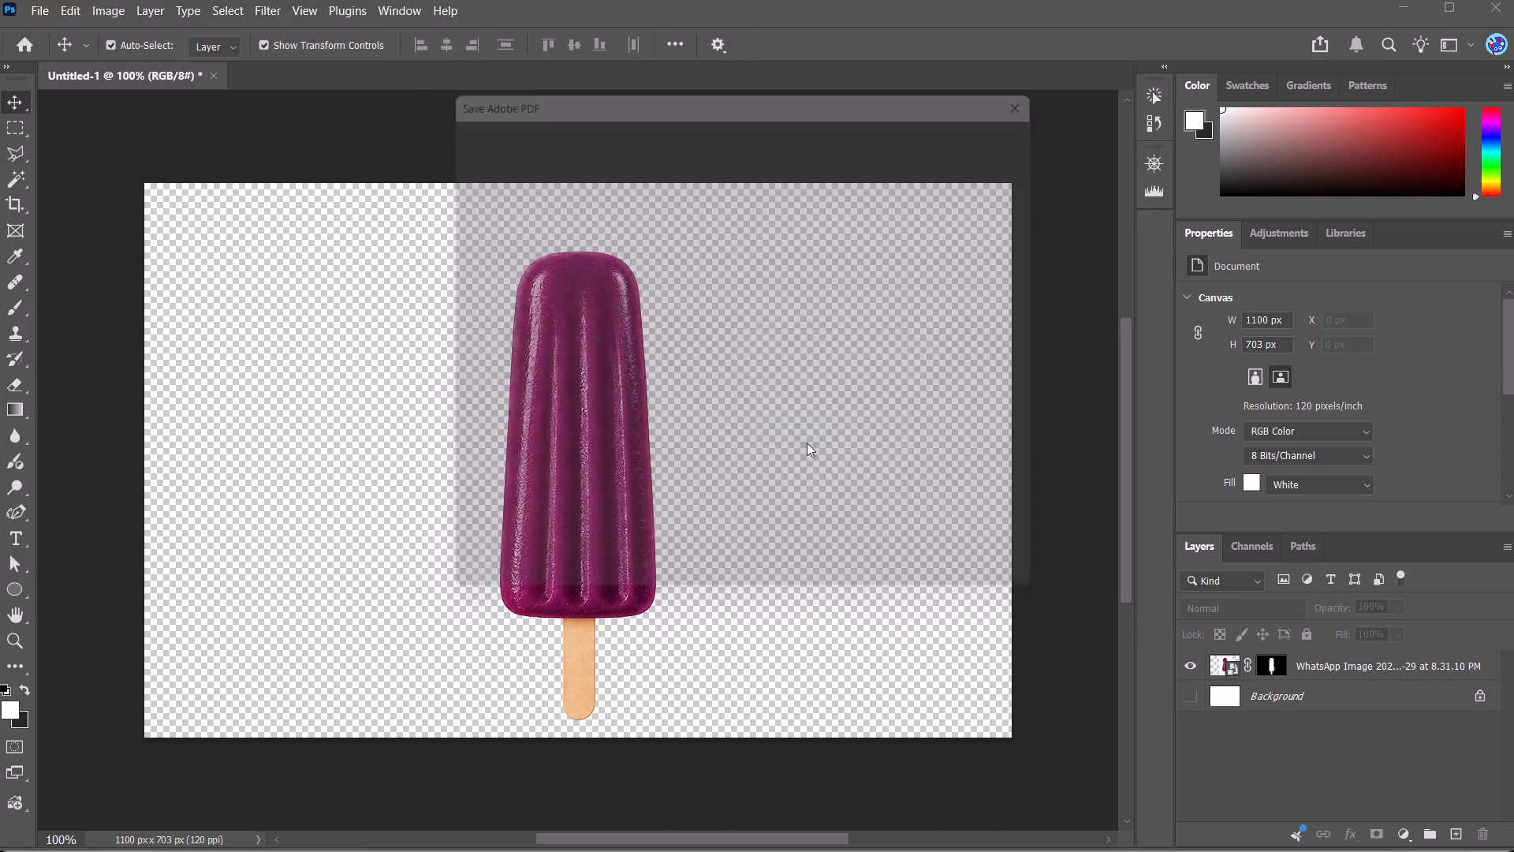
left_click(956, 603)
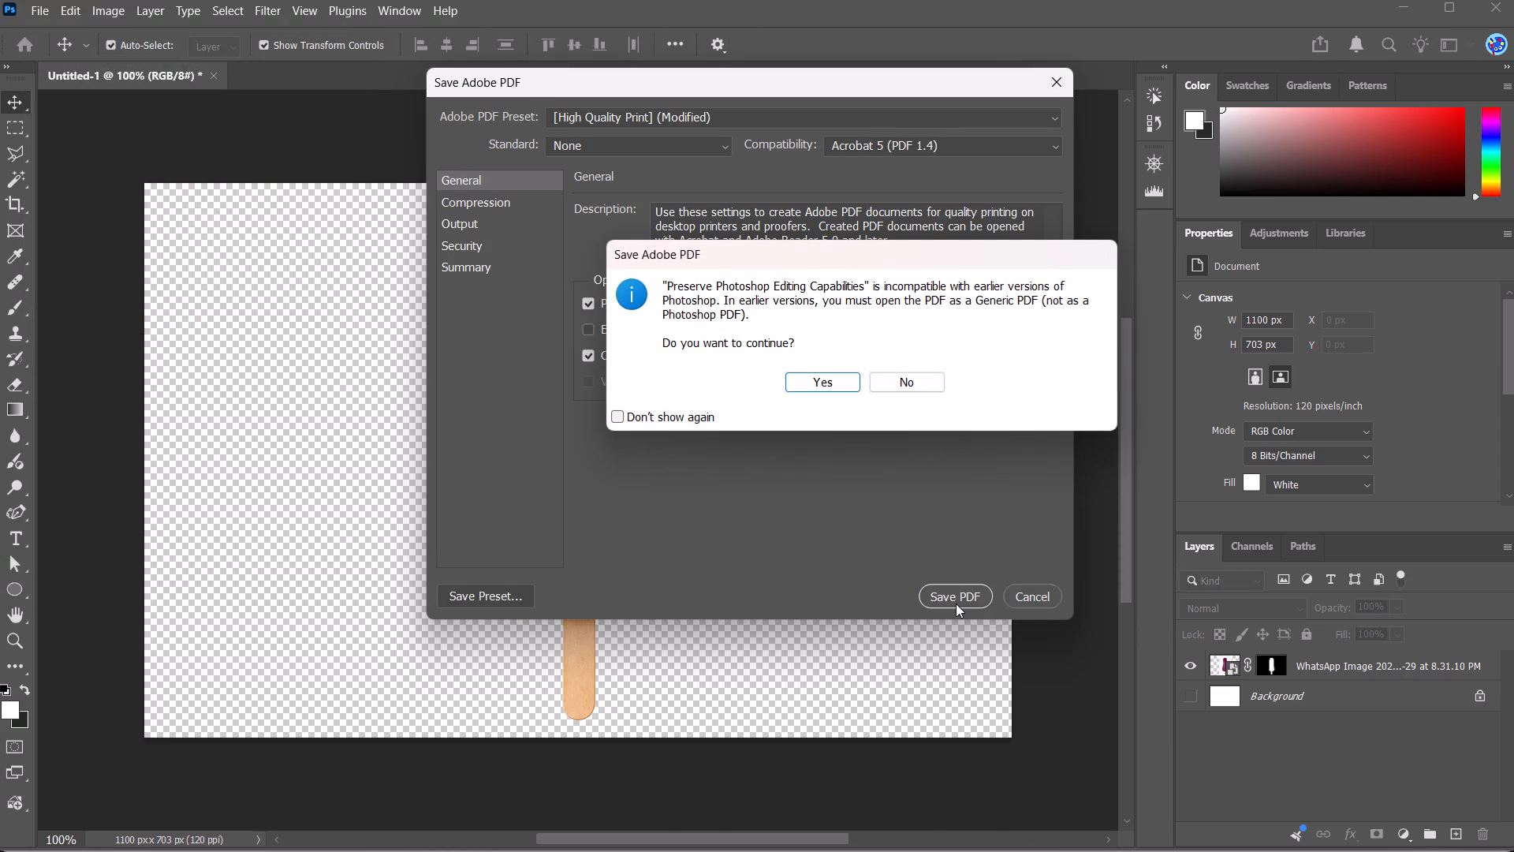
left_click(825, 380)
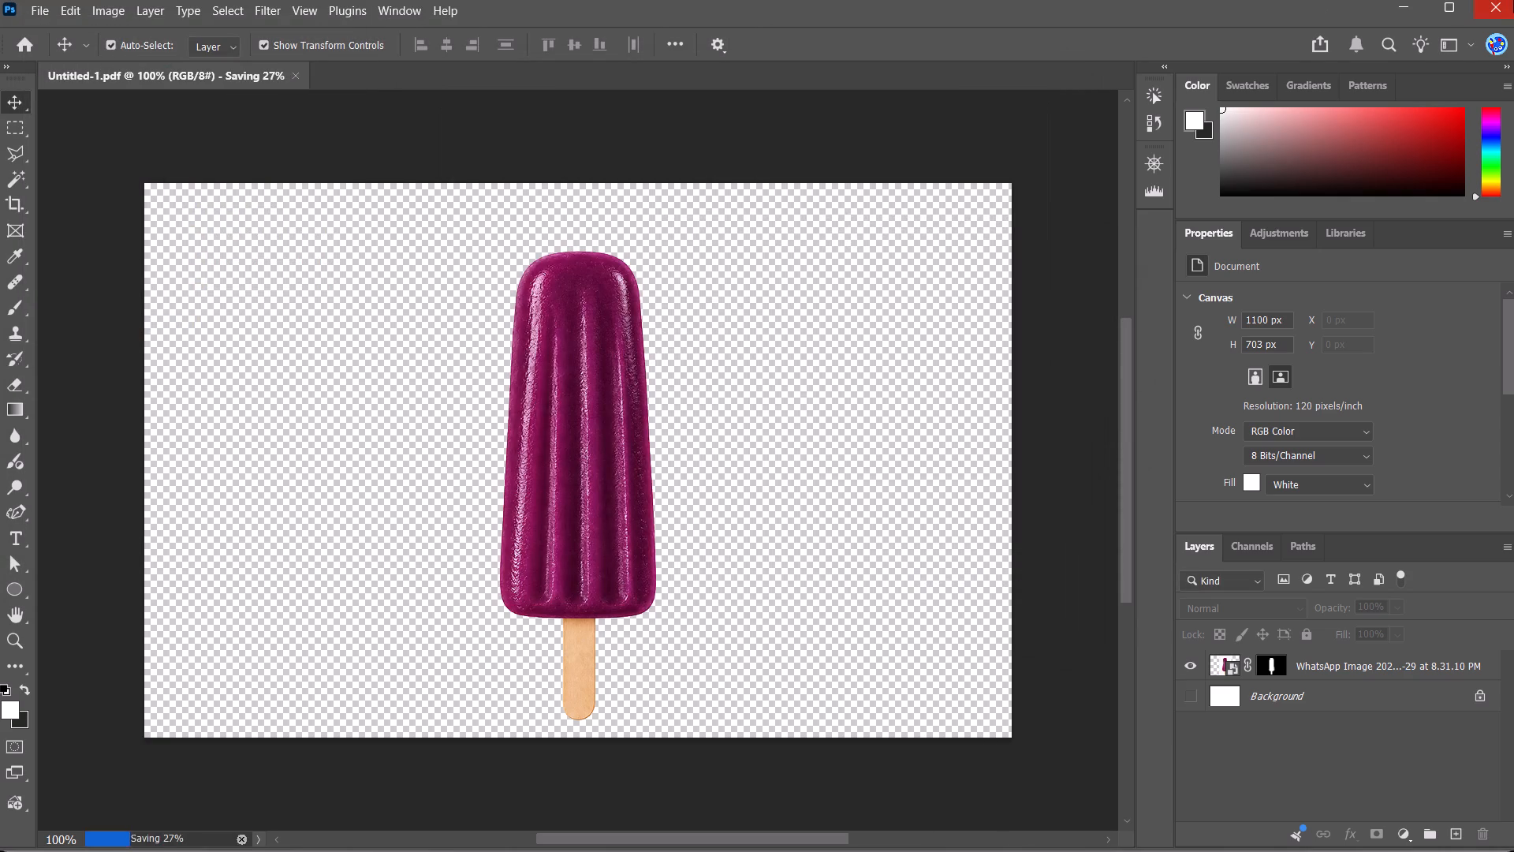
left_click(1513, 0)
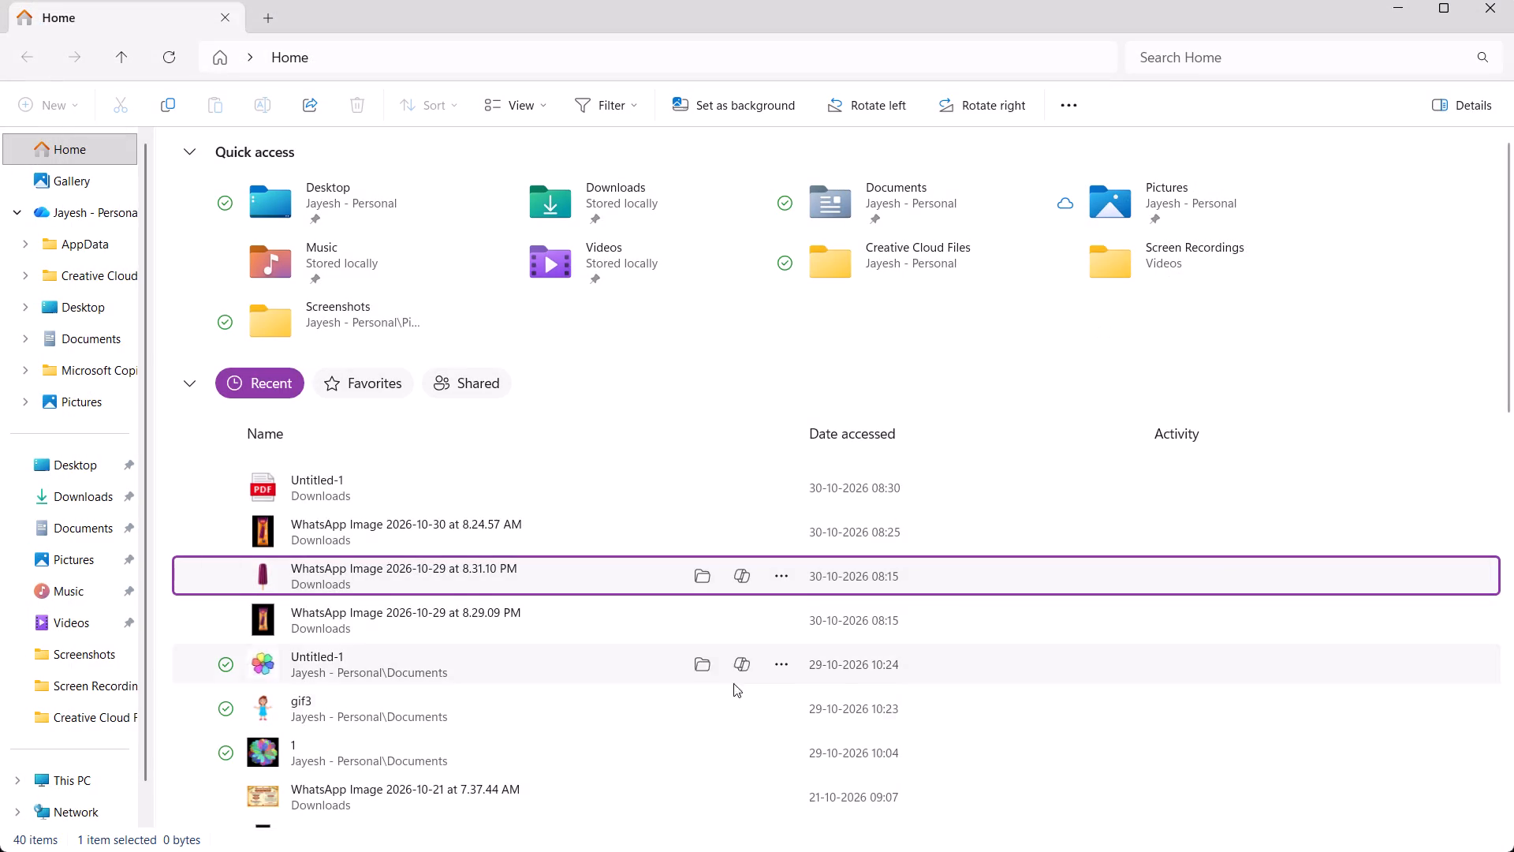
Import the newly saved Untitled-1 PDF from File Explorer into the After Effects project.
left_click(166, 52)
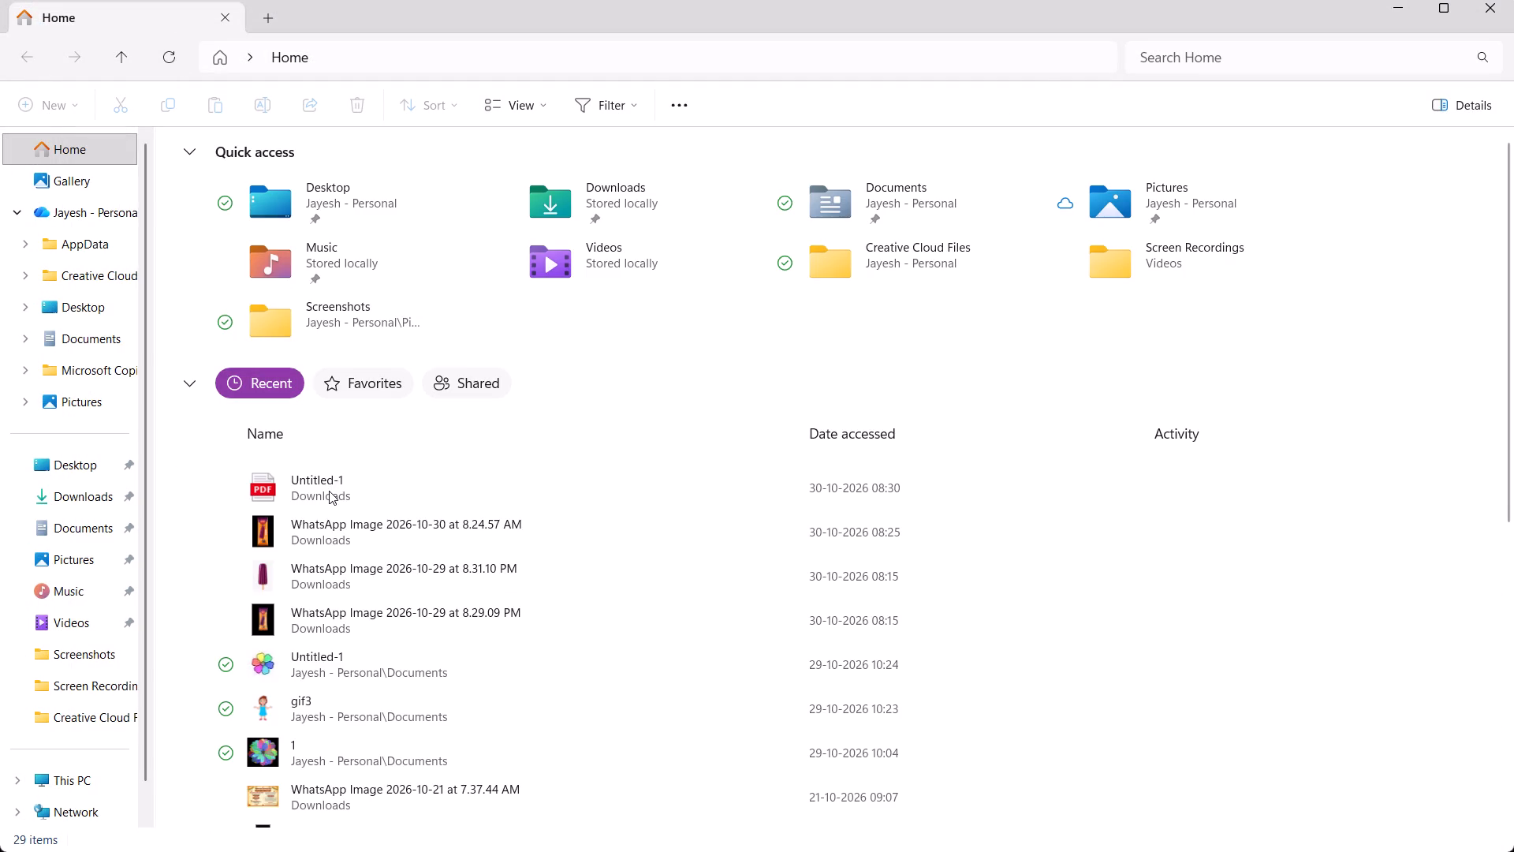
left_click_drag(329, 491, 1048, 804)
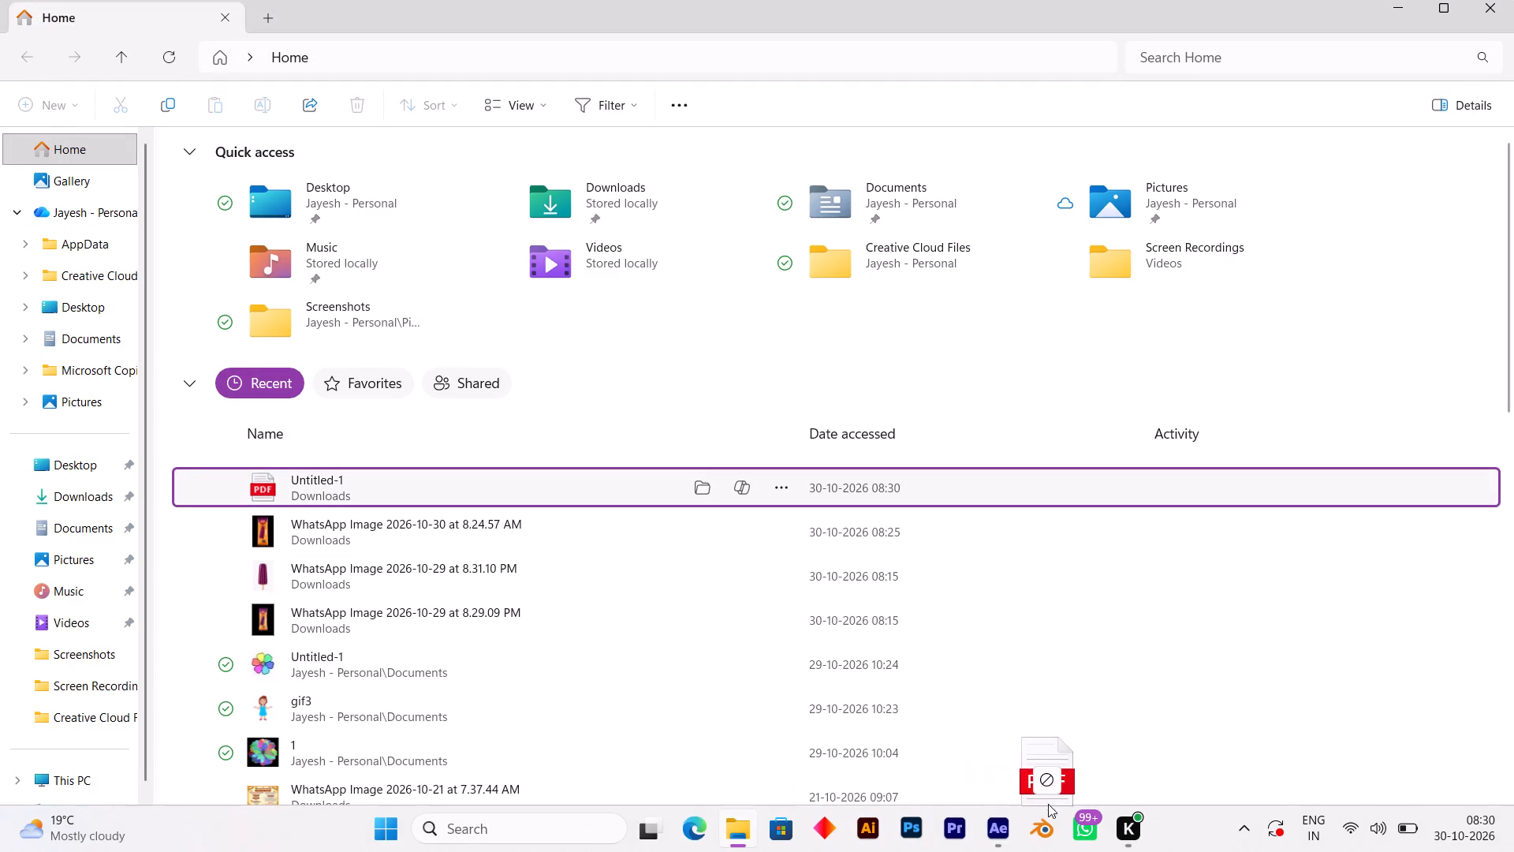
left_click_drag(1048, 804, 89, 448)
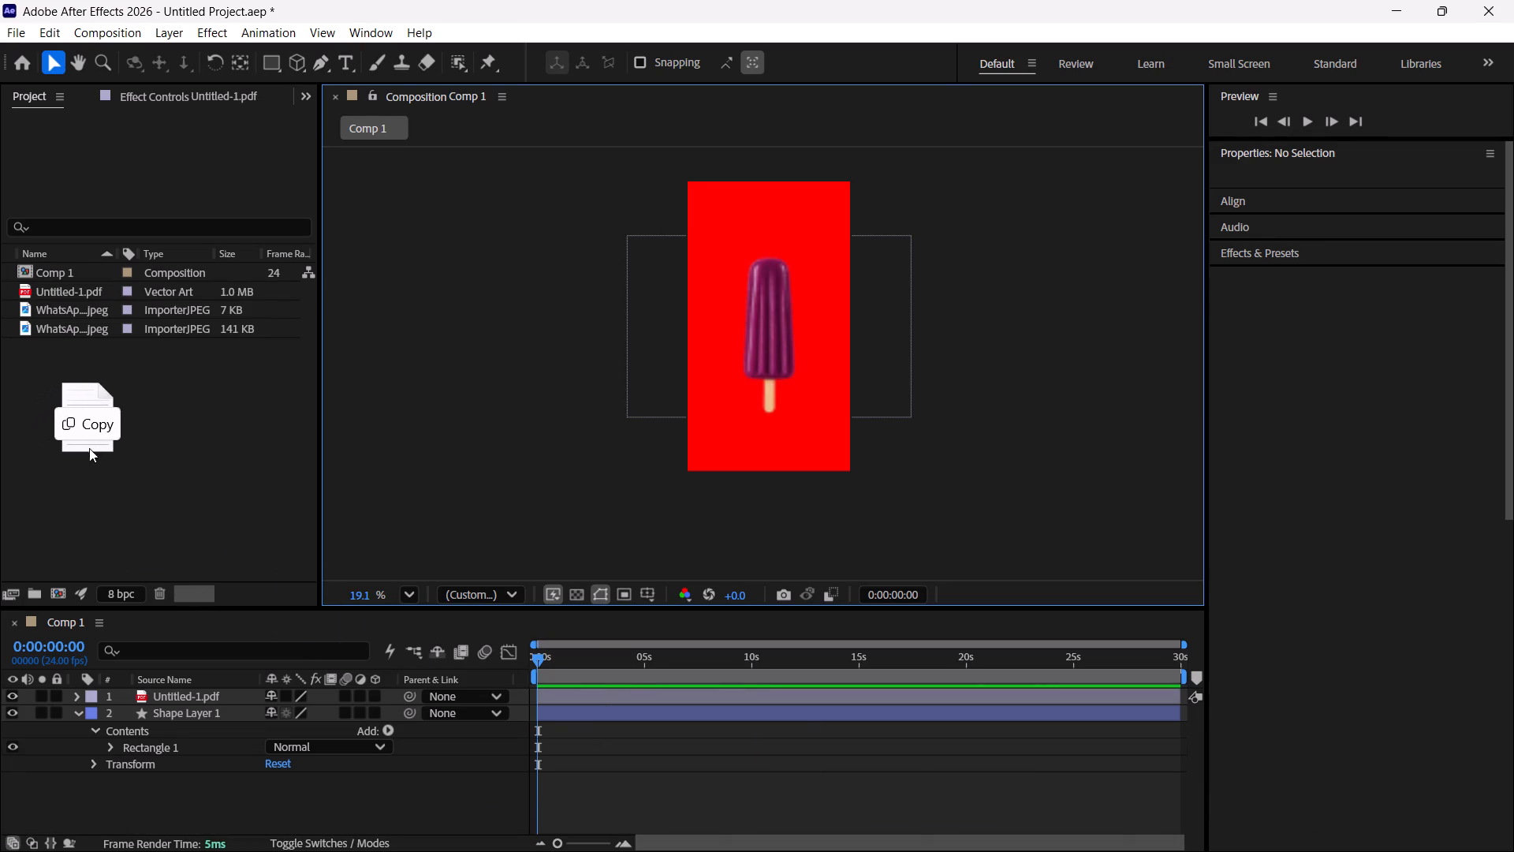
left_click_drag(89, 448, 99, 436)
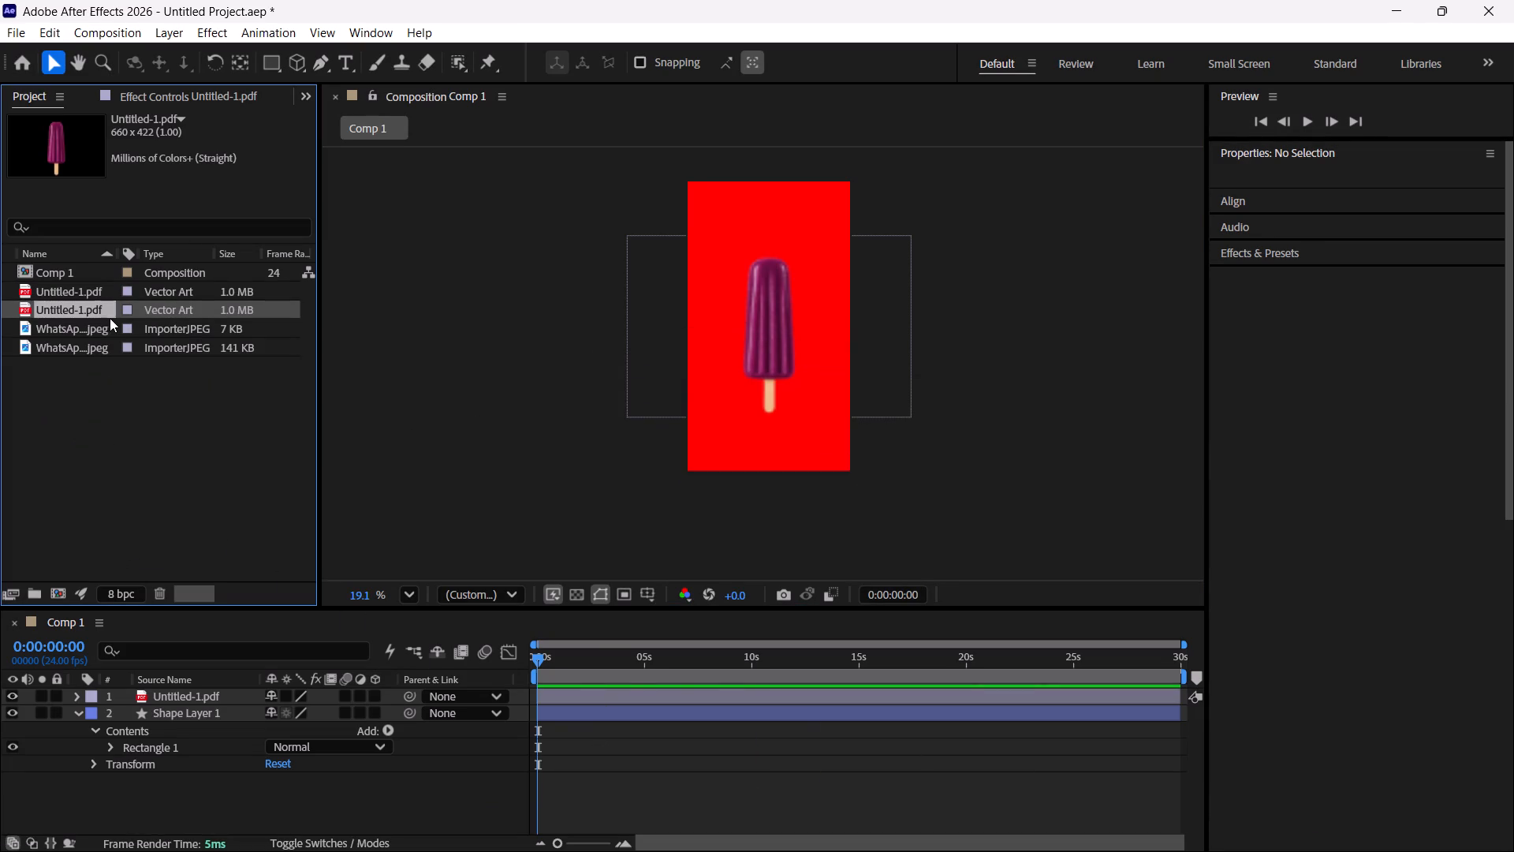
Add the newly imported Untitled-1.pdf to Comp 1 as the bottom layer below Shape Layer 1, and select that layer.
left_click_drag(130, 311, 233, 802)
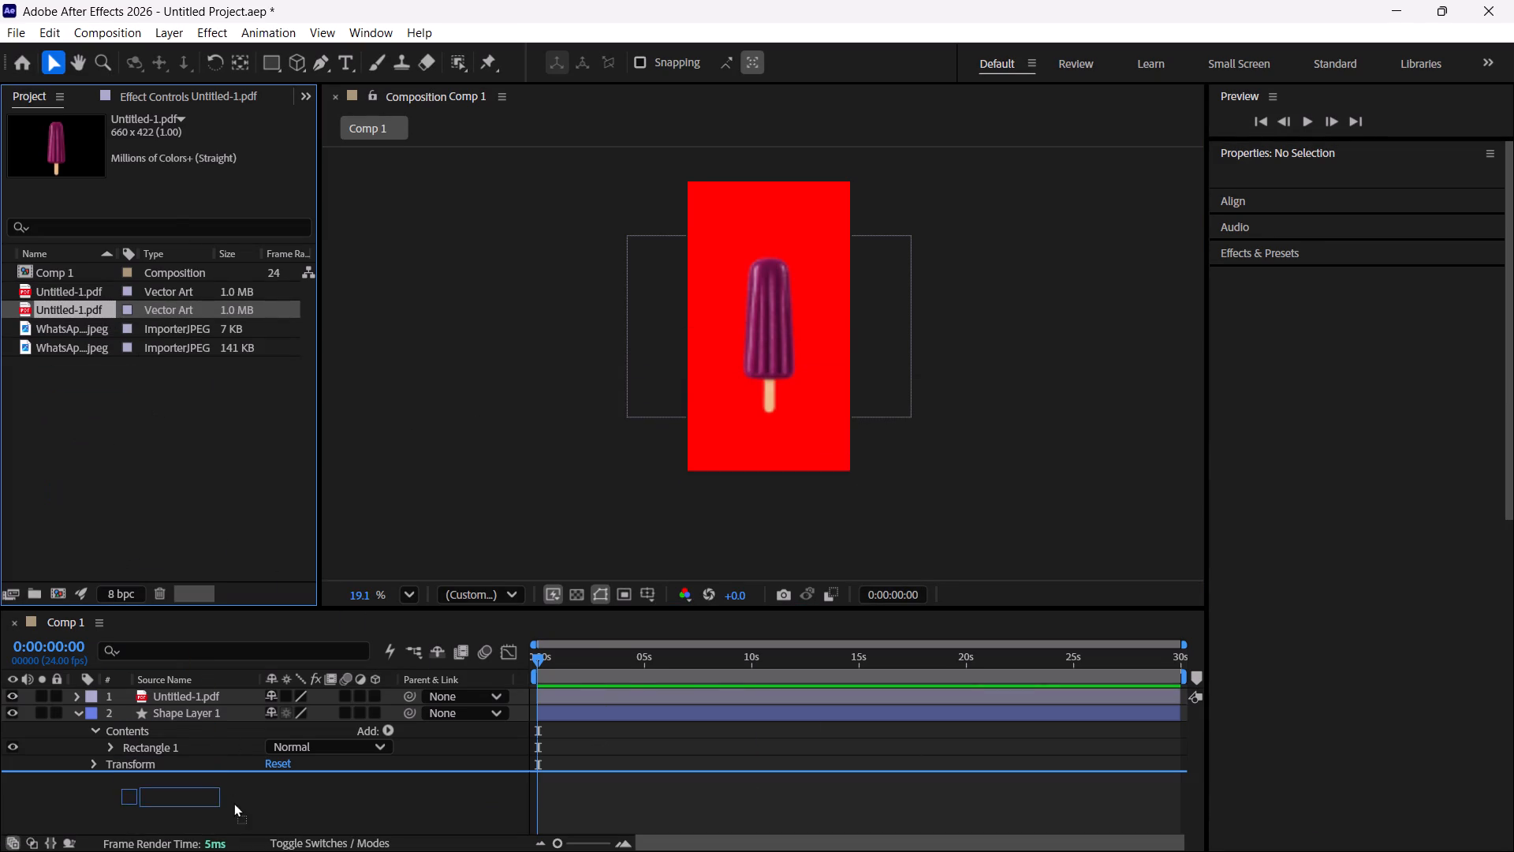
left_click_drag(233, 802, 237, 810)
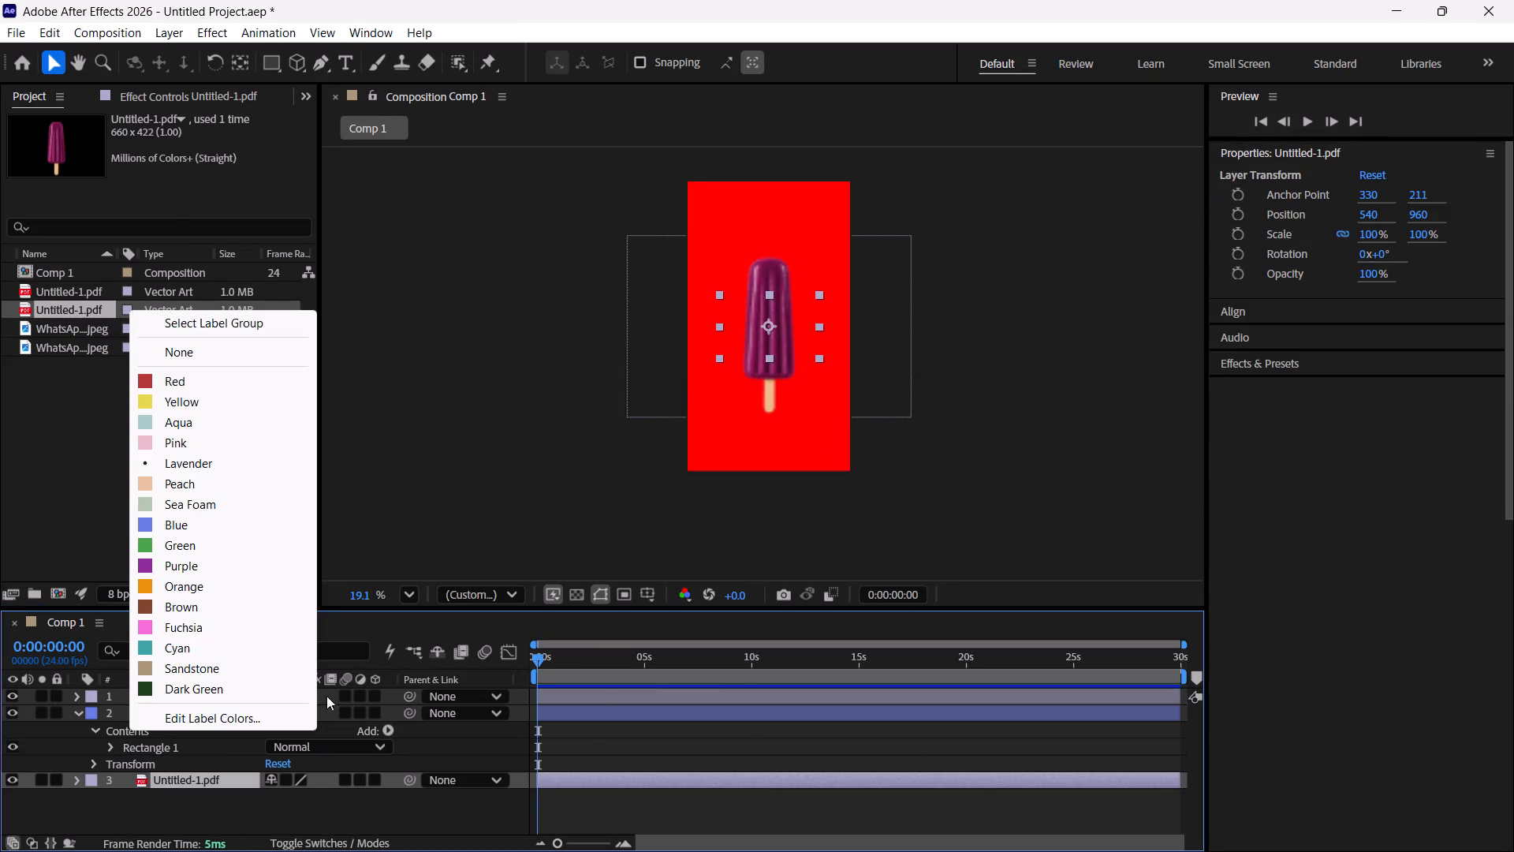
left_click(462, 484)
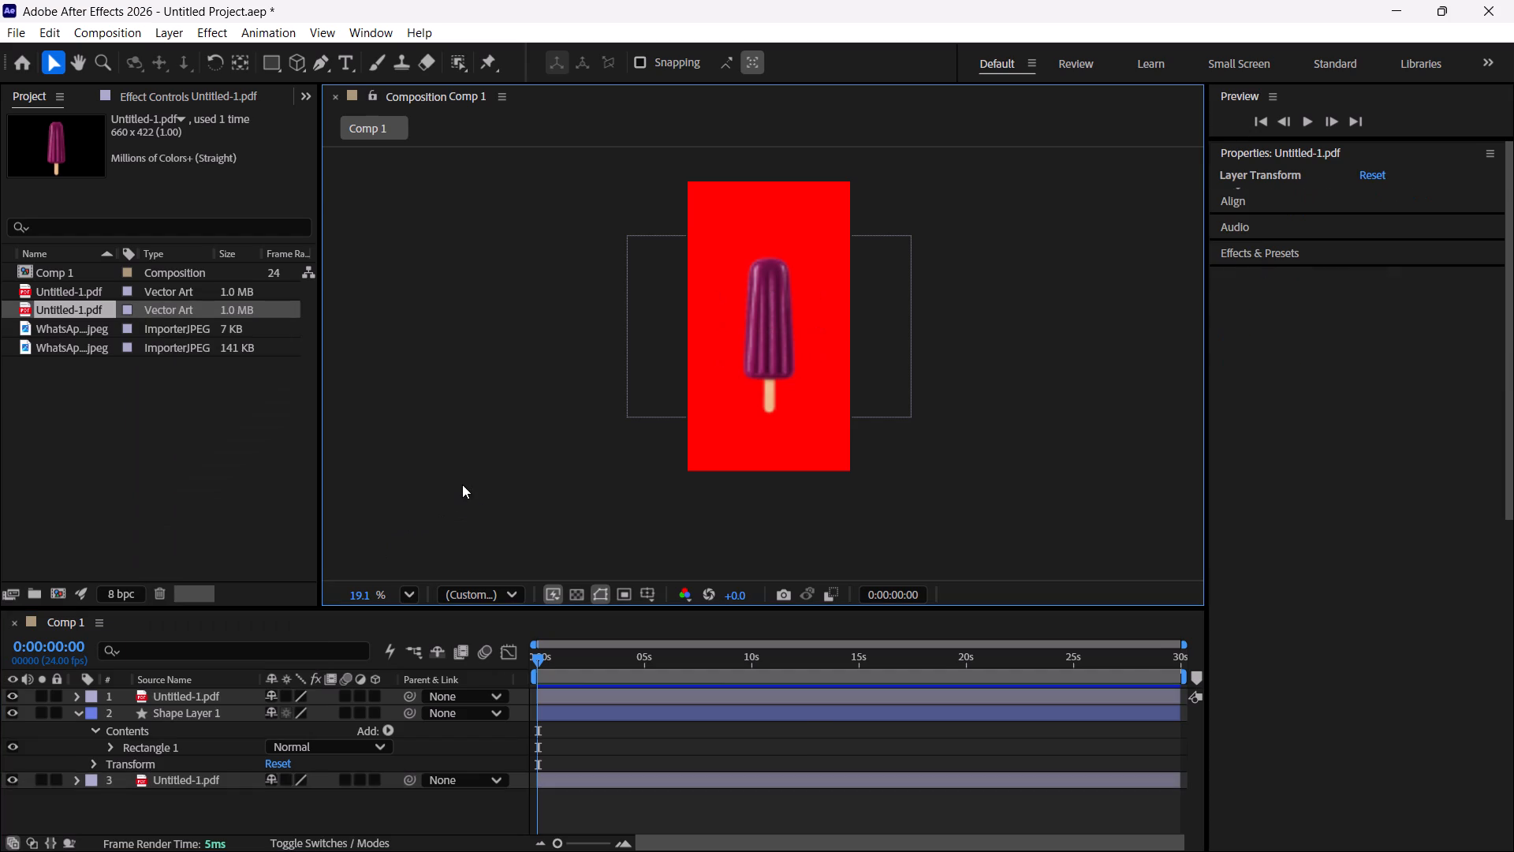
left_click(201, 777)
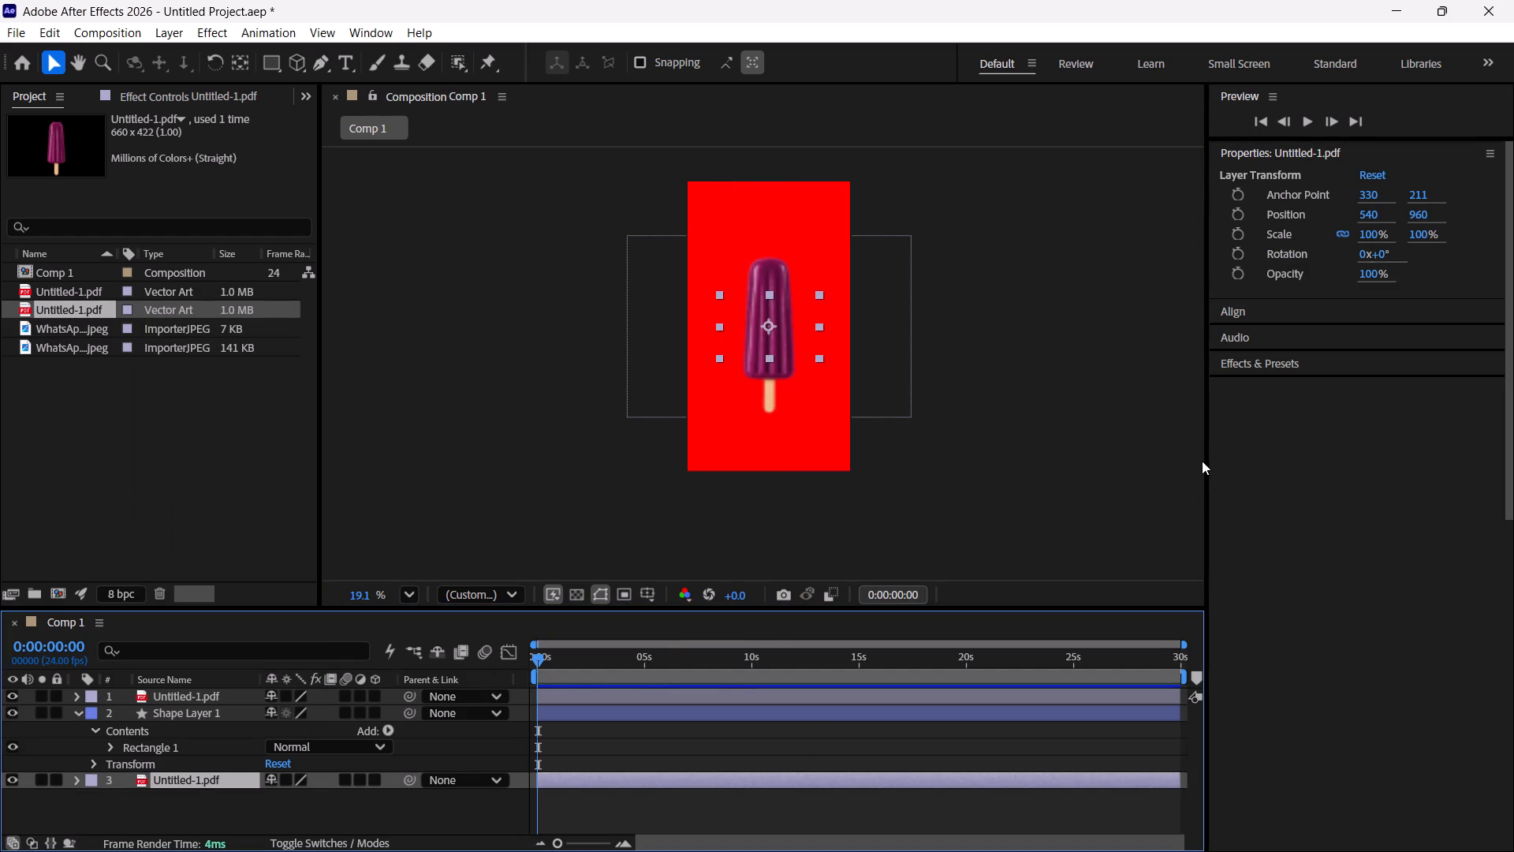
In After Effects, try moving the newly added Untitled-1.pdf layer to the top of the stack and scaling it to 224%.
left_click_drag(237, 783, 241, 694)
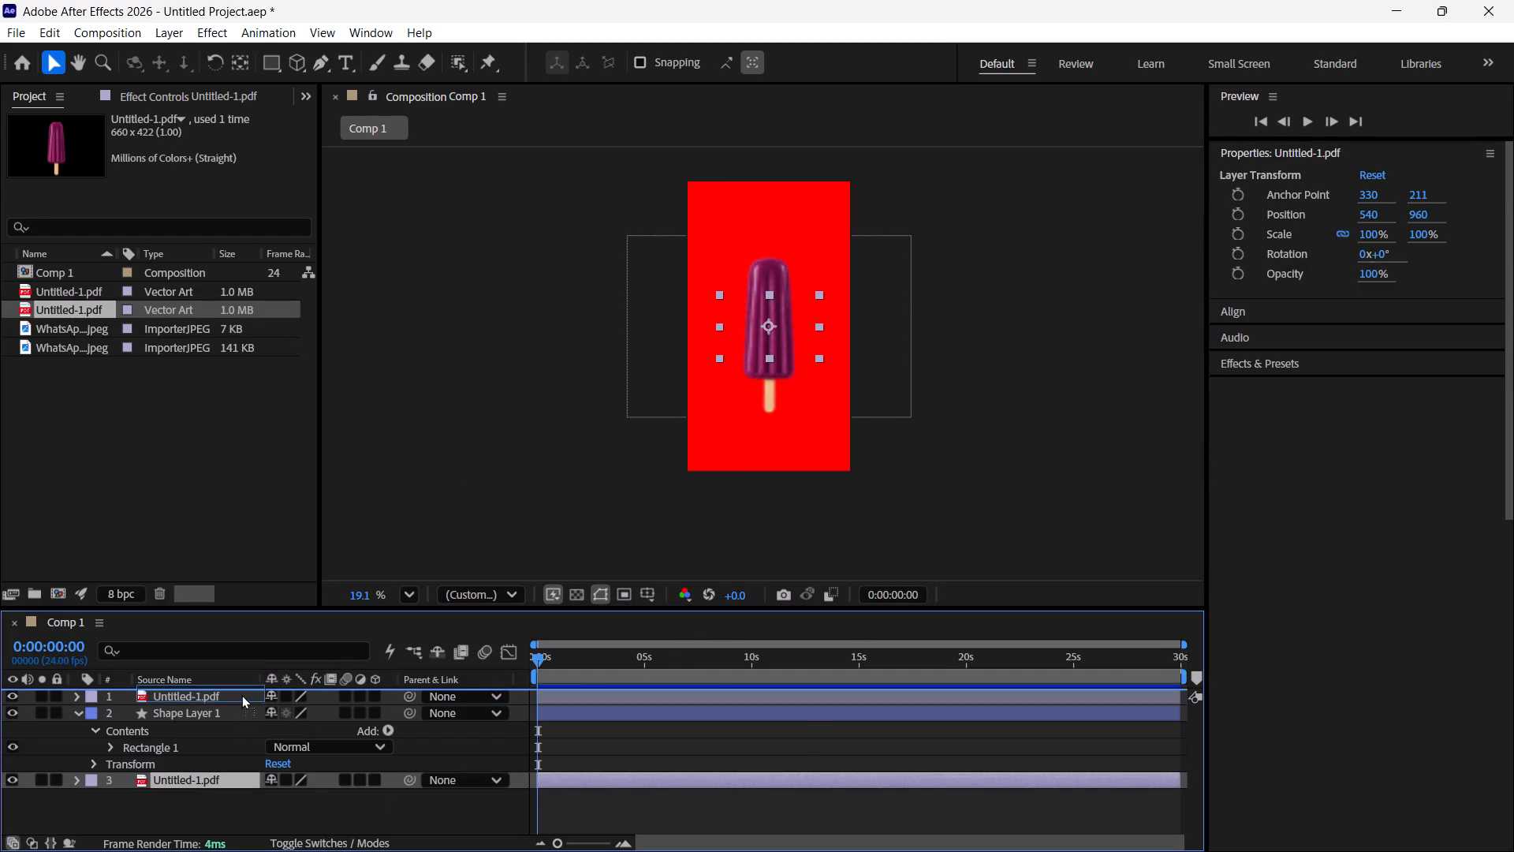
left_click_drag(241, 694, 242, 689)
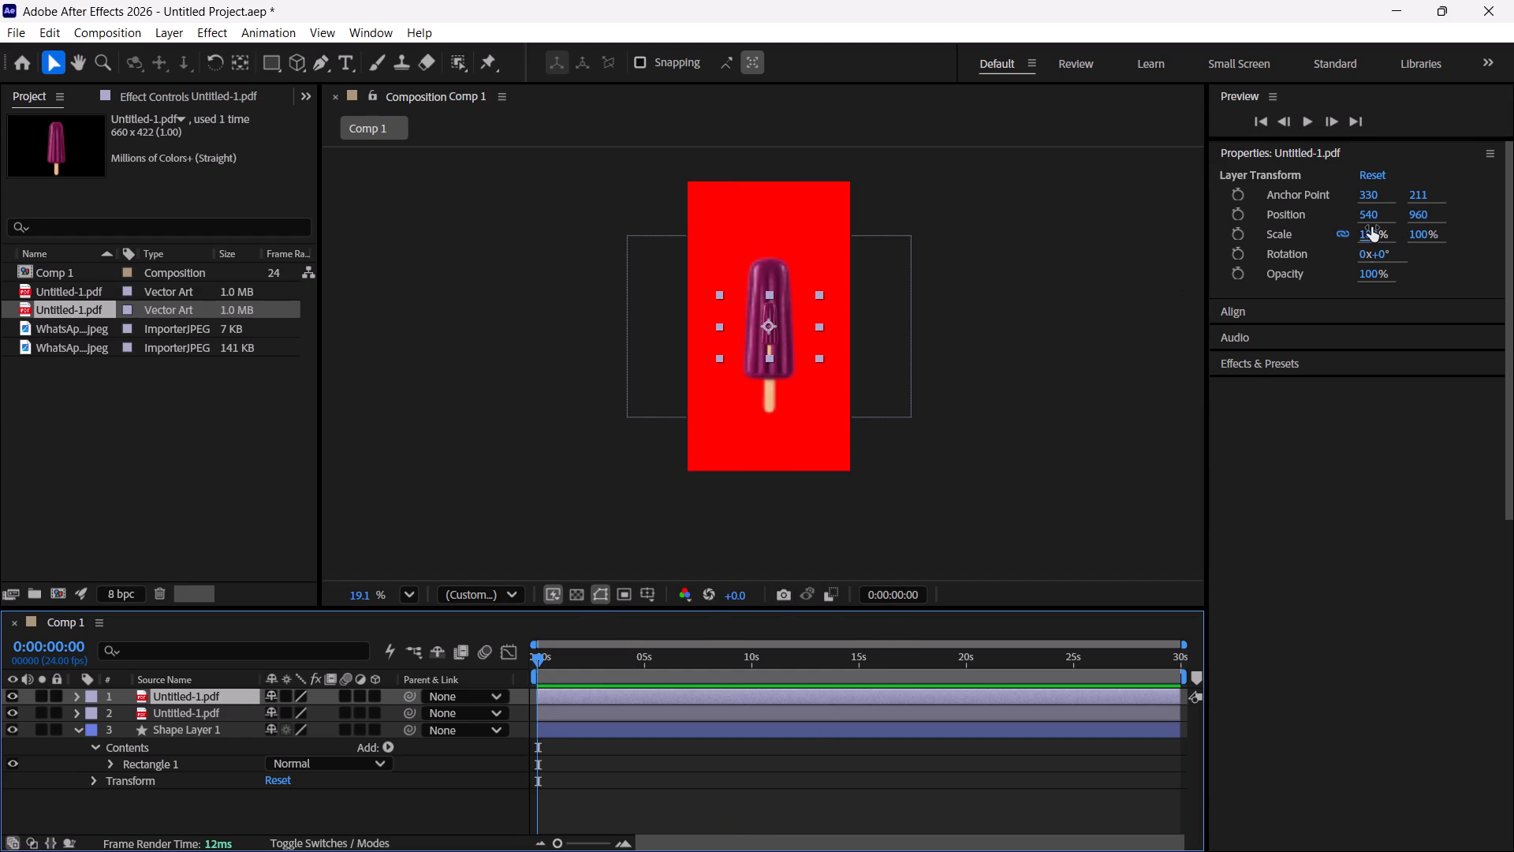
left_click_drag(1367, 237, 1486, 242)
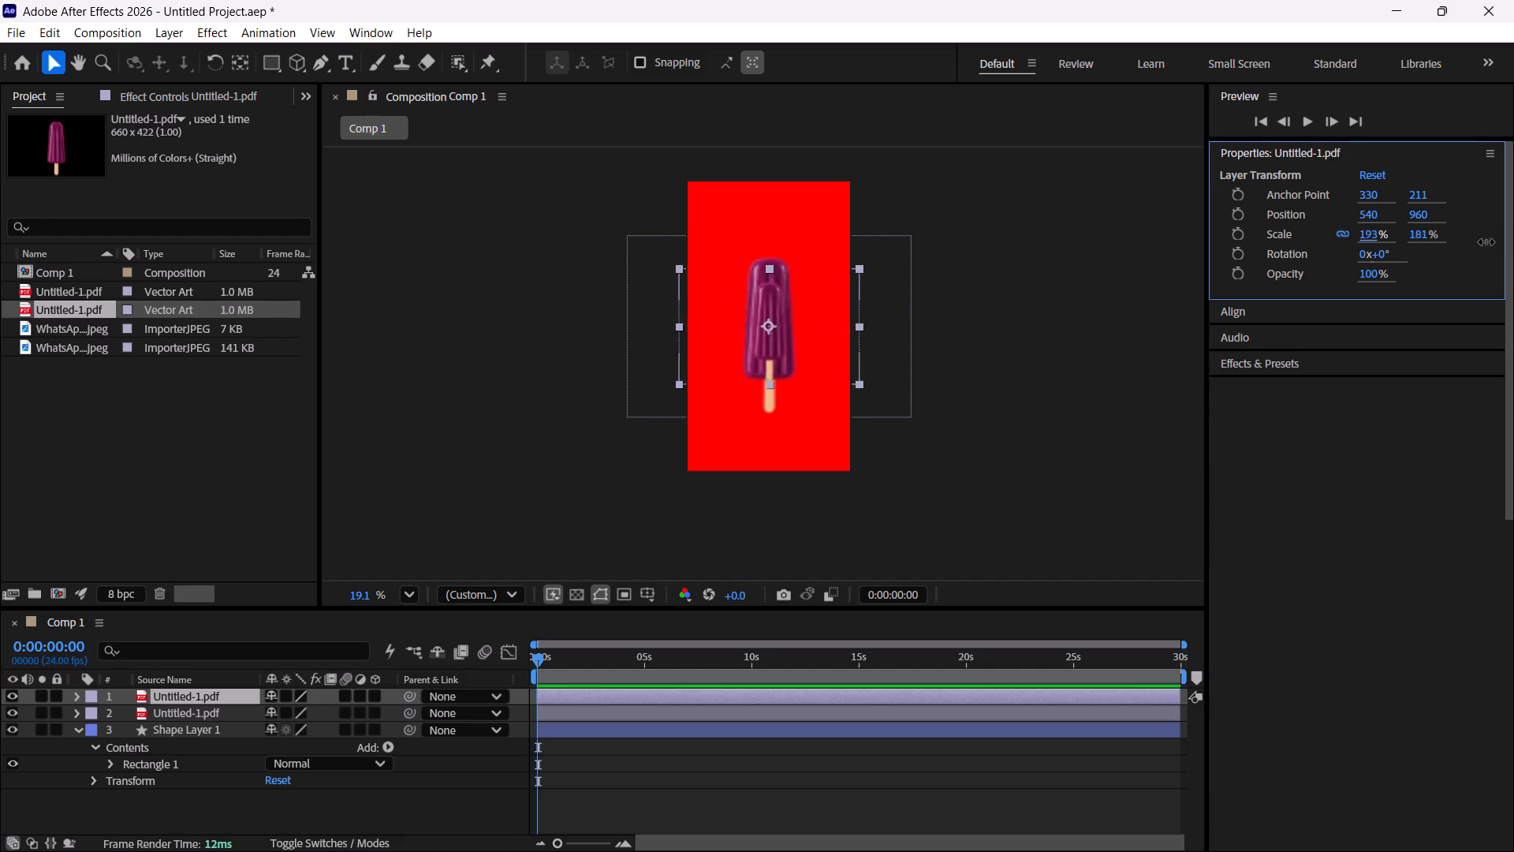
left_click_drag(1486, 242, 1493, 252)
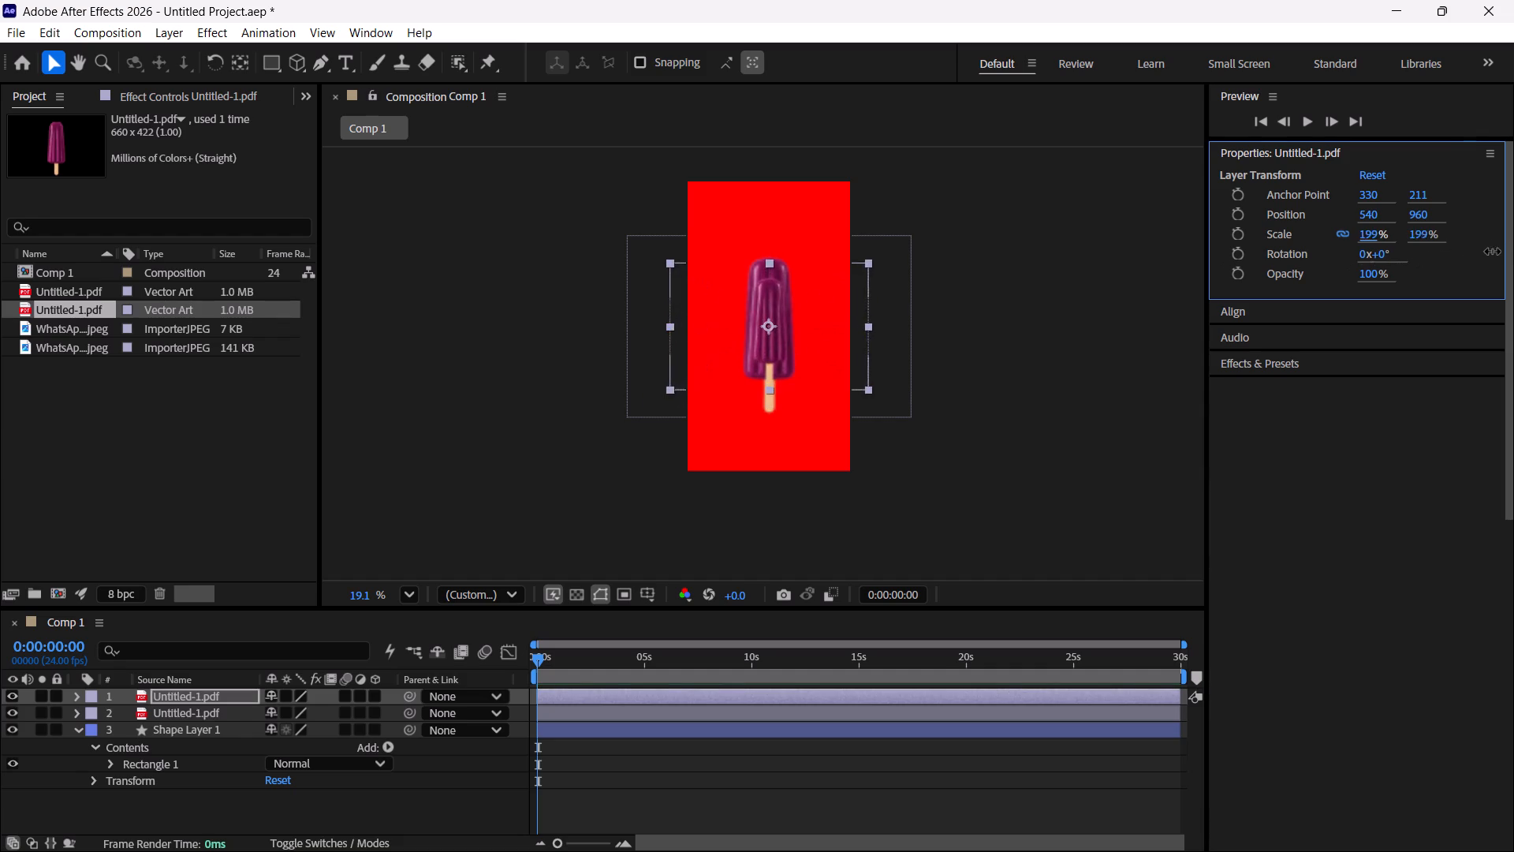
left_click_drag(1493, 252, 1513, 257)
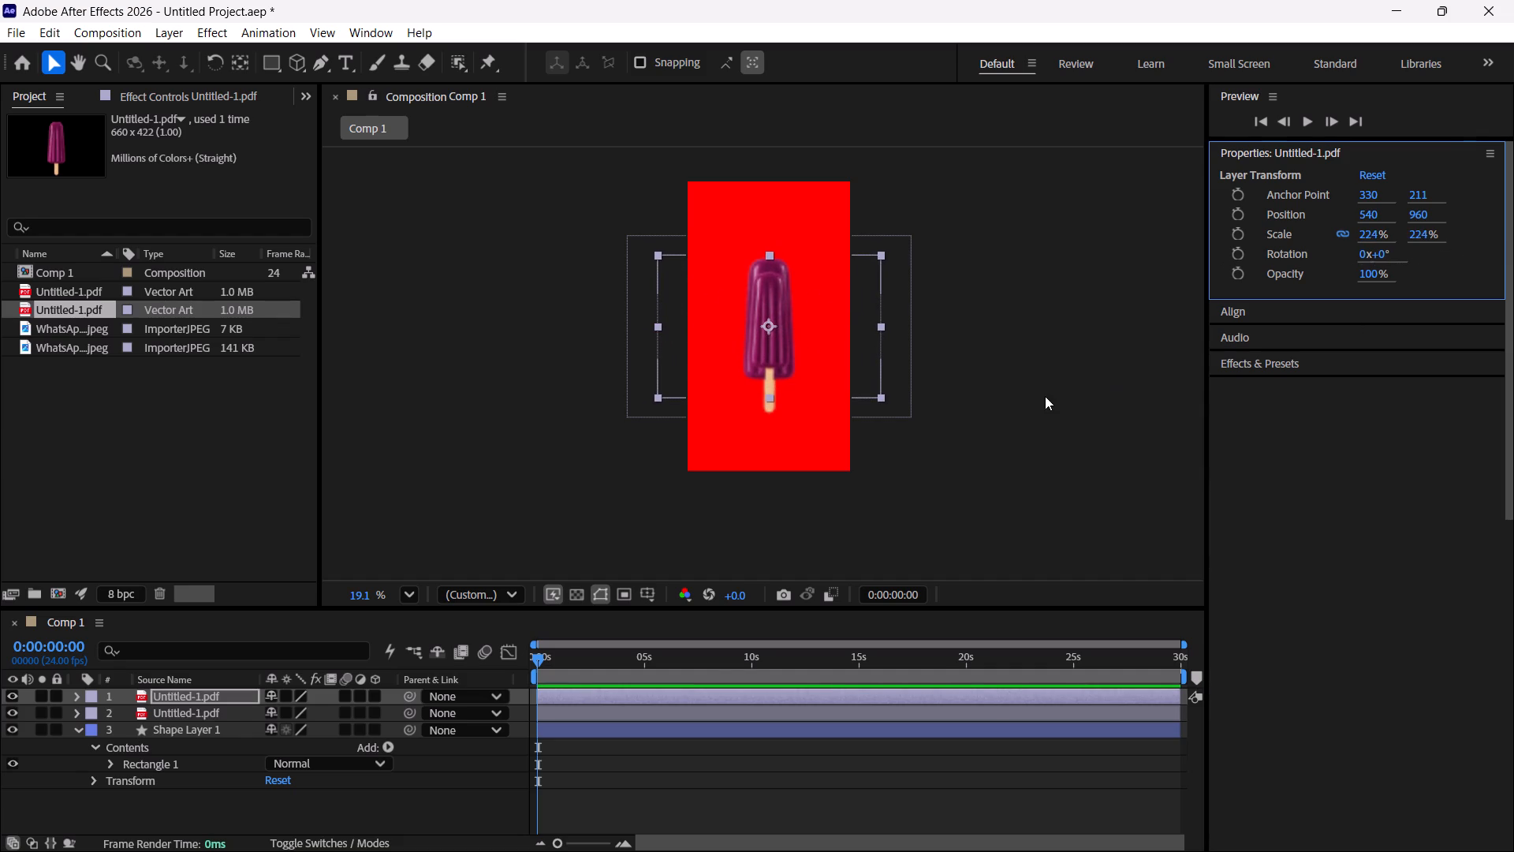
Delete both Untitled-1.pdf layers from Comp 1, keeping only Shape Layer 1.
key("BackSpace")
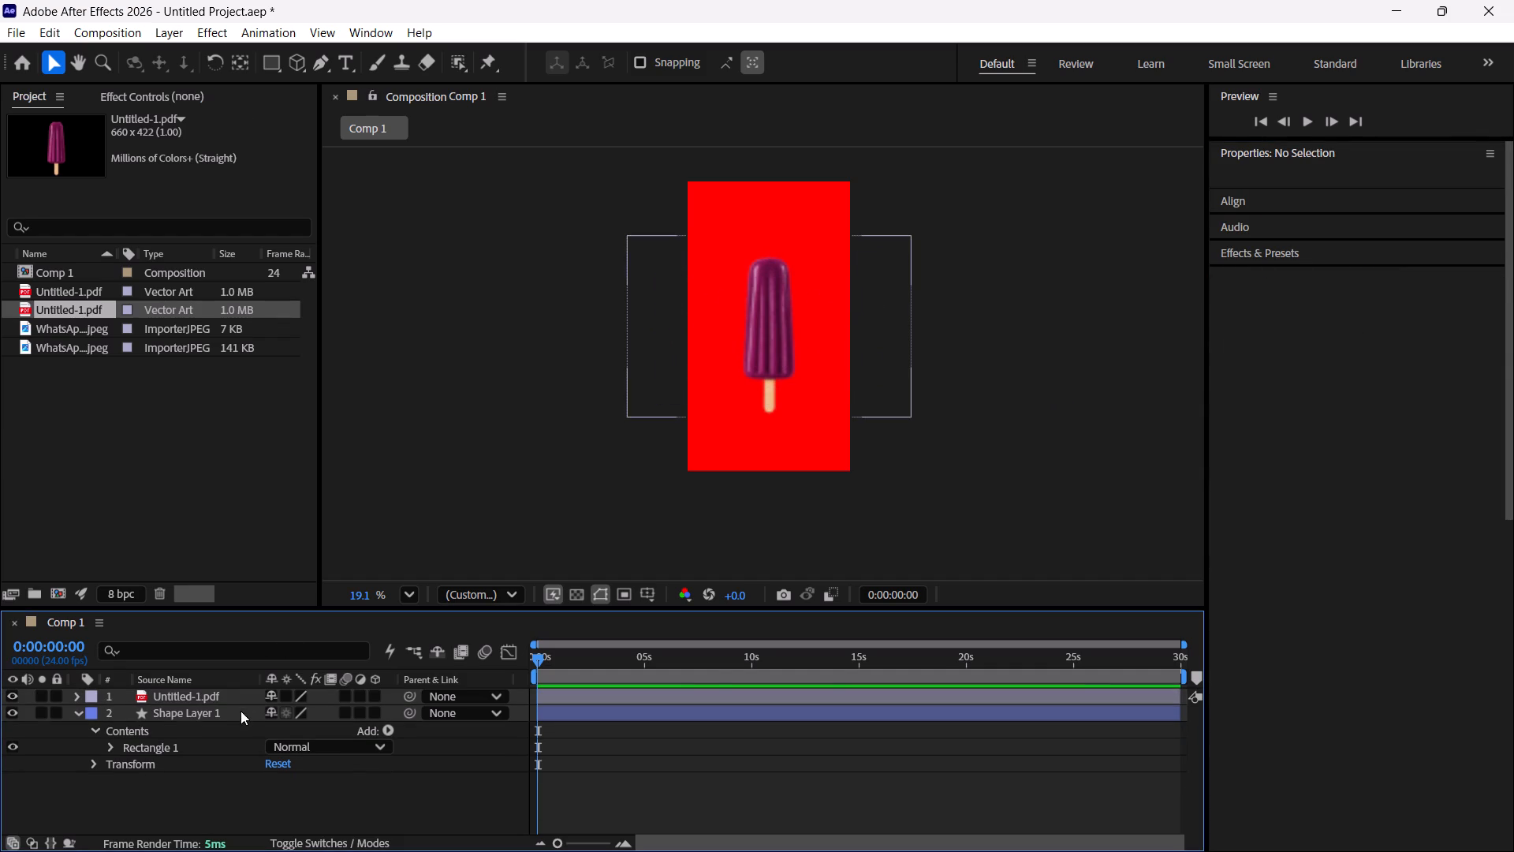
left_click(244, 700)
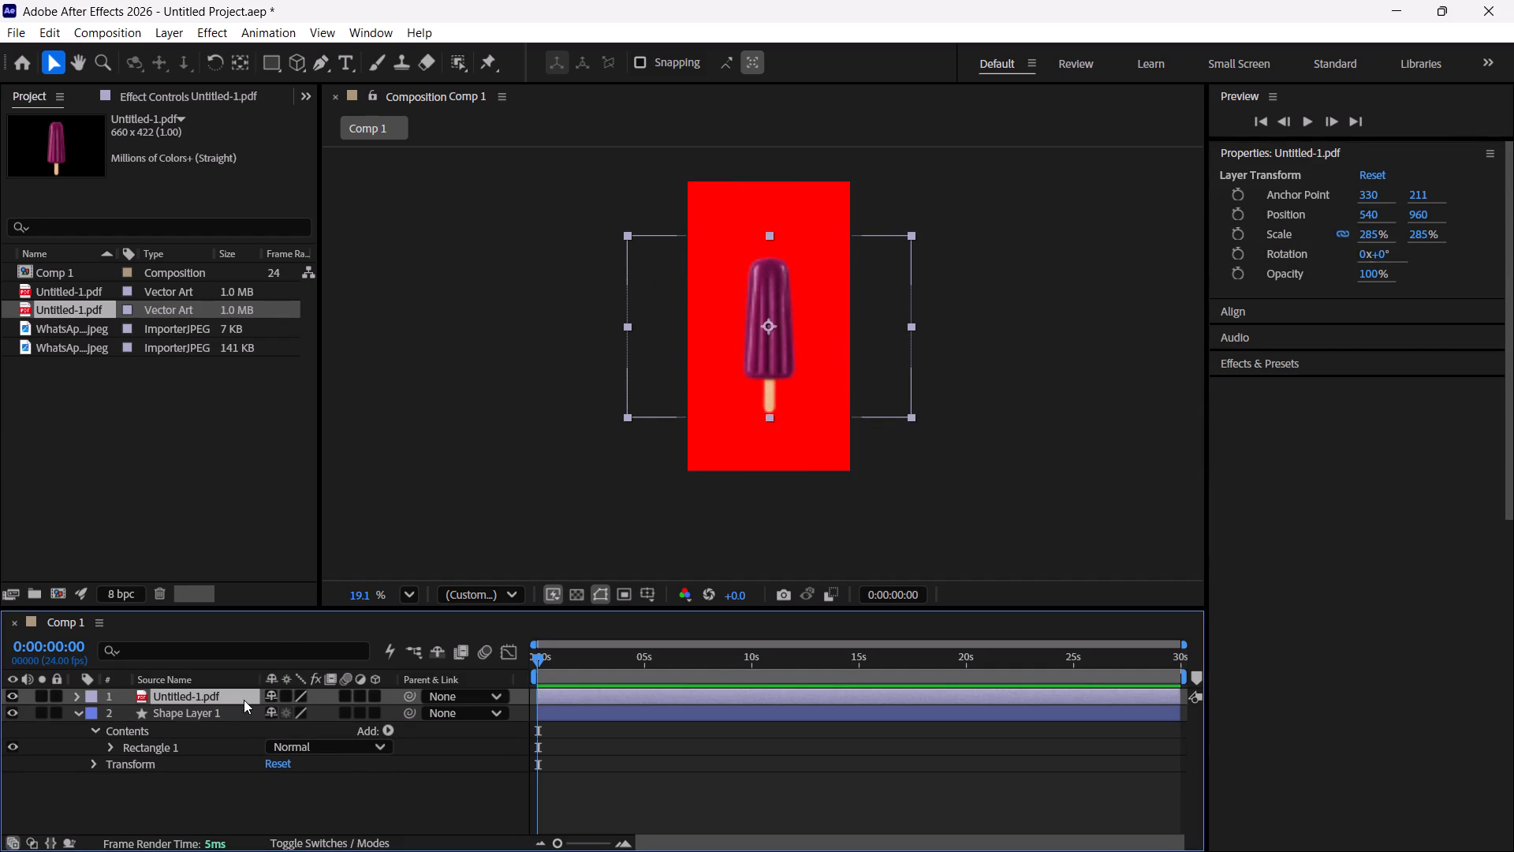
key("BackSpace")
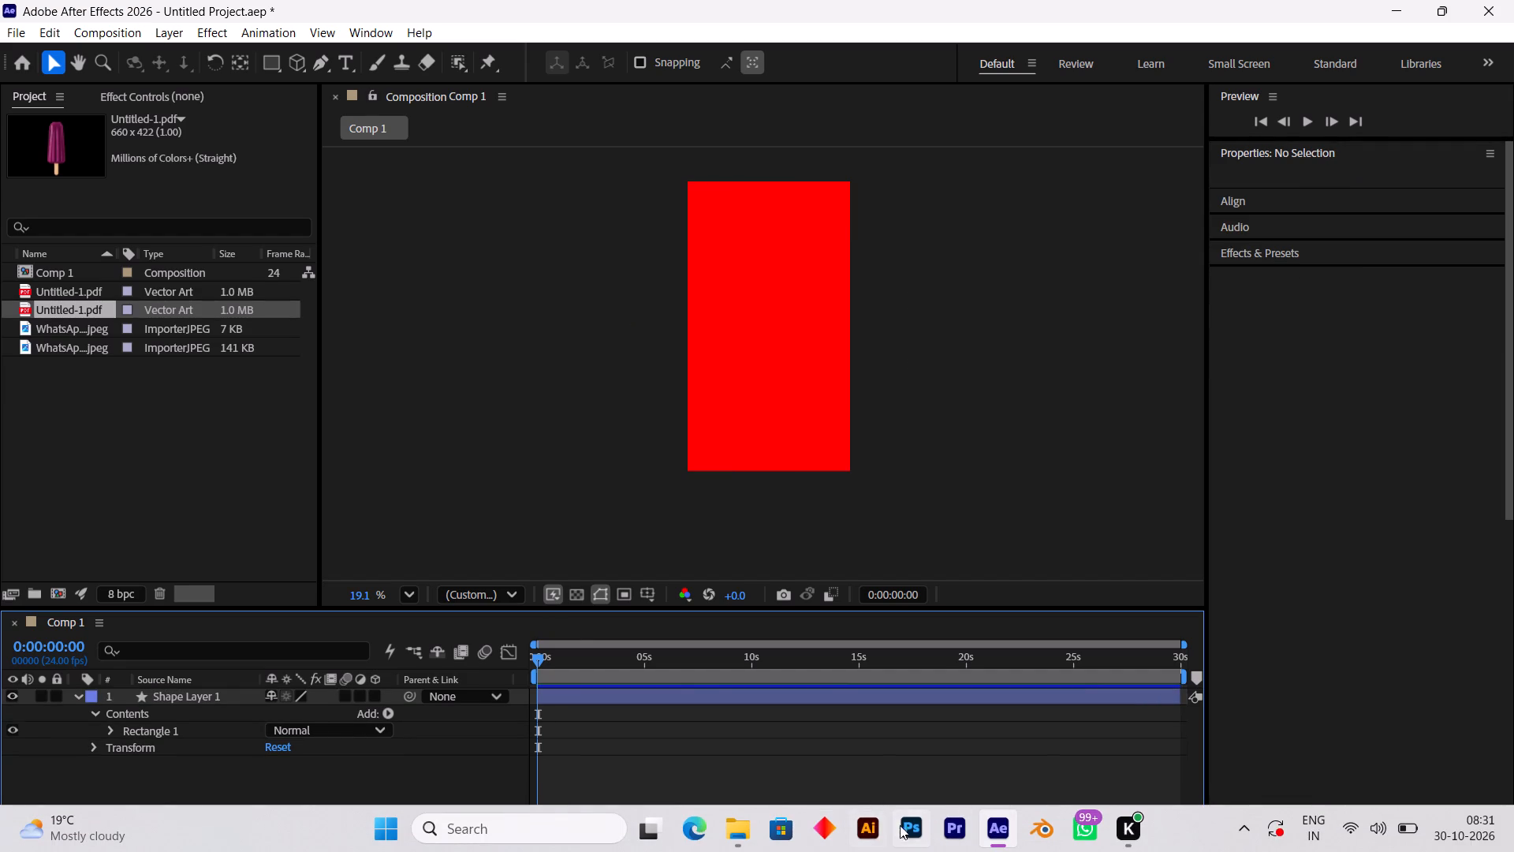
Switch to Photoshop and create a new RGB document of 1100 by 703 px at 120 ppi with a white background.
left_click(910, 839)
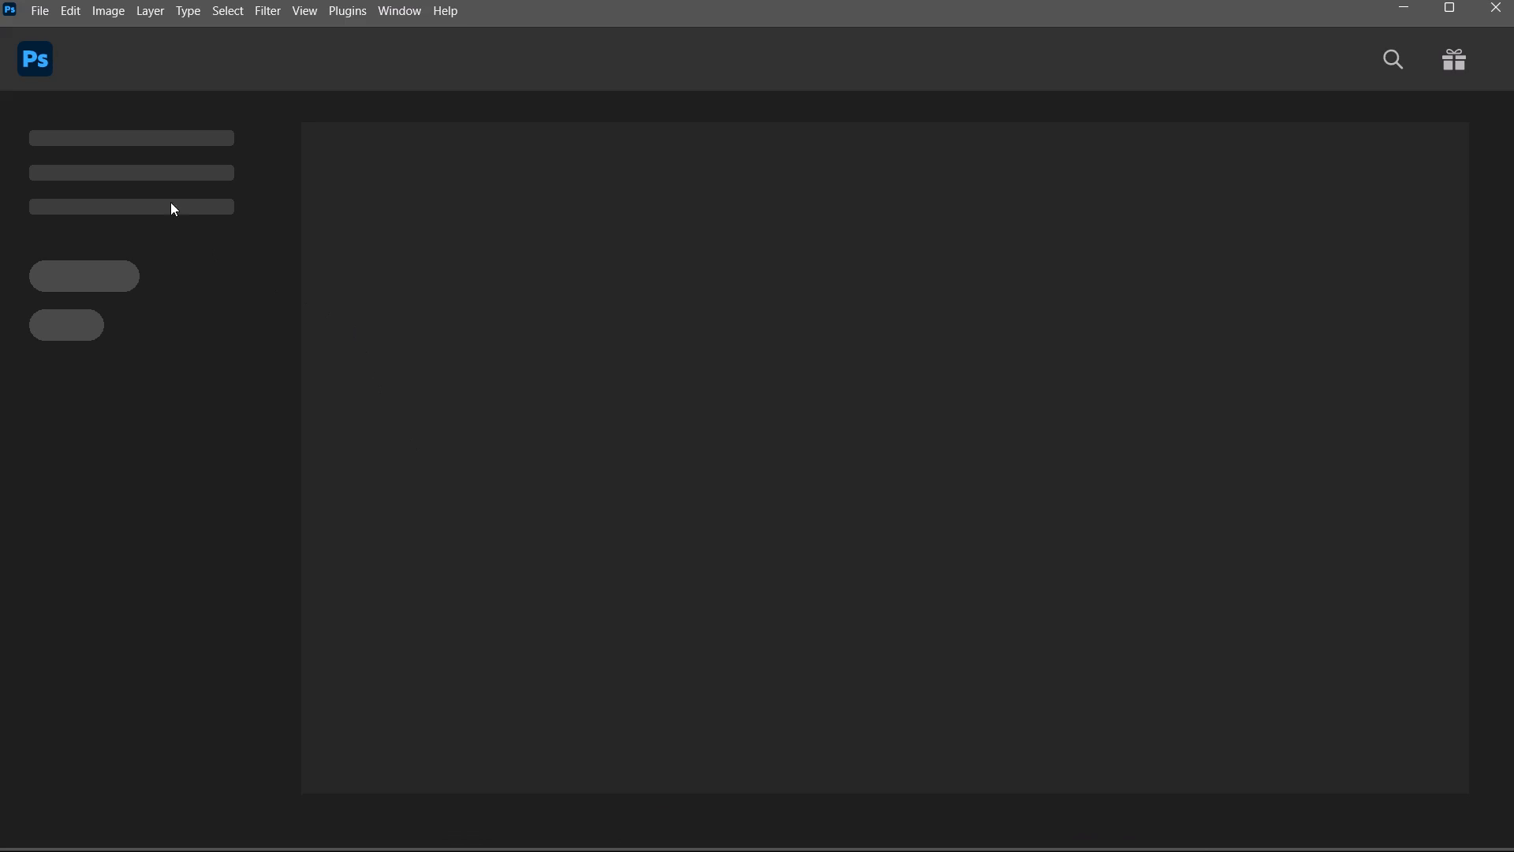
left_click(50, 138)
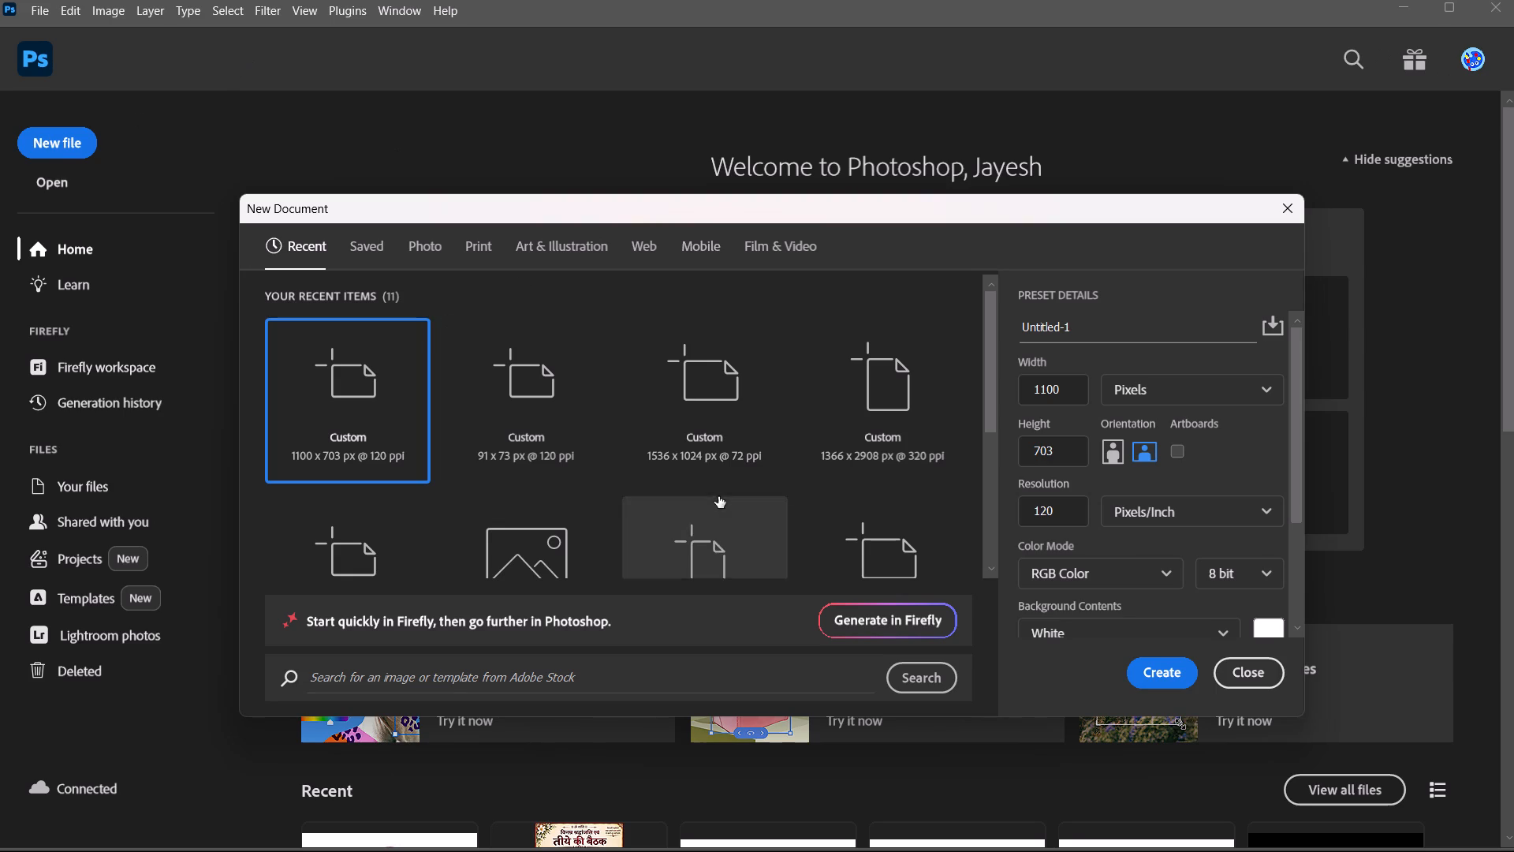
left_click(1161, 677)
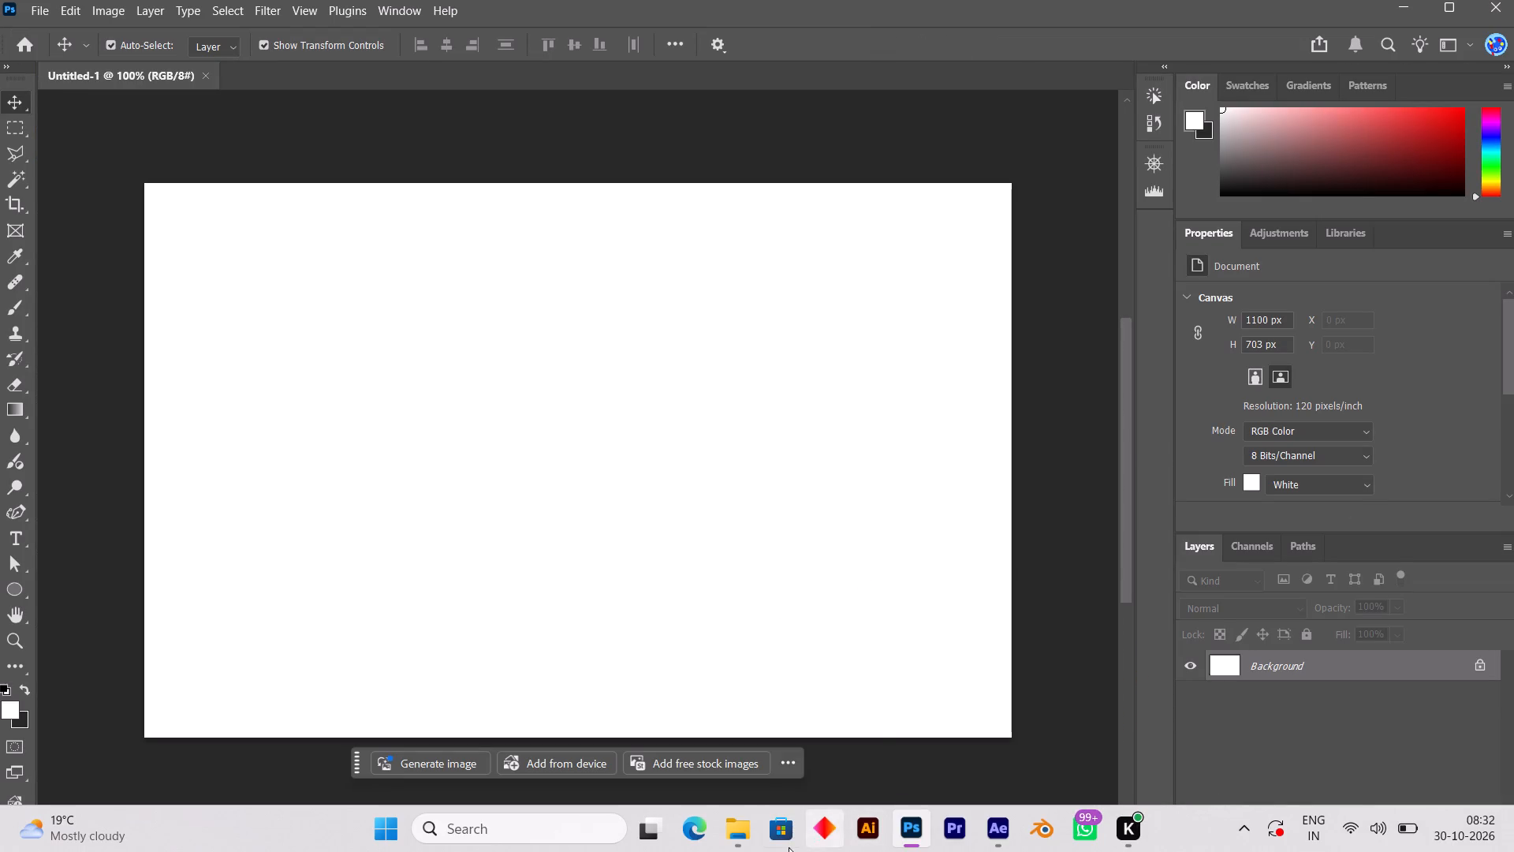
Place the grape ice-candy wrapper image WhatsApp Image 2026-10-30 at 8.24.57 AM from File Explorer into the new Photoshop document.
left_click(733, 846)
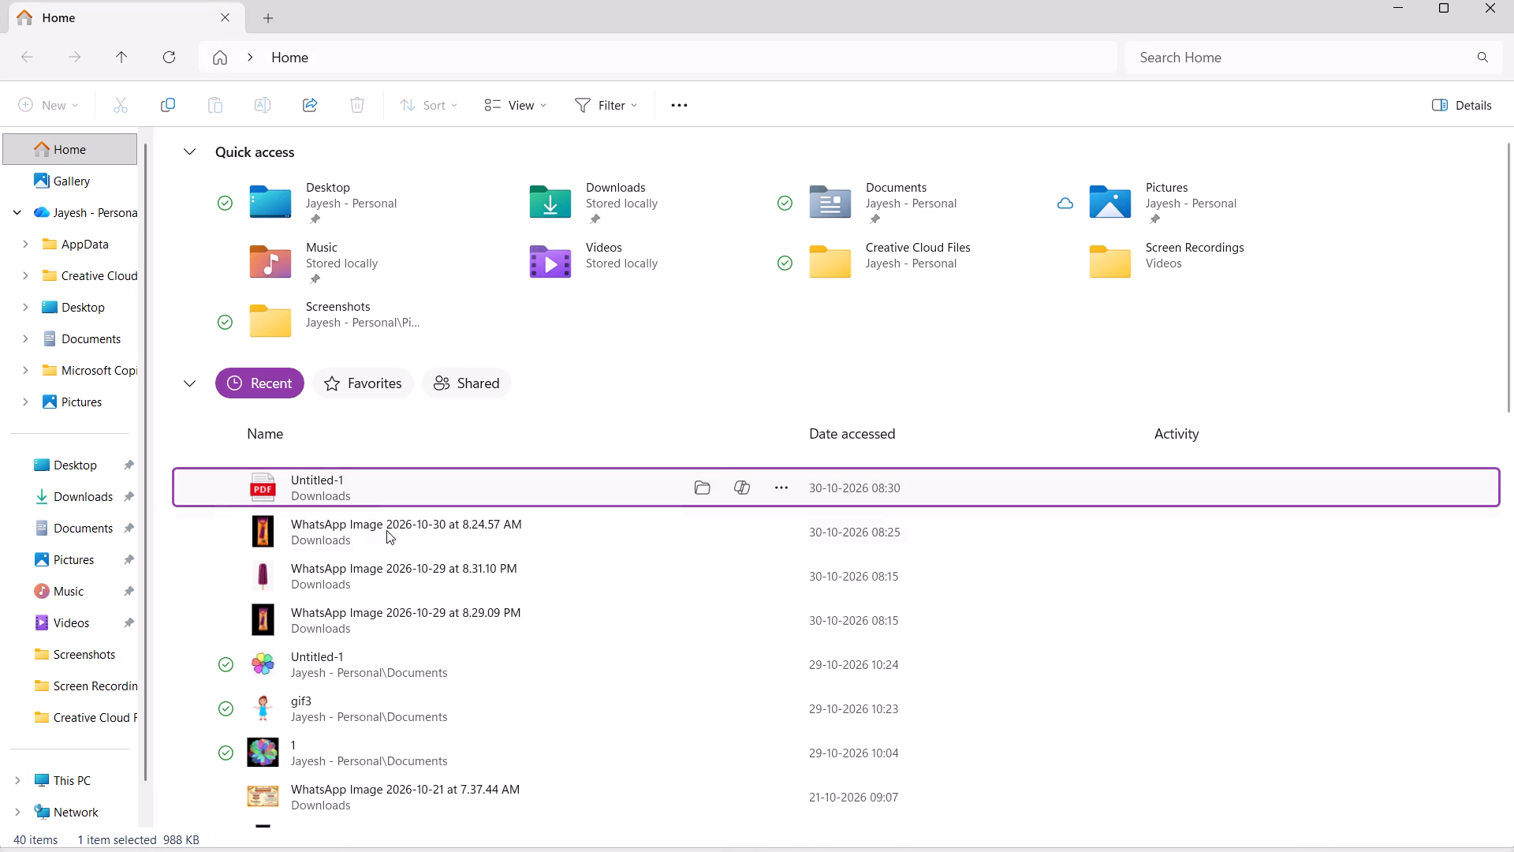
left_click_drag(381, 530, 1013, 851)
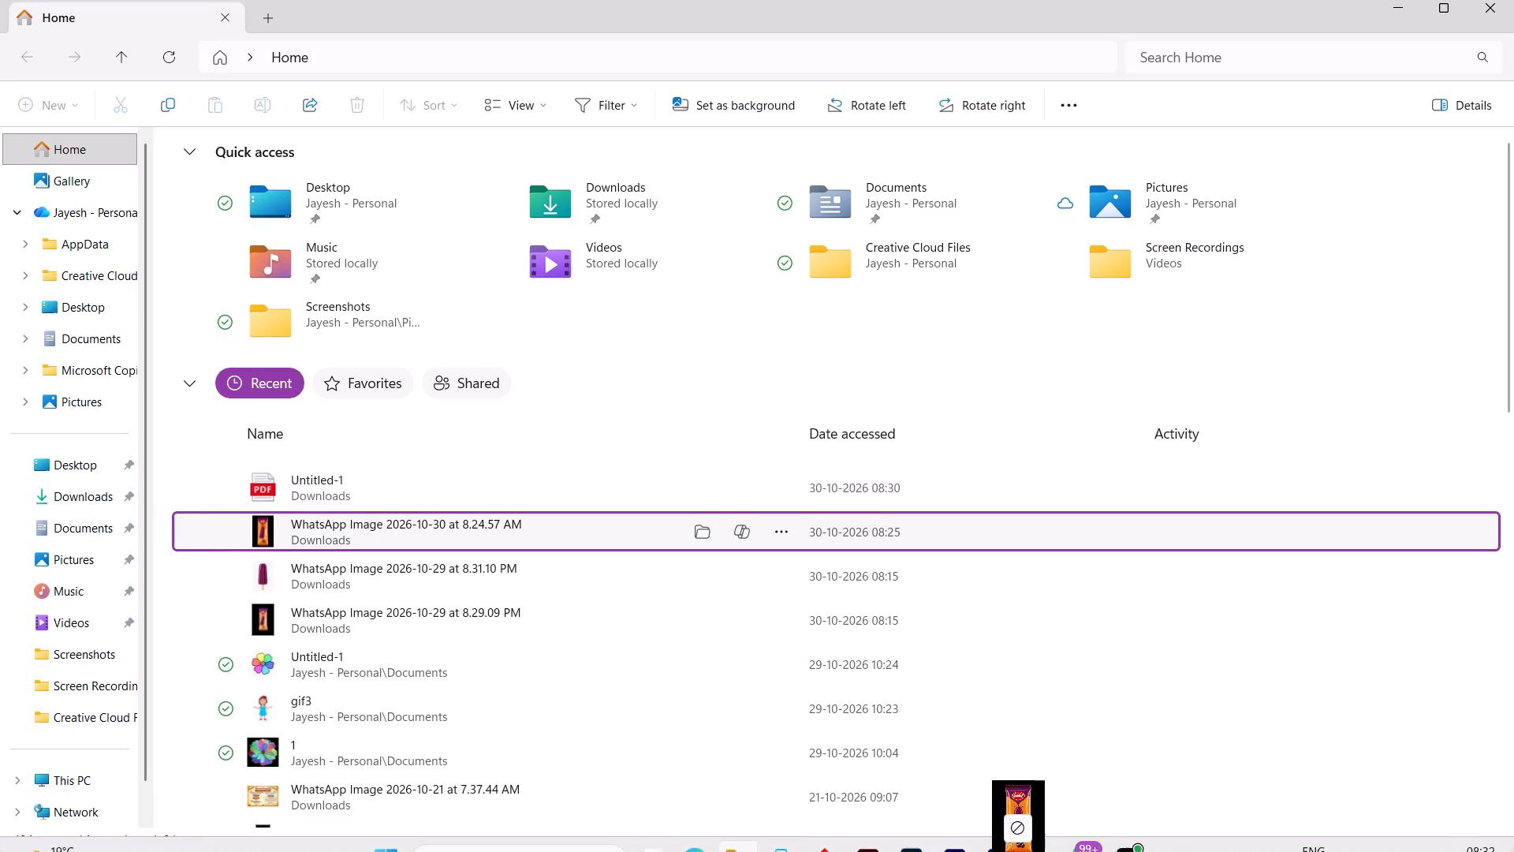
left_click_drag(1013, 851, 376, 408)
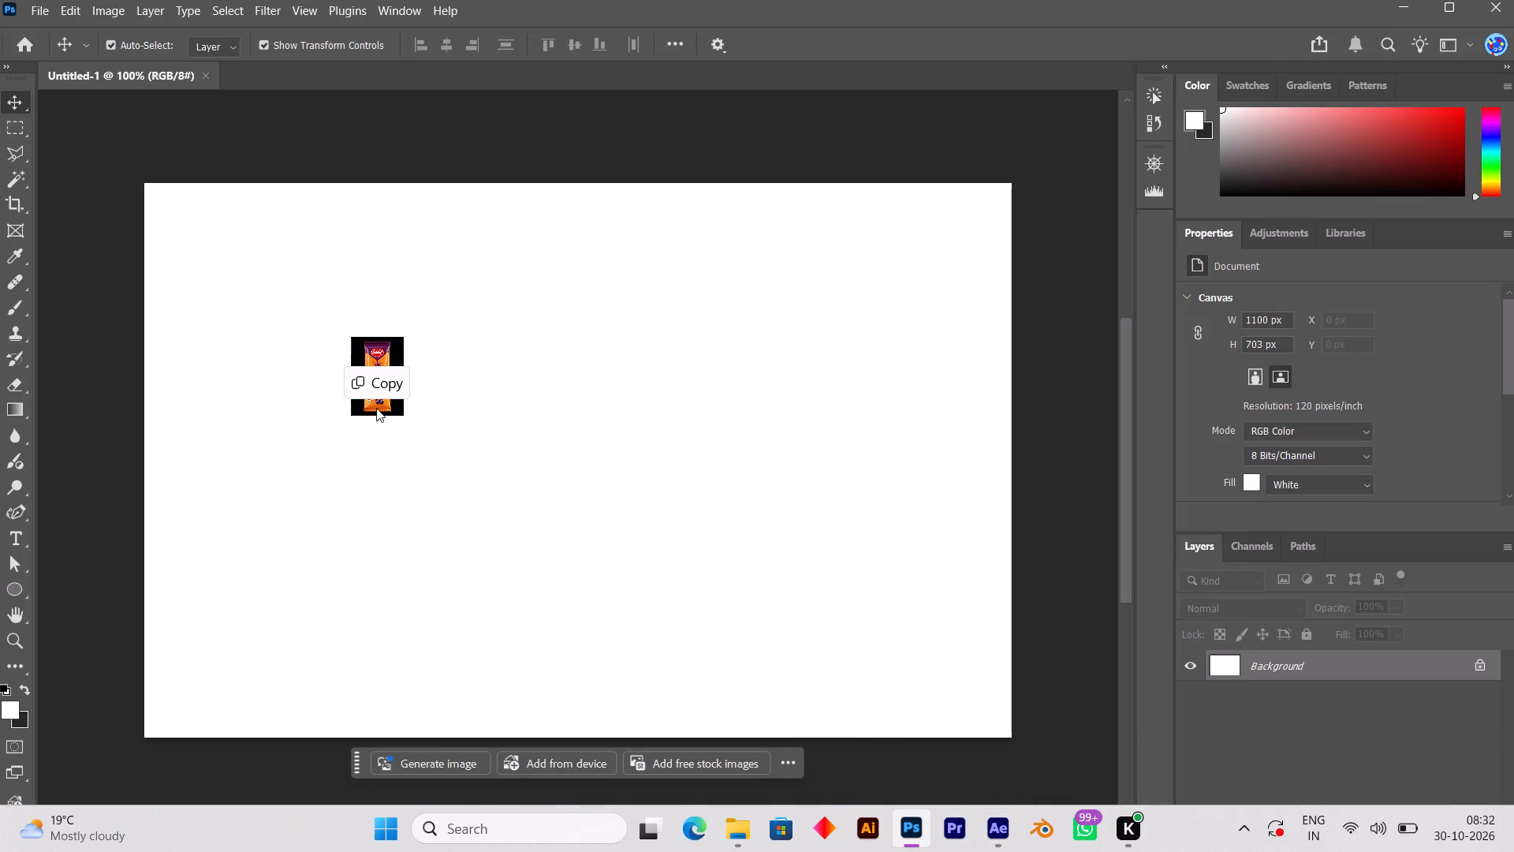
left_click_drag(376, 408, 478, 429)
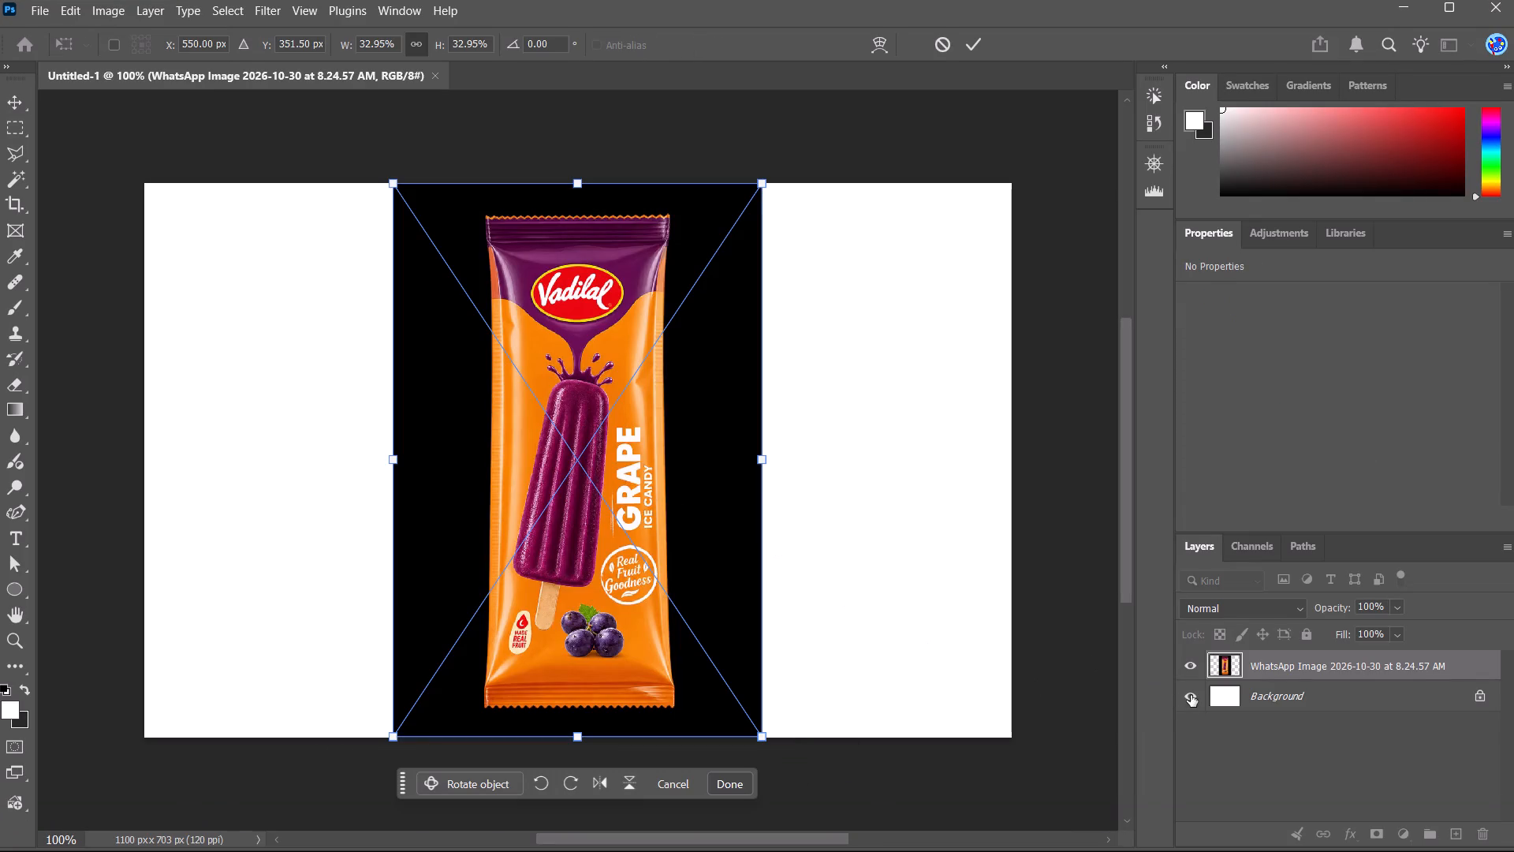
Hide the white Background layer and remove the black background from the placed wrapper image.
left_click(1191, 695)
left_click(502, 767)
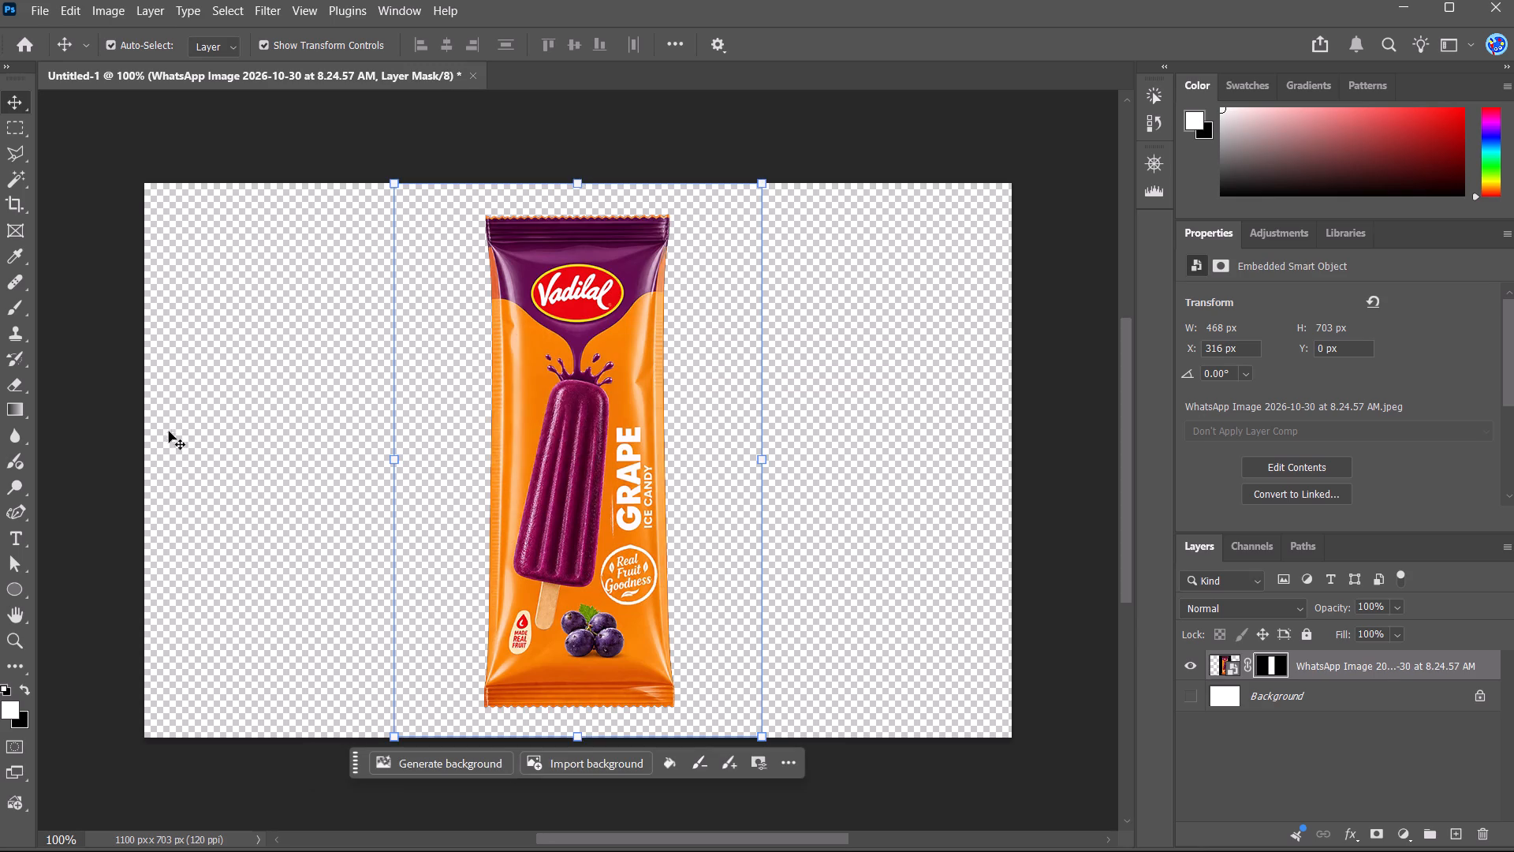
Save the background-free wrapper to Downloads as Photoshop PDF wrap, preserving Photoshop editing capabilities, and close Photoshop.
left_click(165, 424)
left_click(32, 2)
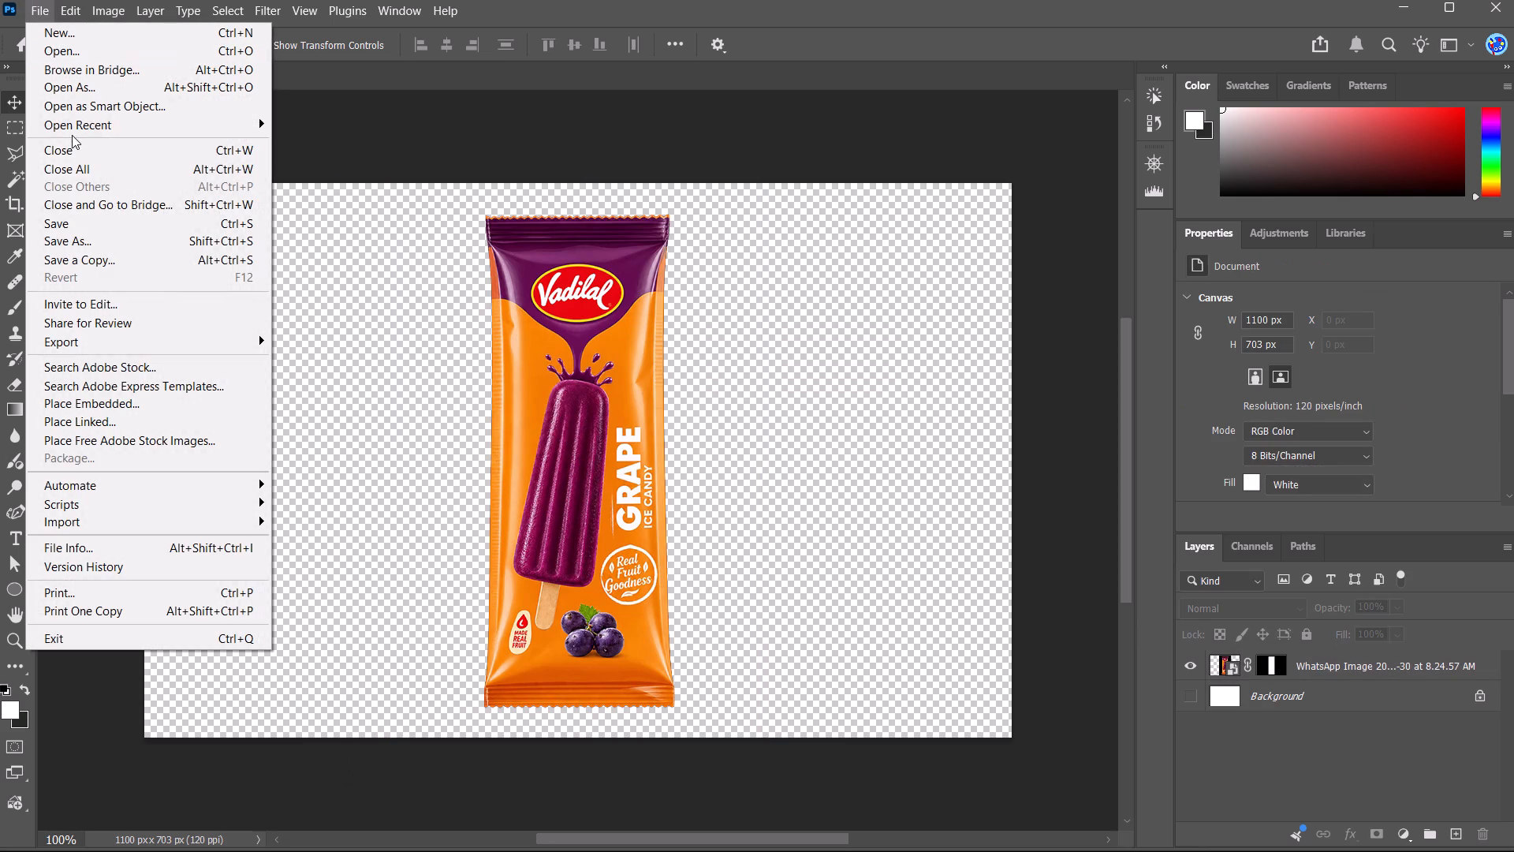
left_click(92, 231)
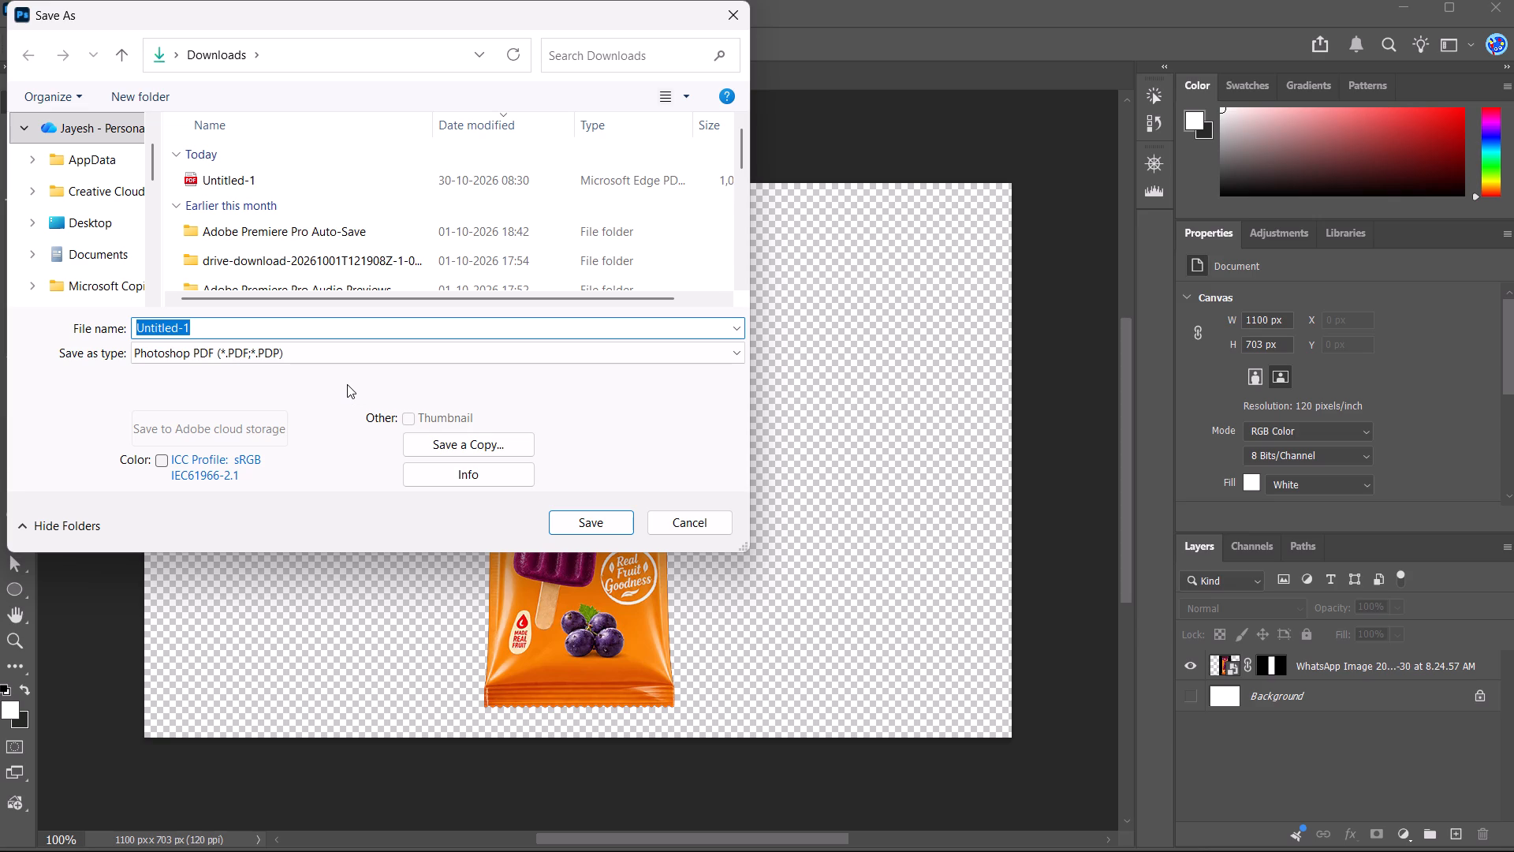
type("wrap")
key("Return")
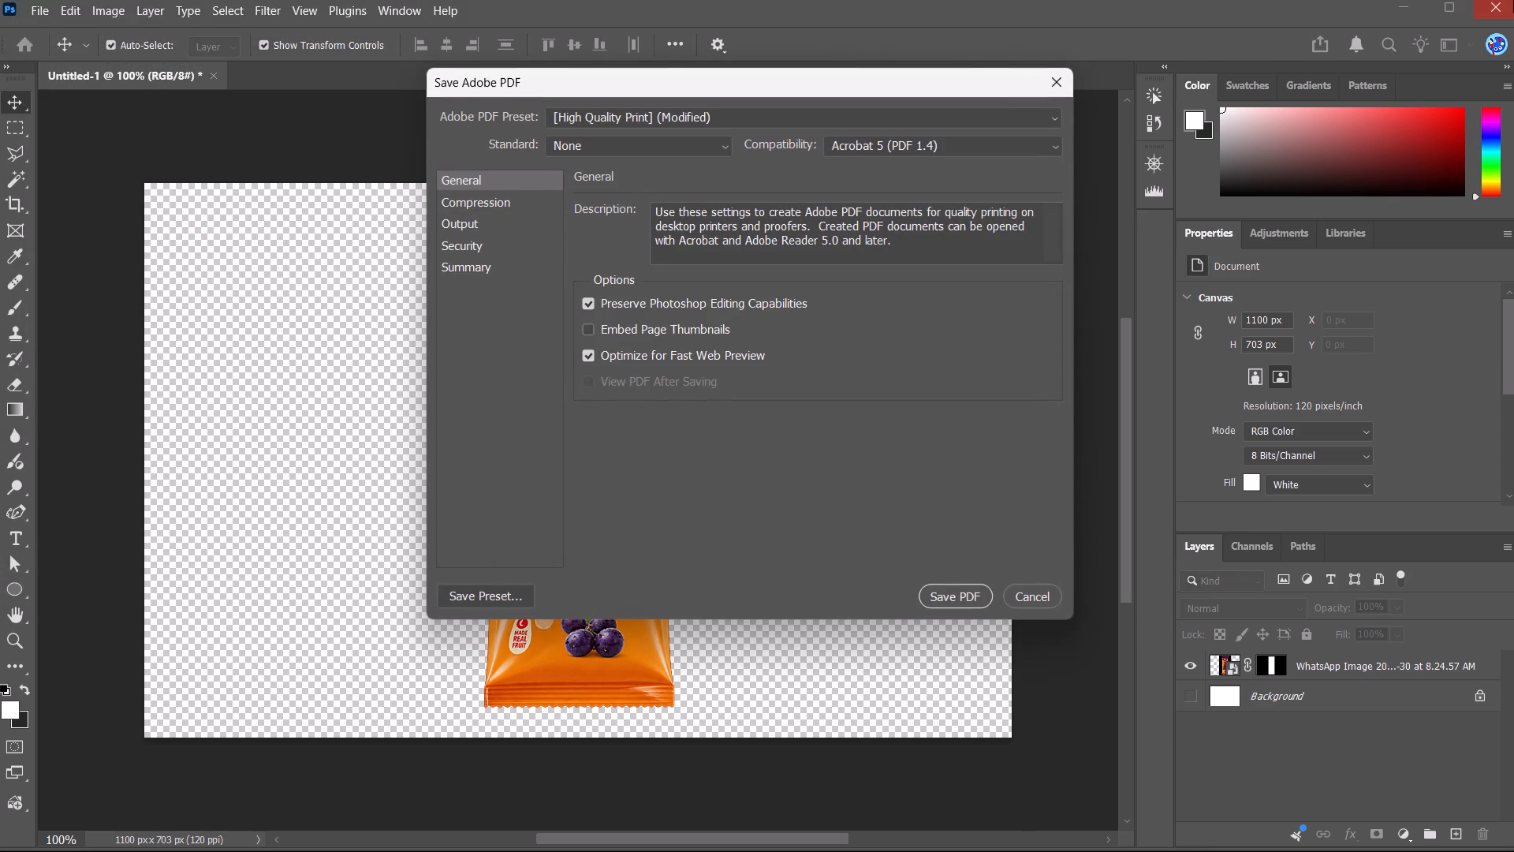
left_click(965, 592)
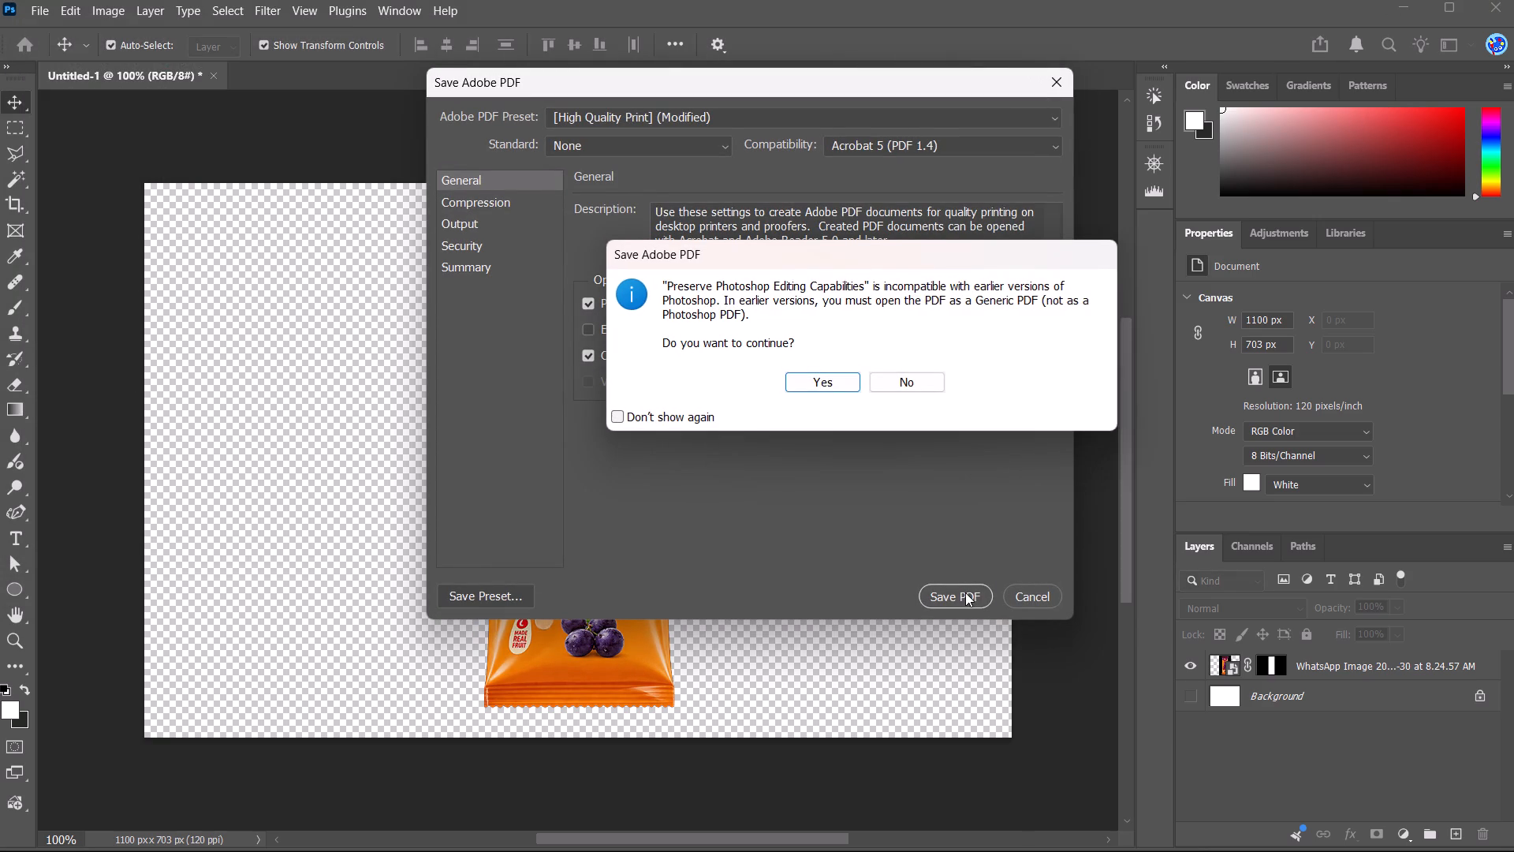
left_click(823, 374)
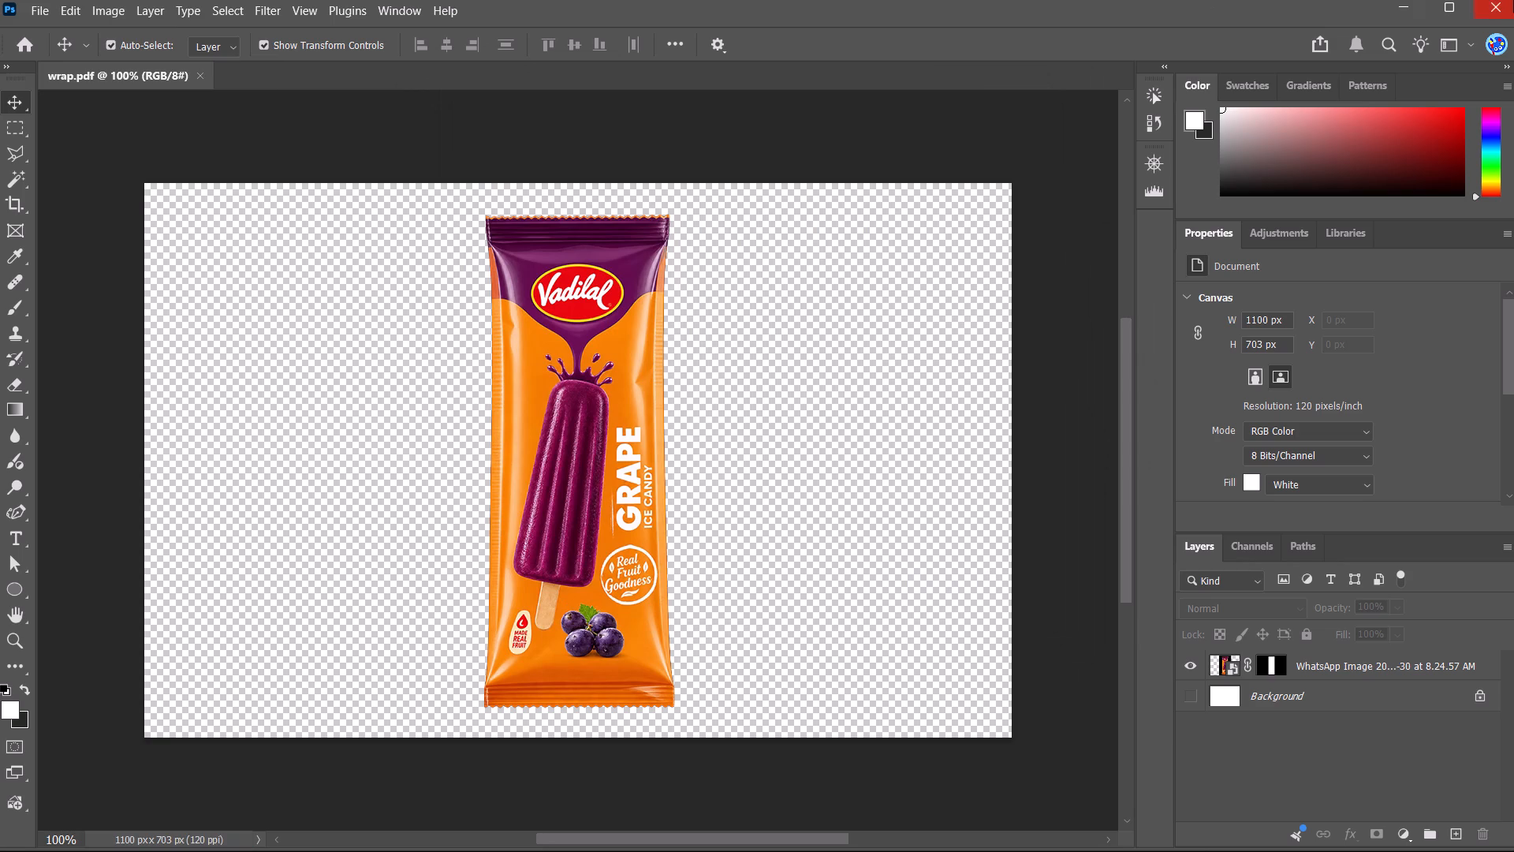
left_click(1513, 0)
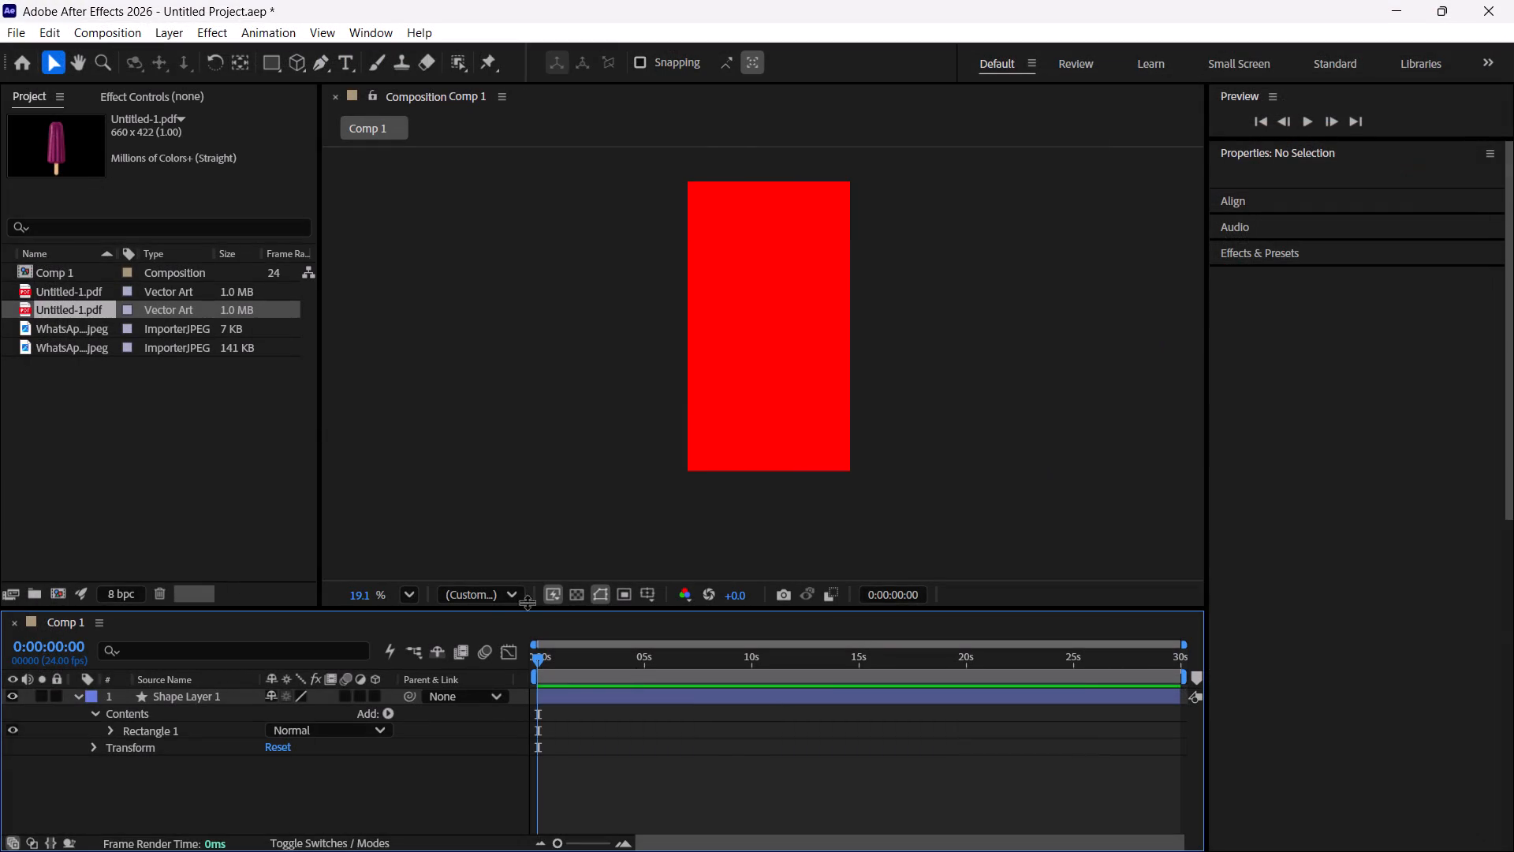
Import wrap.pdf from File Explorer's recent files into the After Effects project.
left_click(741, 833)
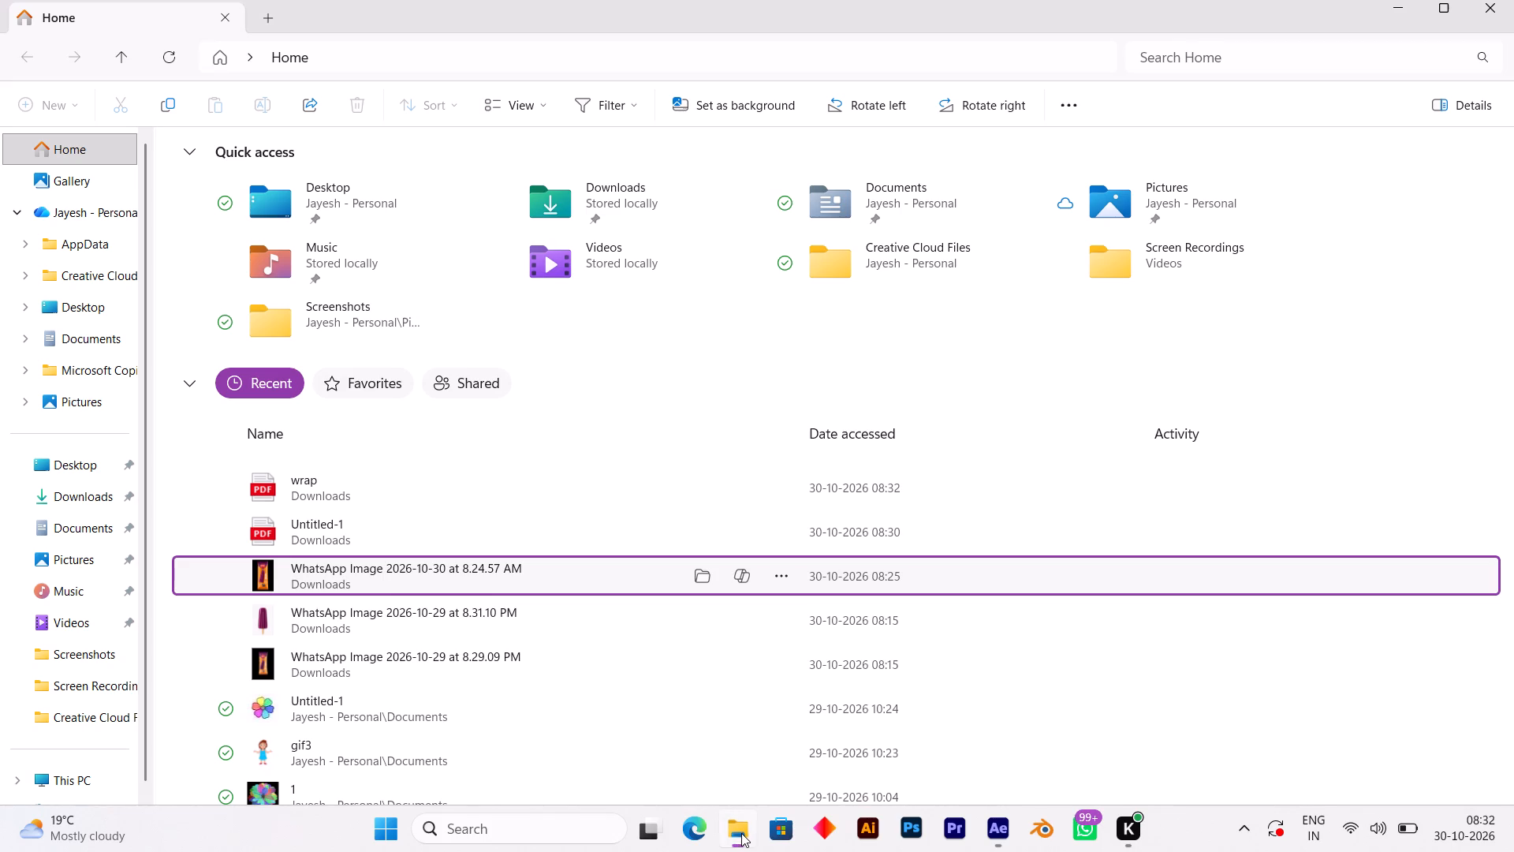
left_click_drag(382, 495, 802, 827)
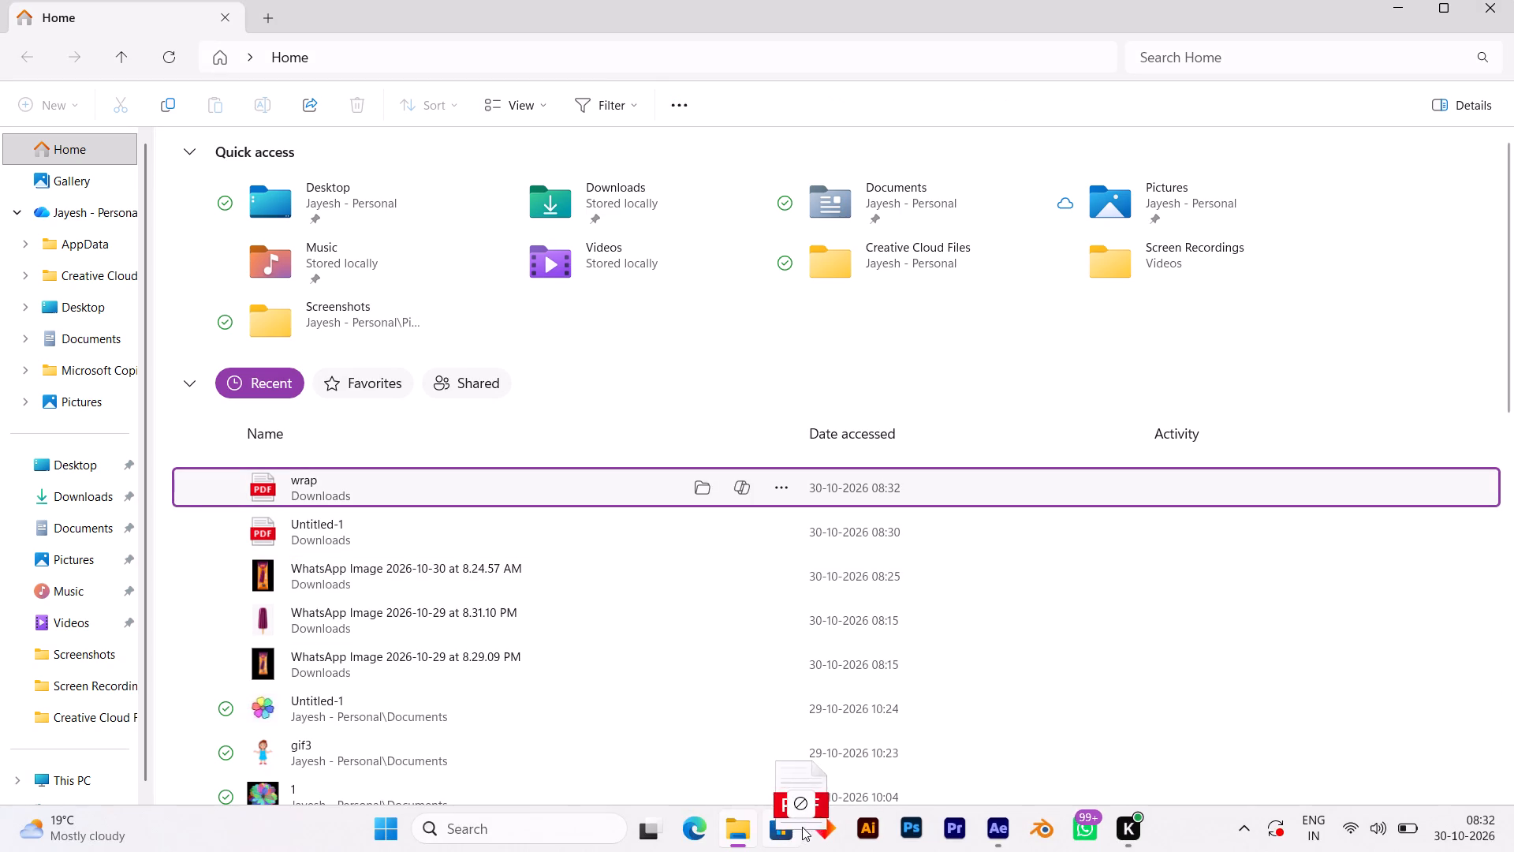
left_click_drag(802, 827, 175, 535)
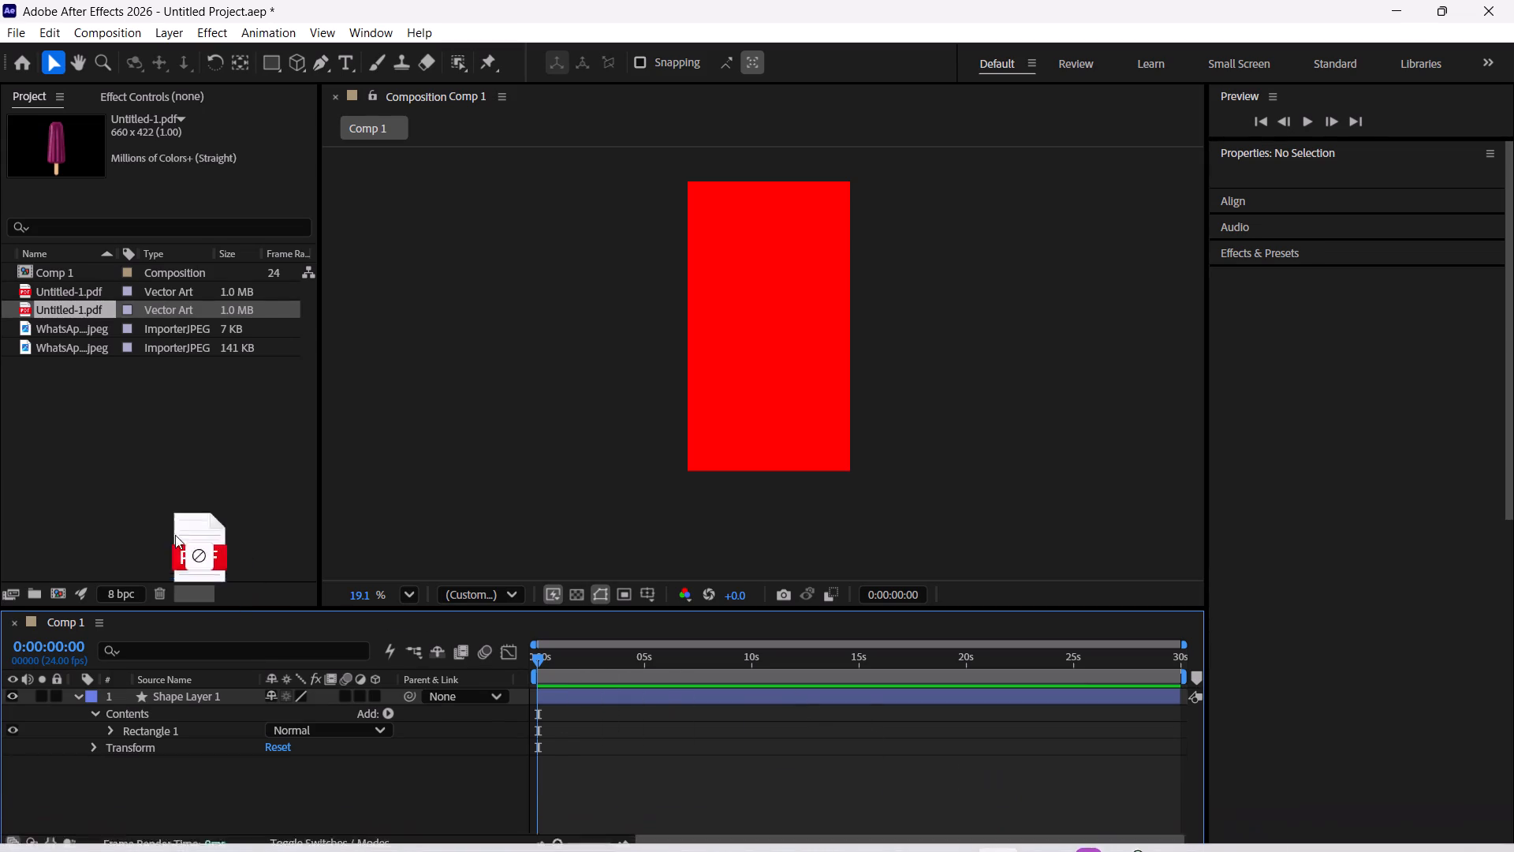
left_click_drag(175, 535, 145, 441)
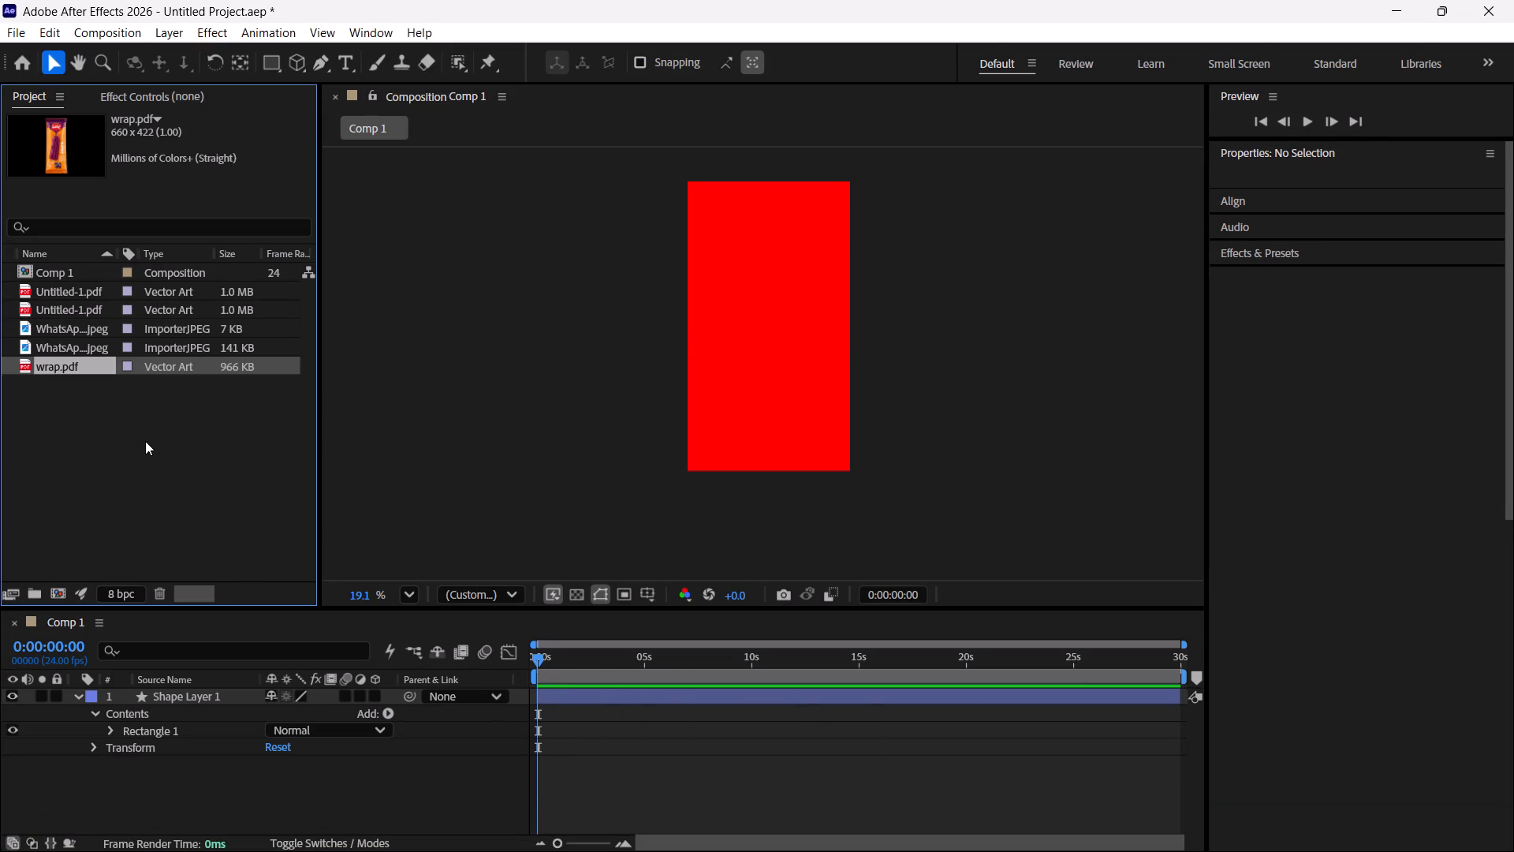
left_click(405, 426)
left_click(267, 454)
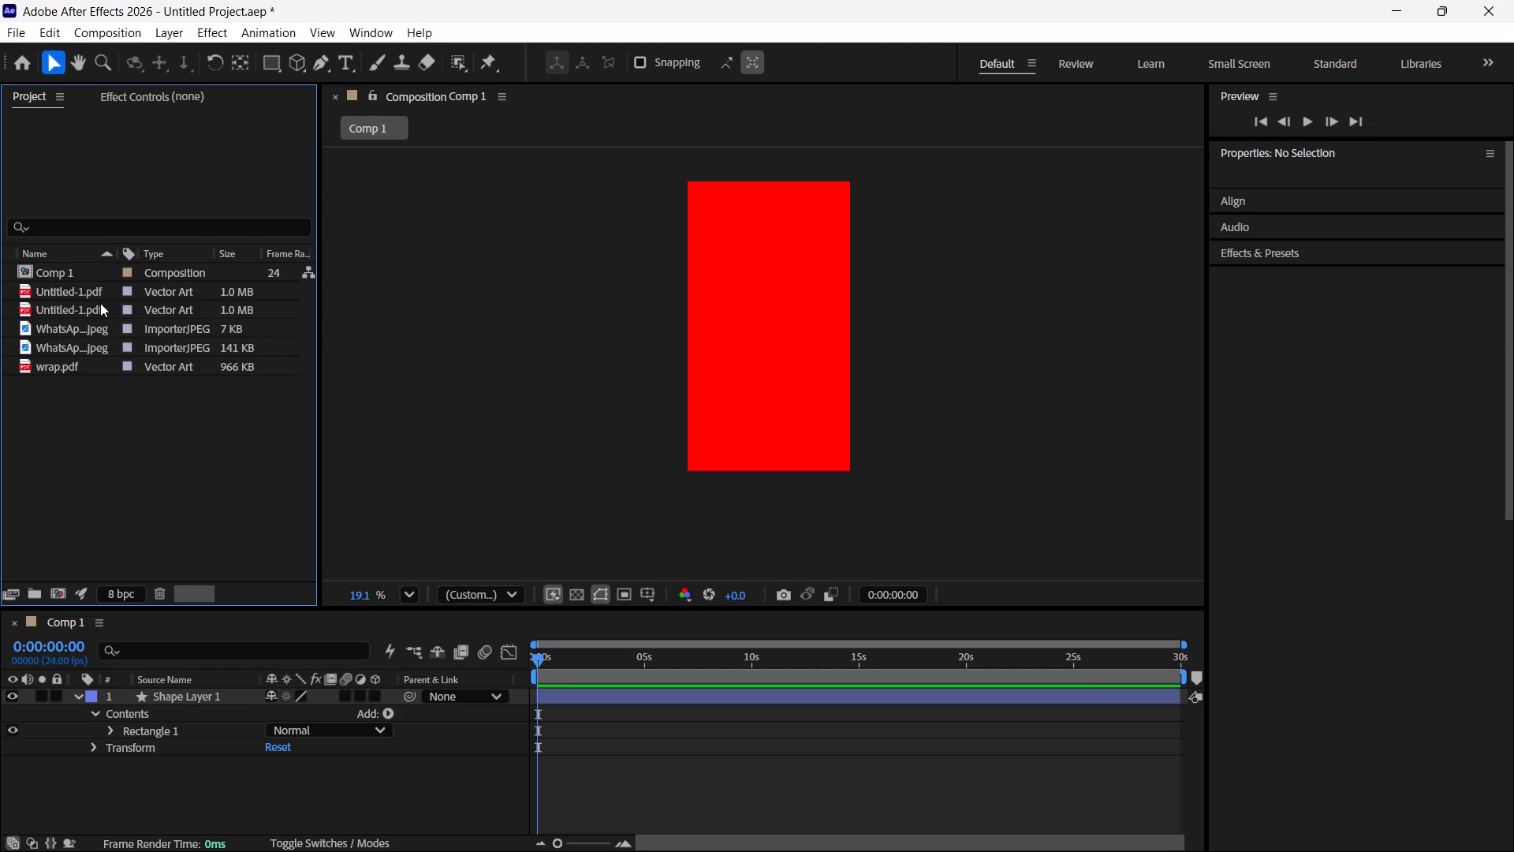
Add wrap.pdf to Comp 1 as a layer above Shape Layer 1.
left_click_drag(99, 305, 129, 314)
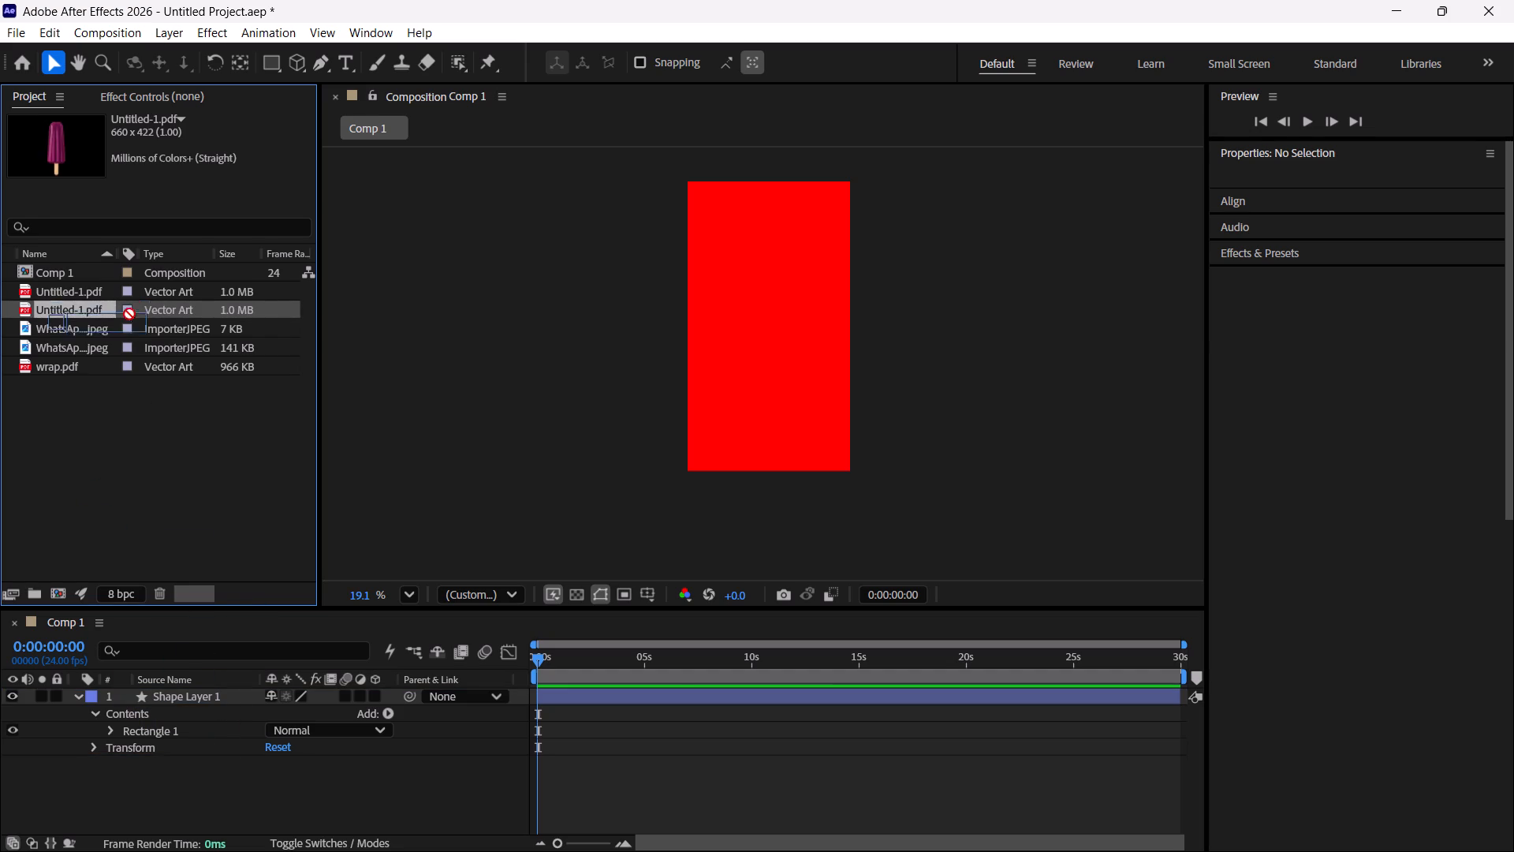
left_click_drag(129, 314, 131, 312)
left_click_drag(76, 363, 205, 745)
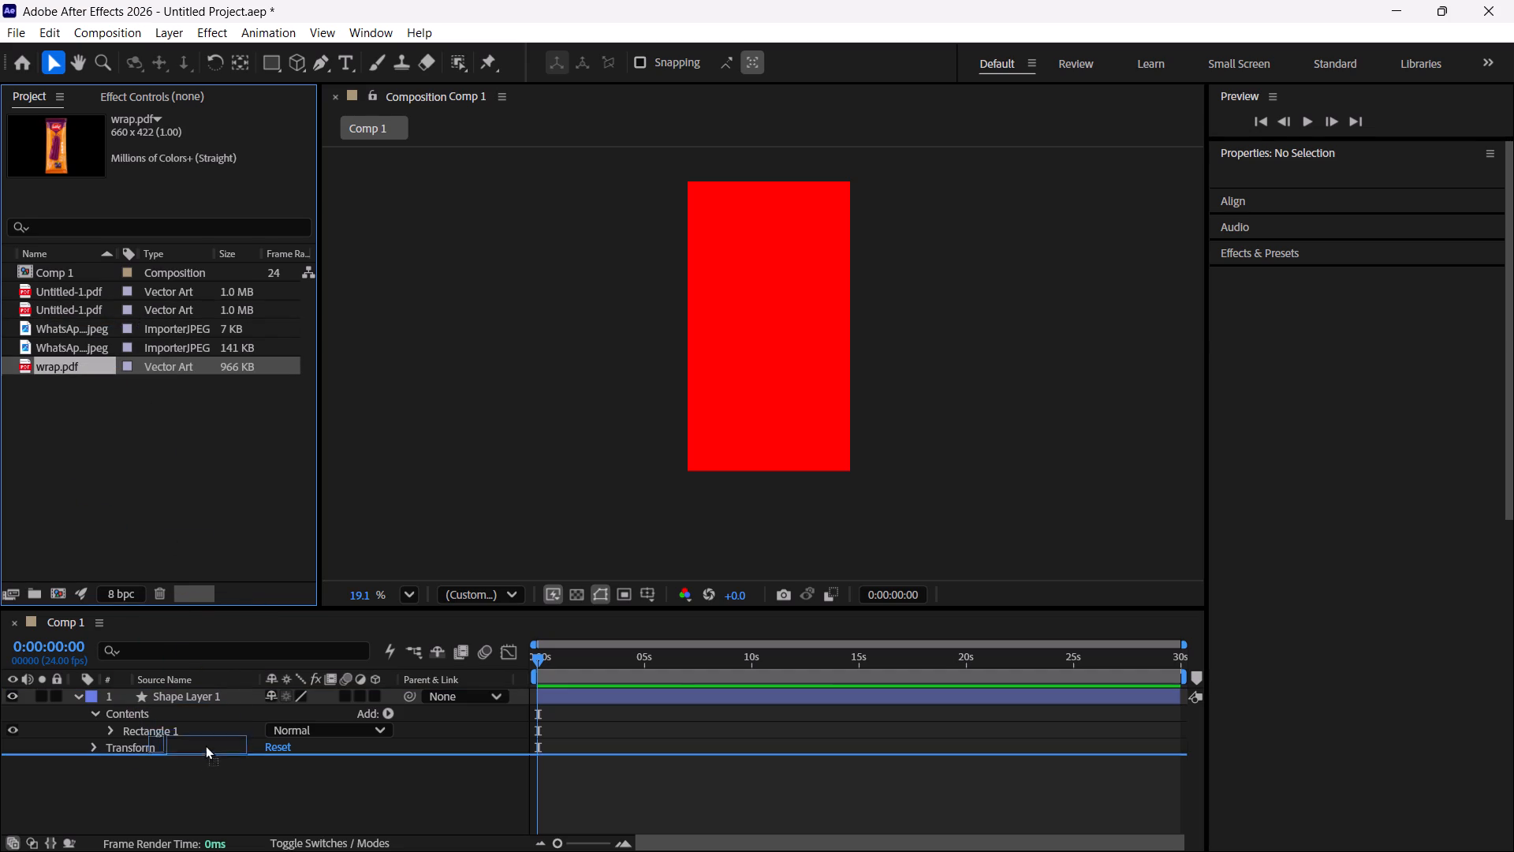
left_click_drag(205, 745, 178, 692)
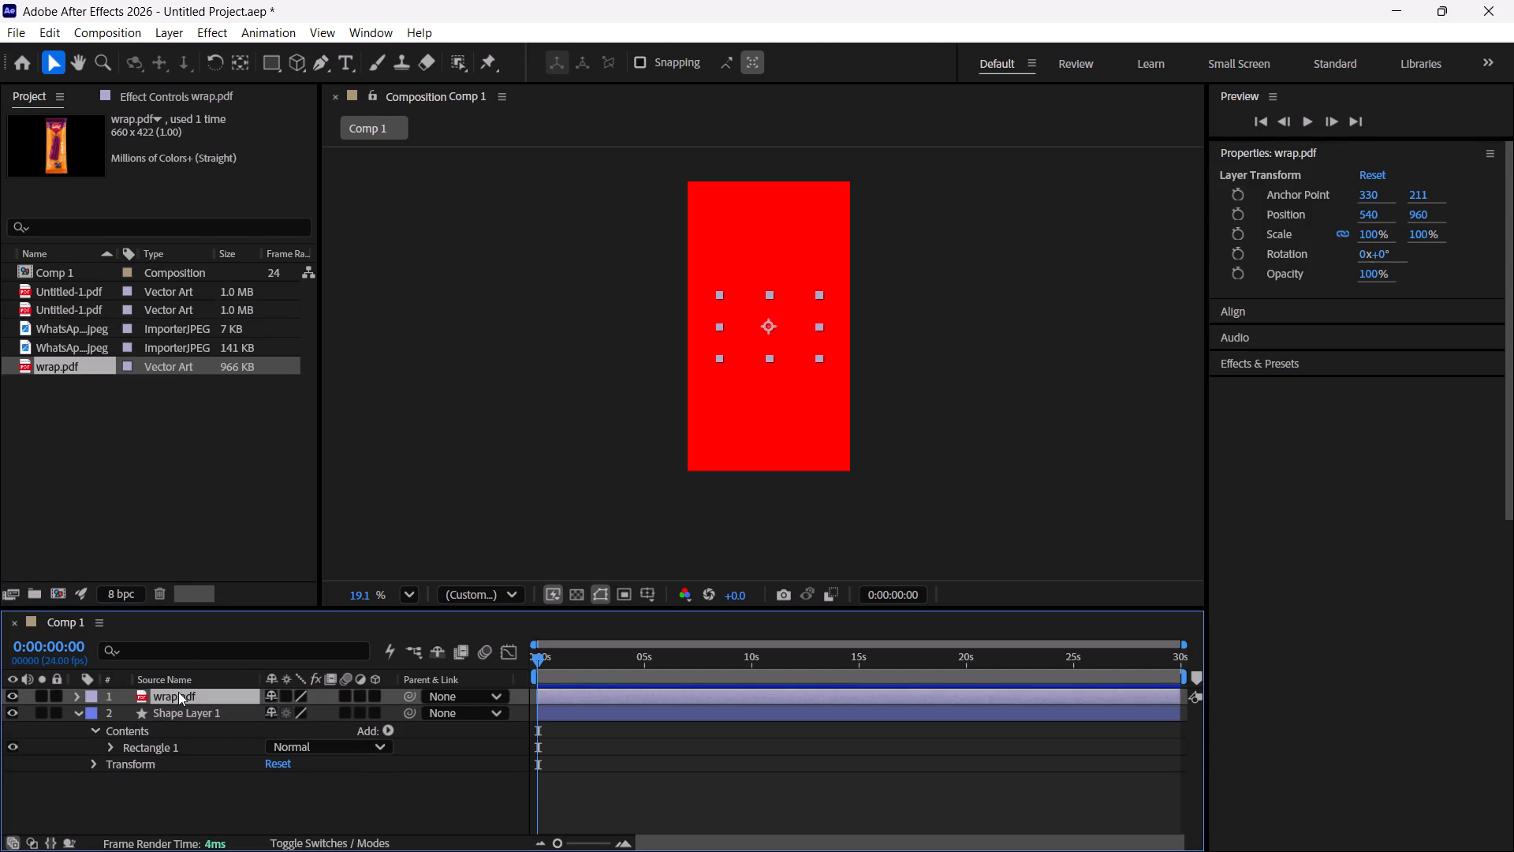
Scale the wrap.pdf layer uniformly to 292% and deselect it.
left_click_drag(1367, 237, 1457, 248)
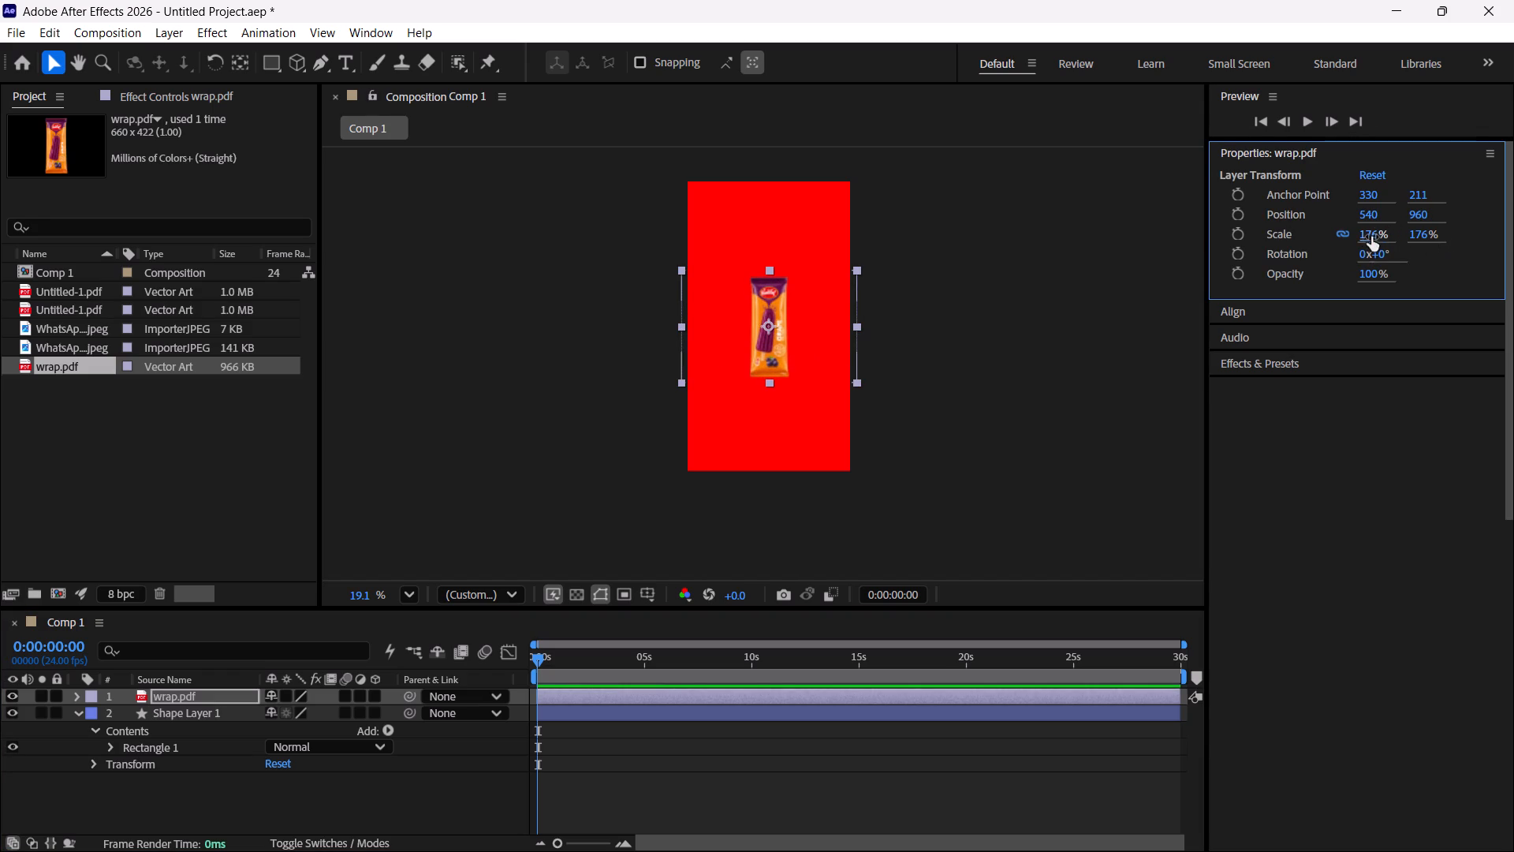
left_click_drag(1370, 237, 1513, 260)
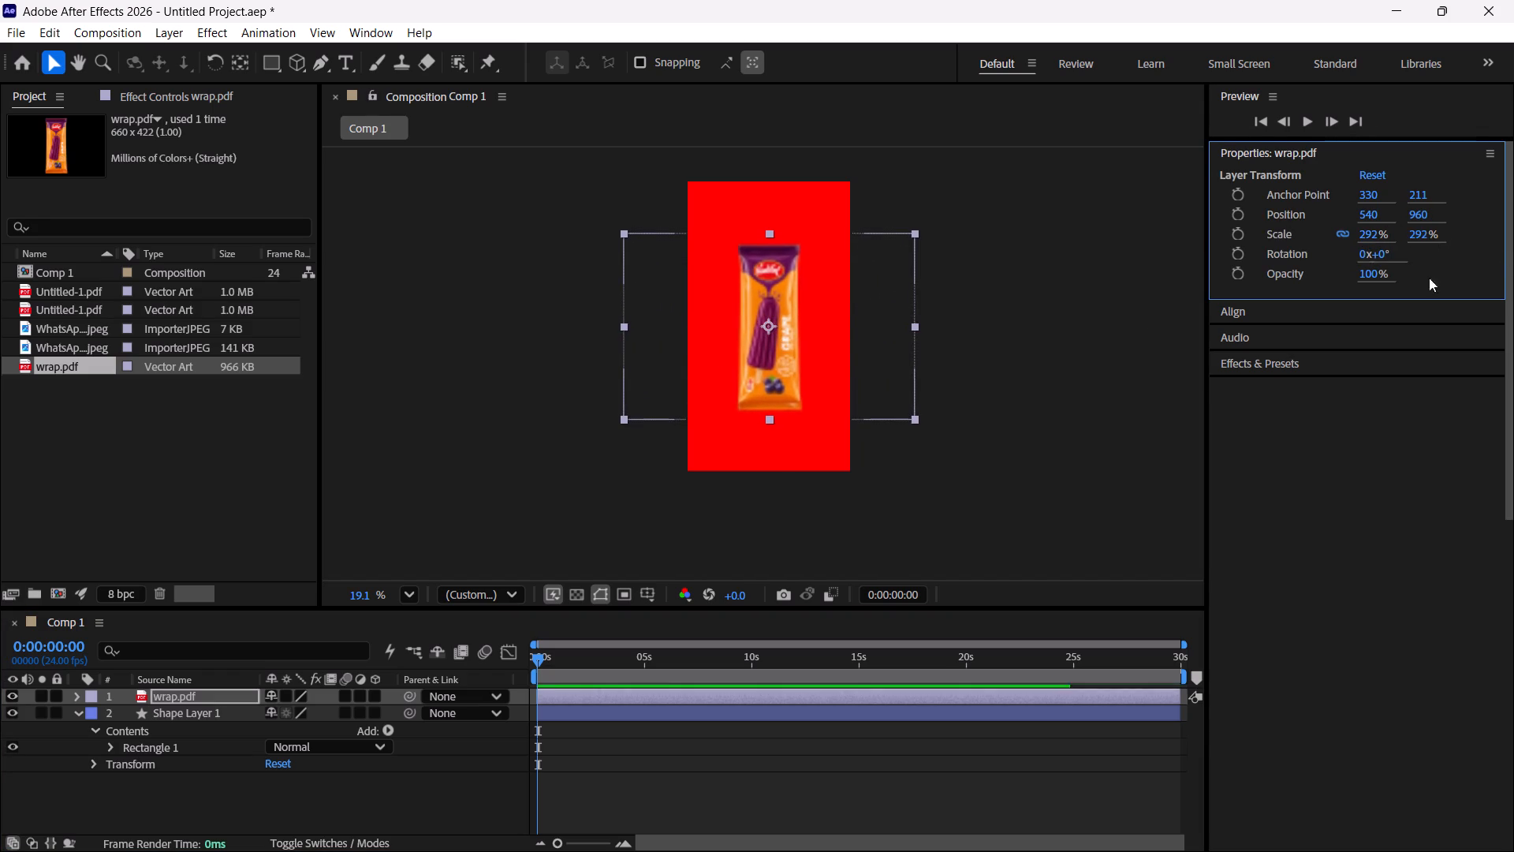
left_click(1035, 321)
Examine the enlarged grape wrapper's detail and its fit within the red vertical frame.
scroll(869, 334, "up", 7, "ctrl")
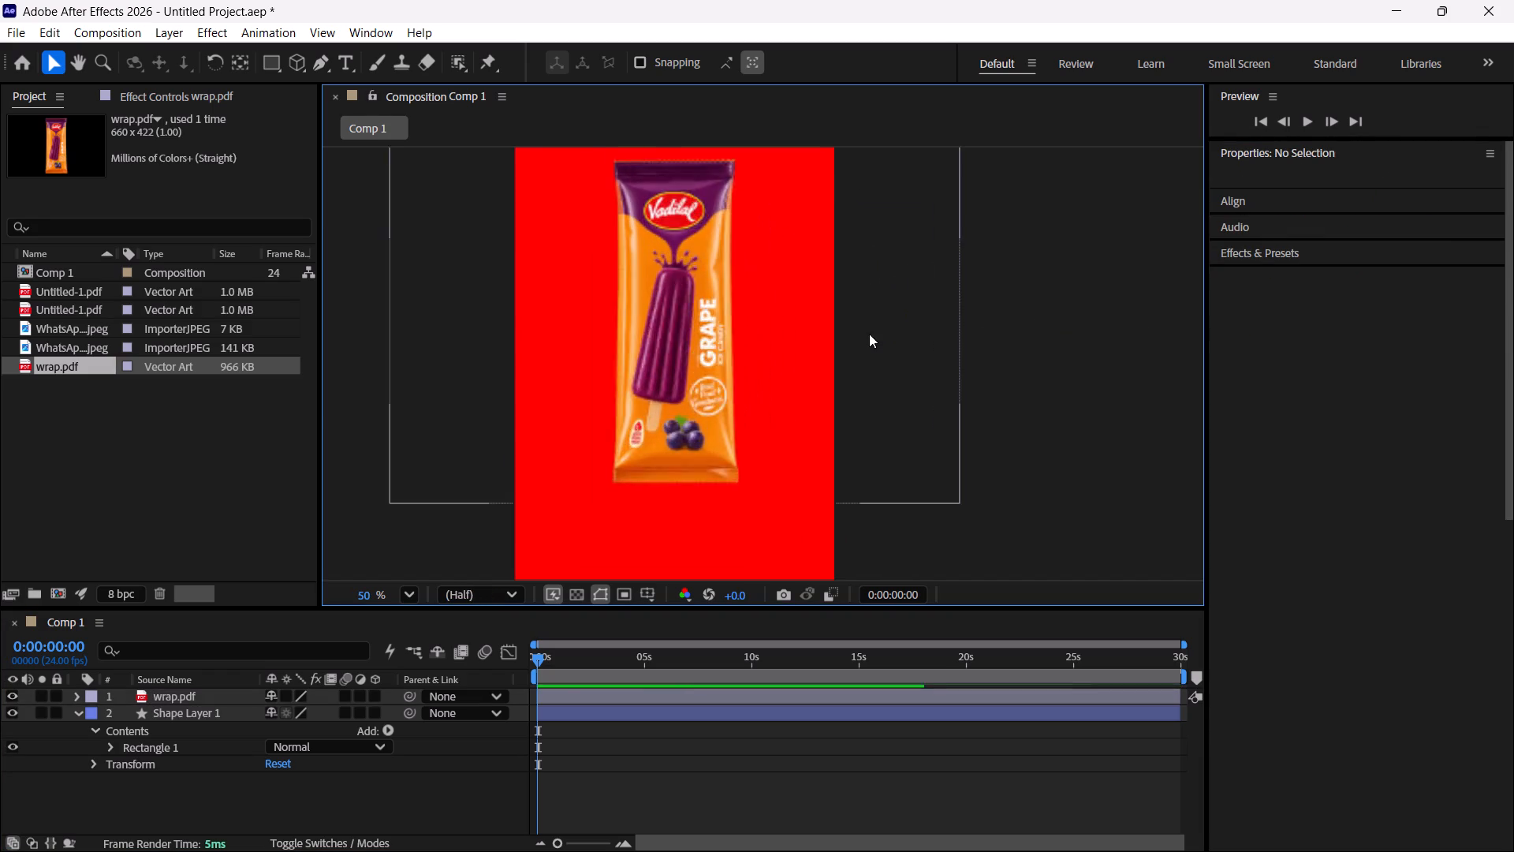
scroll(691, 362, "up", 5)
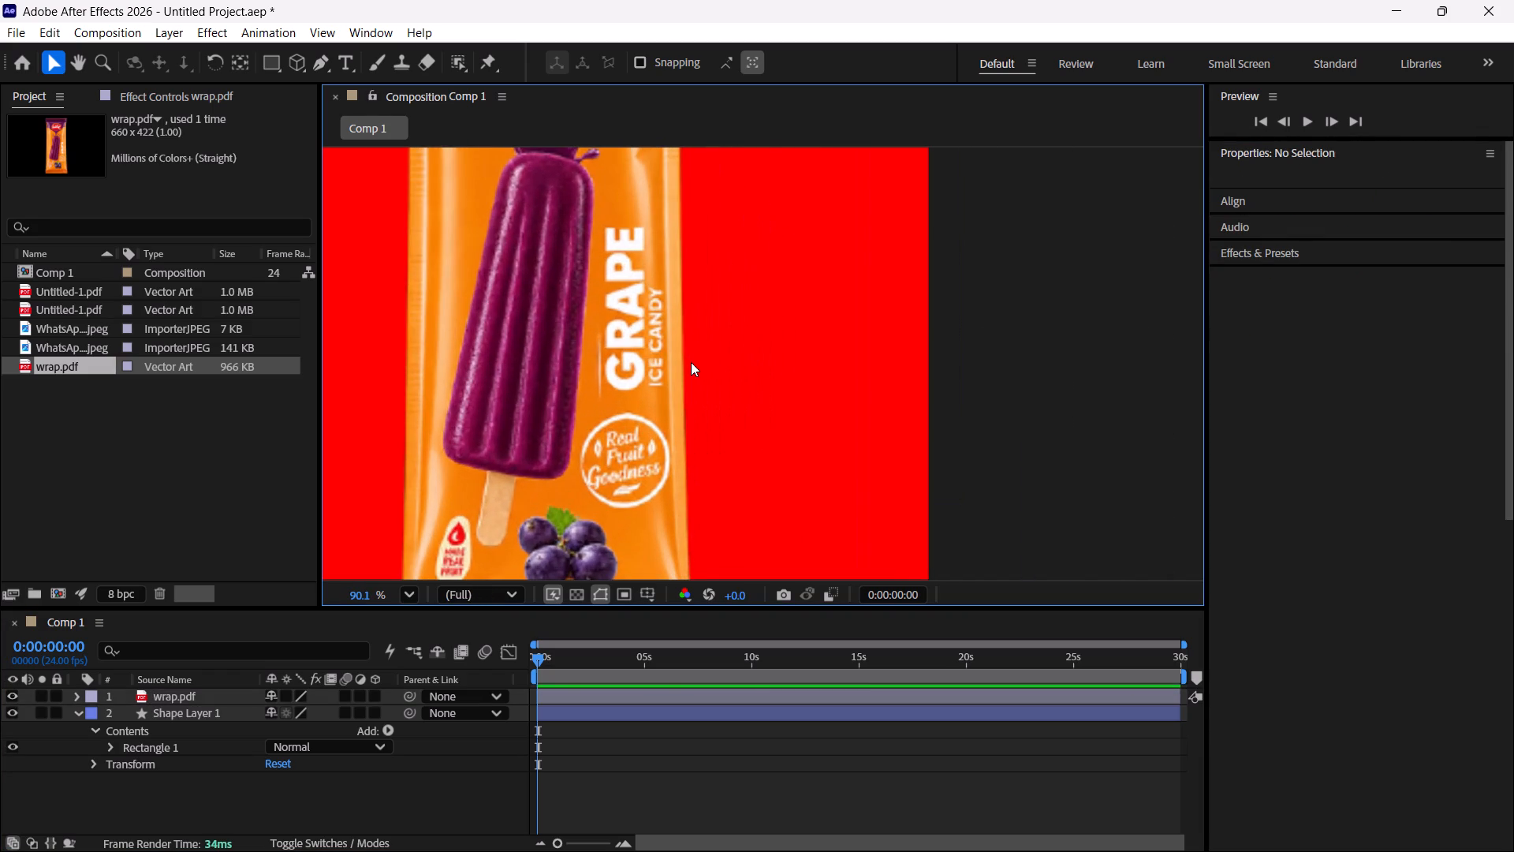
scroll(691, 362, "down", 8, "ctrl")
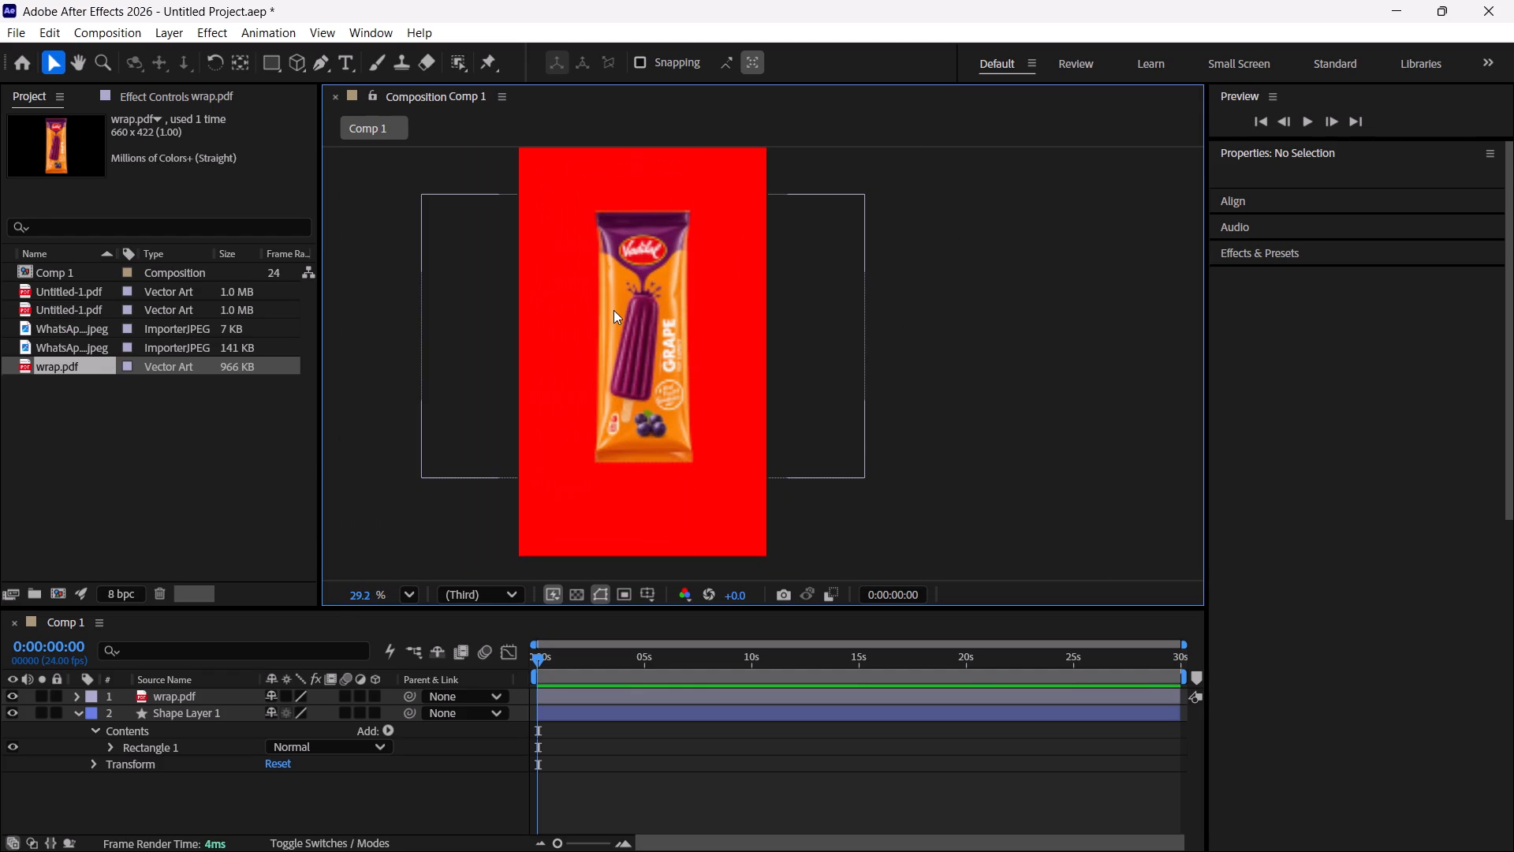
scroll(613, 310, "right", 1)
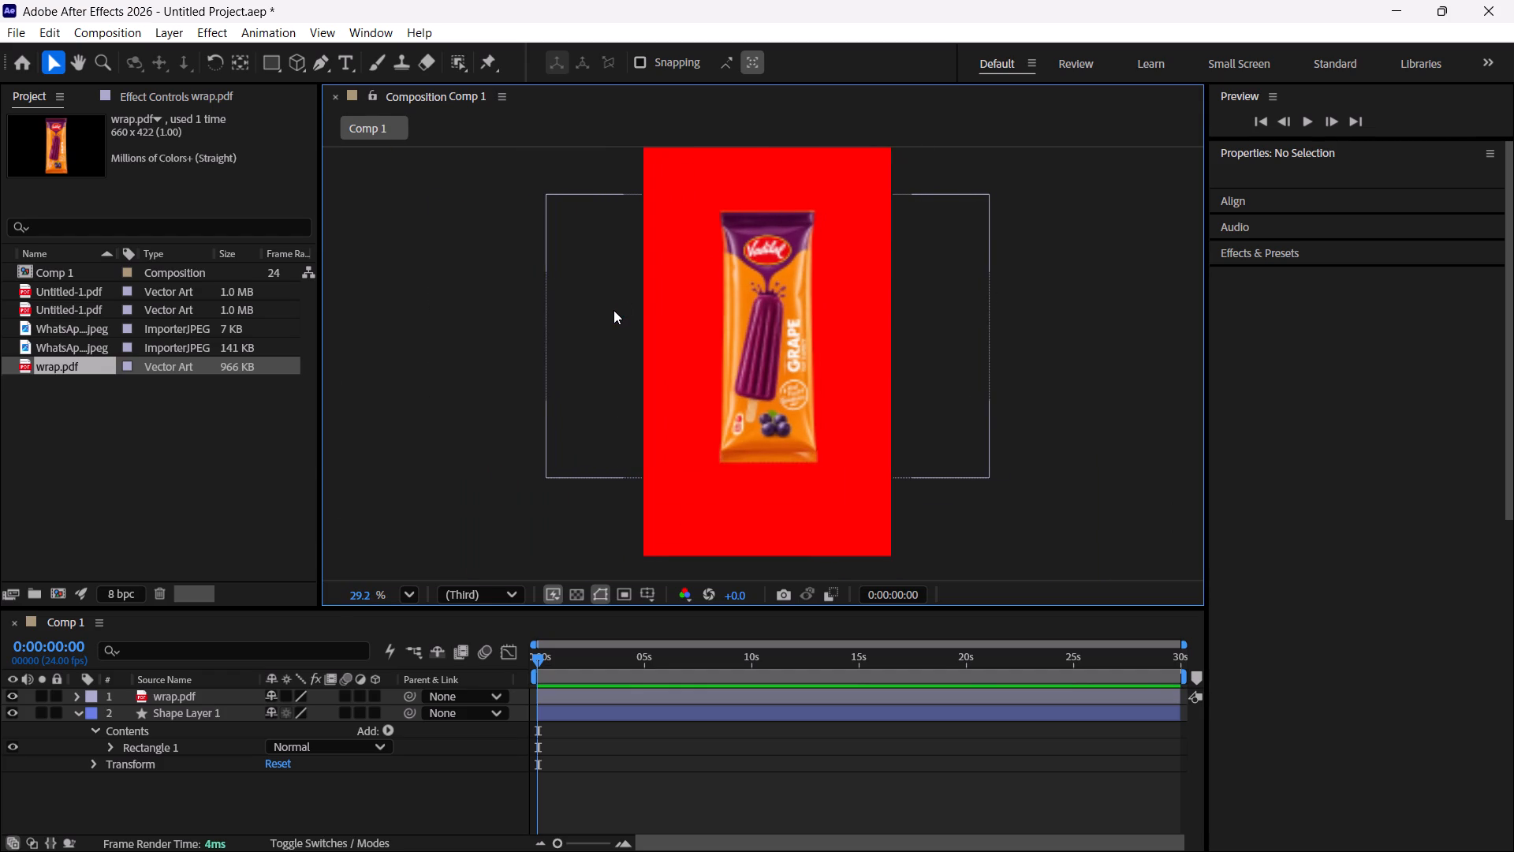
scroll(613, 310, "down", 2, "ctrl")
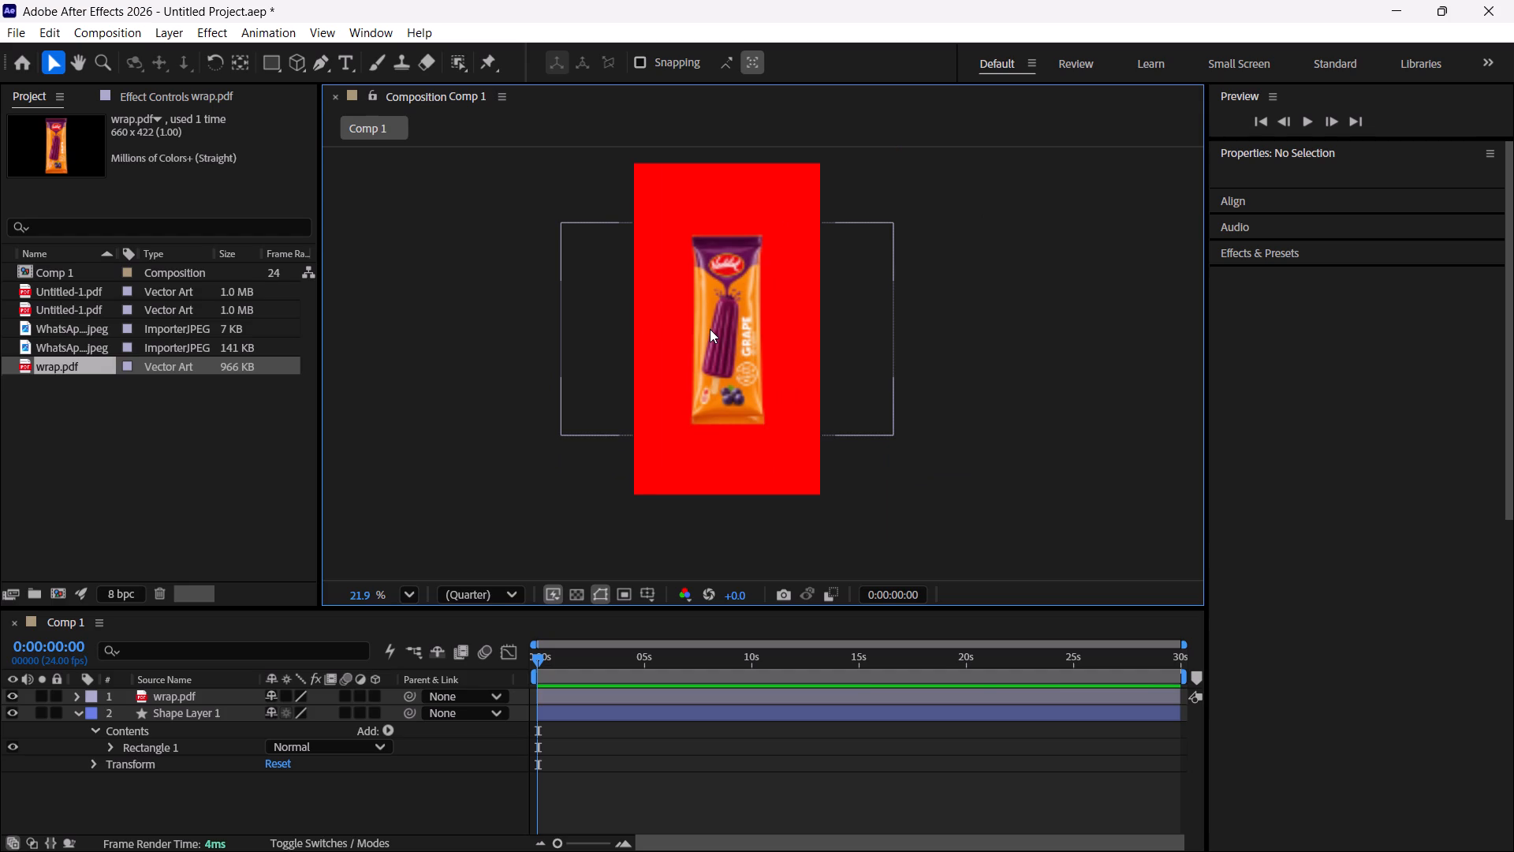
scroll(710, 329, "up", 2, "ctrl")
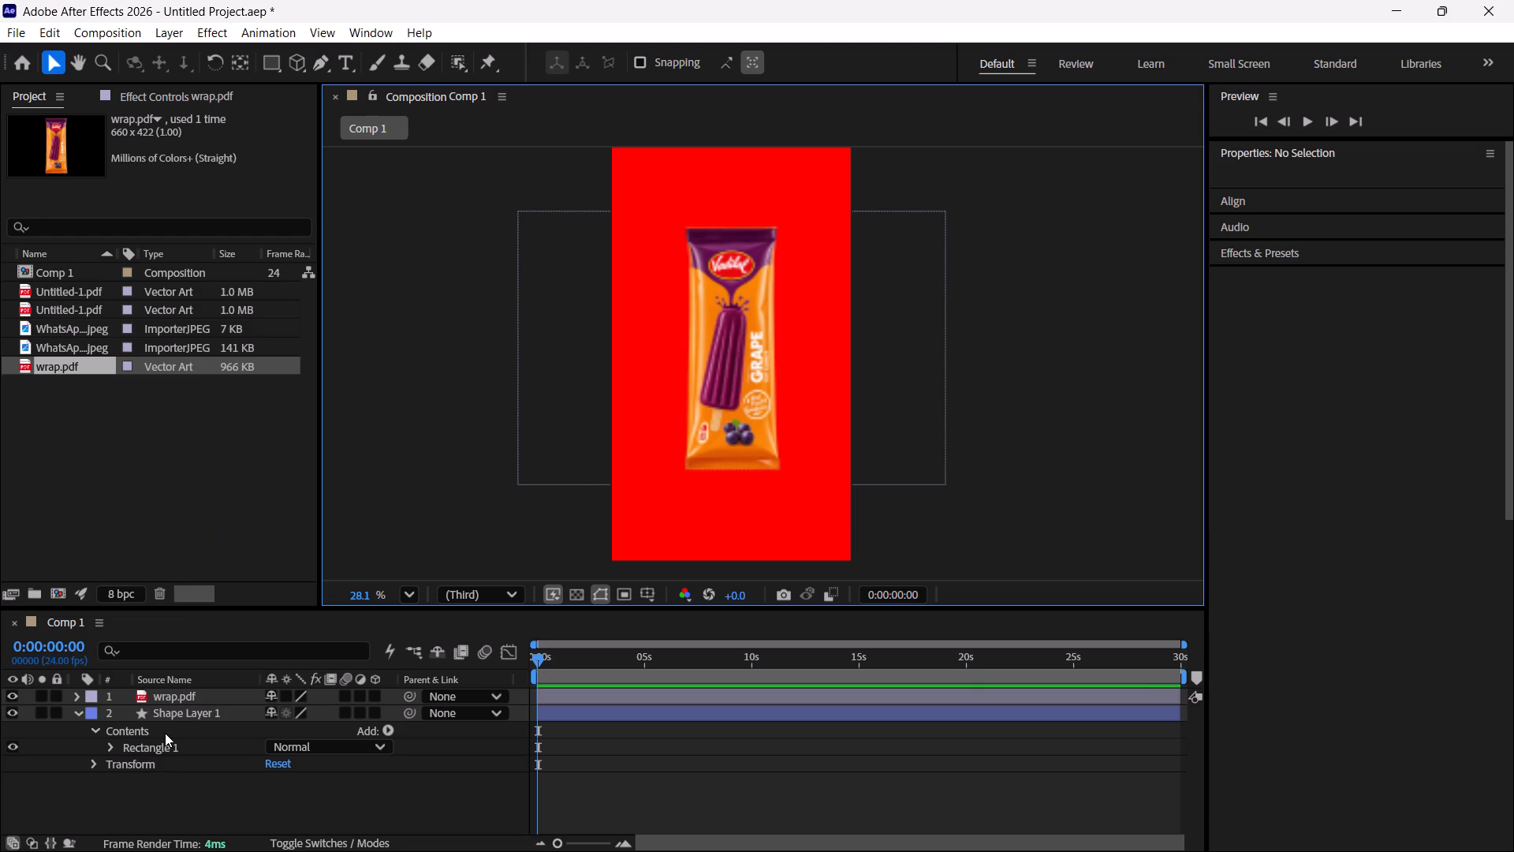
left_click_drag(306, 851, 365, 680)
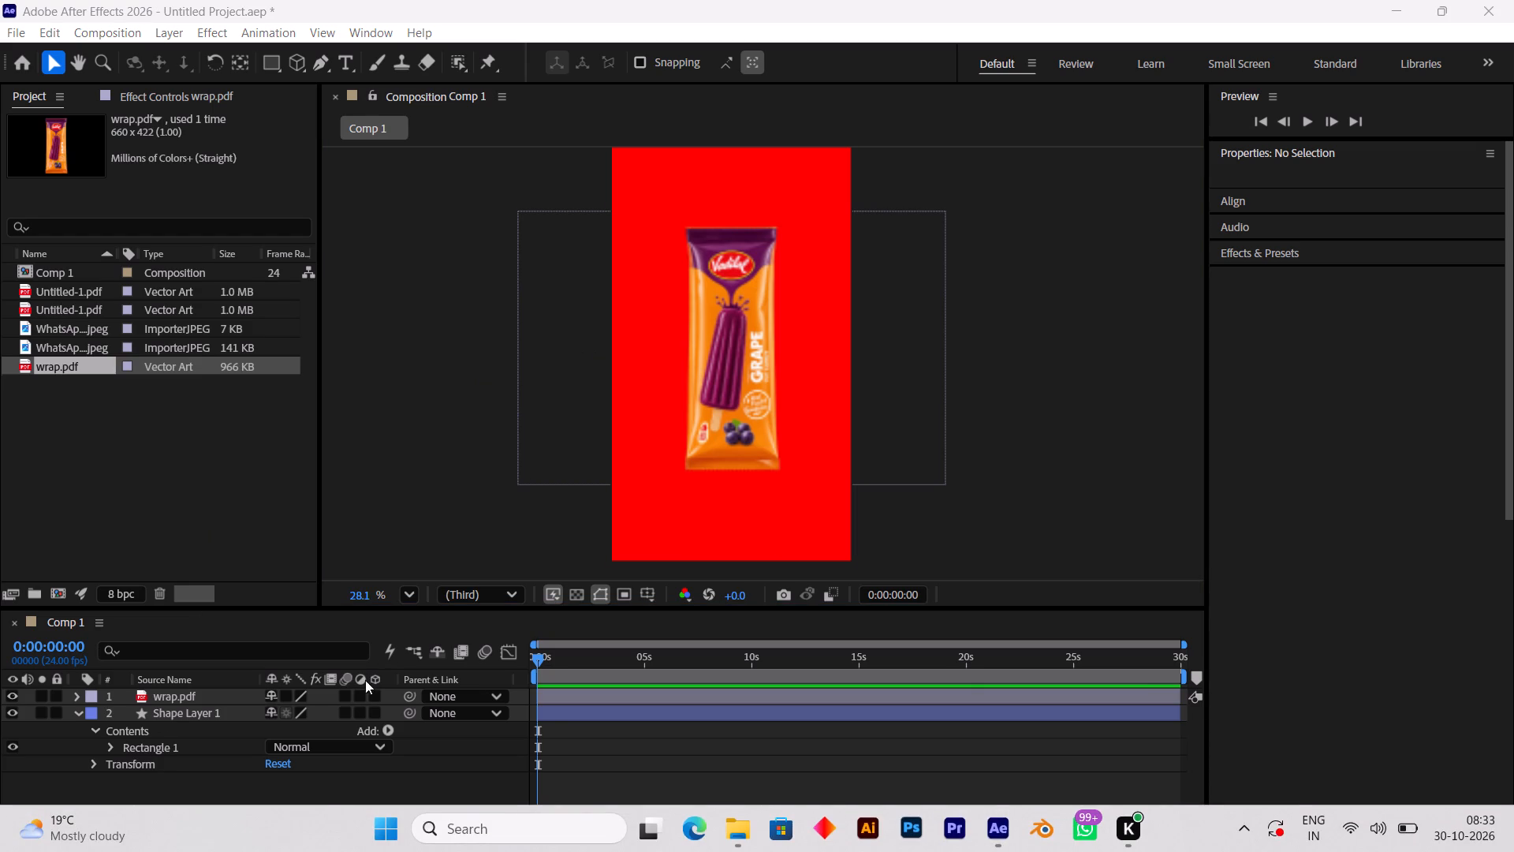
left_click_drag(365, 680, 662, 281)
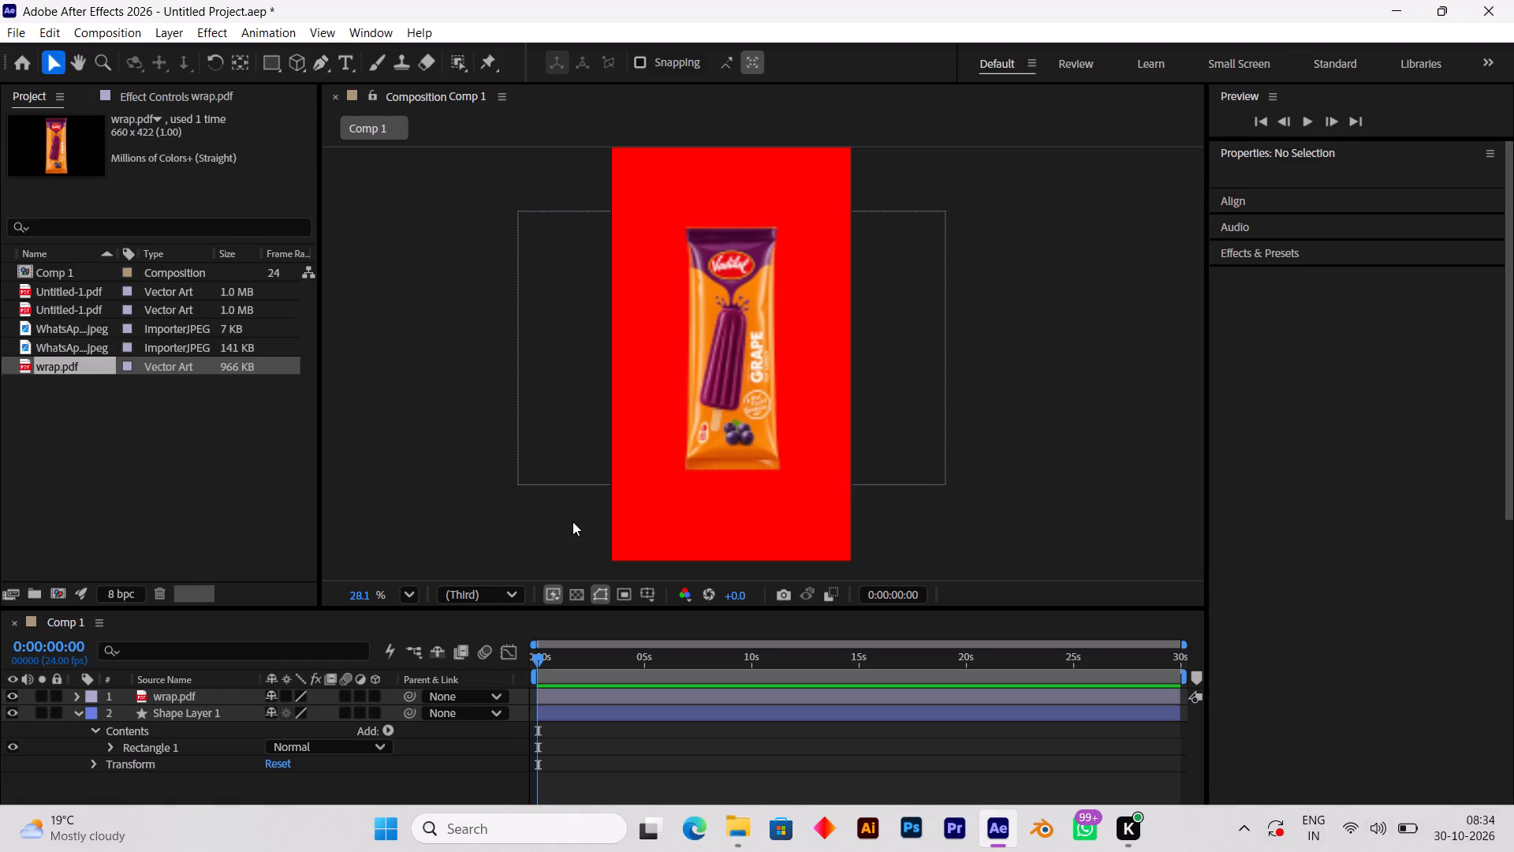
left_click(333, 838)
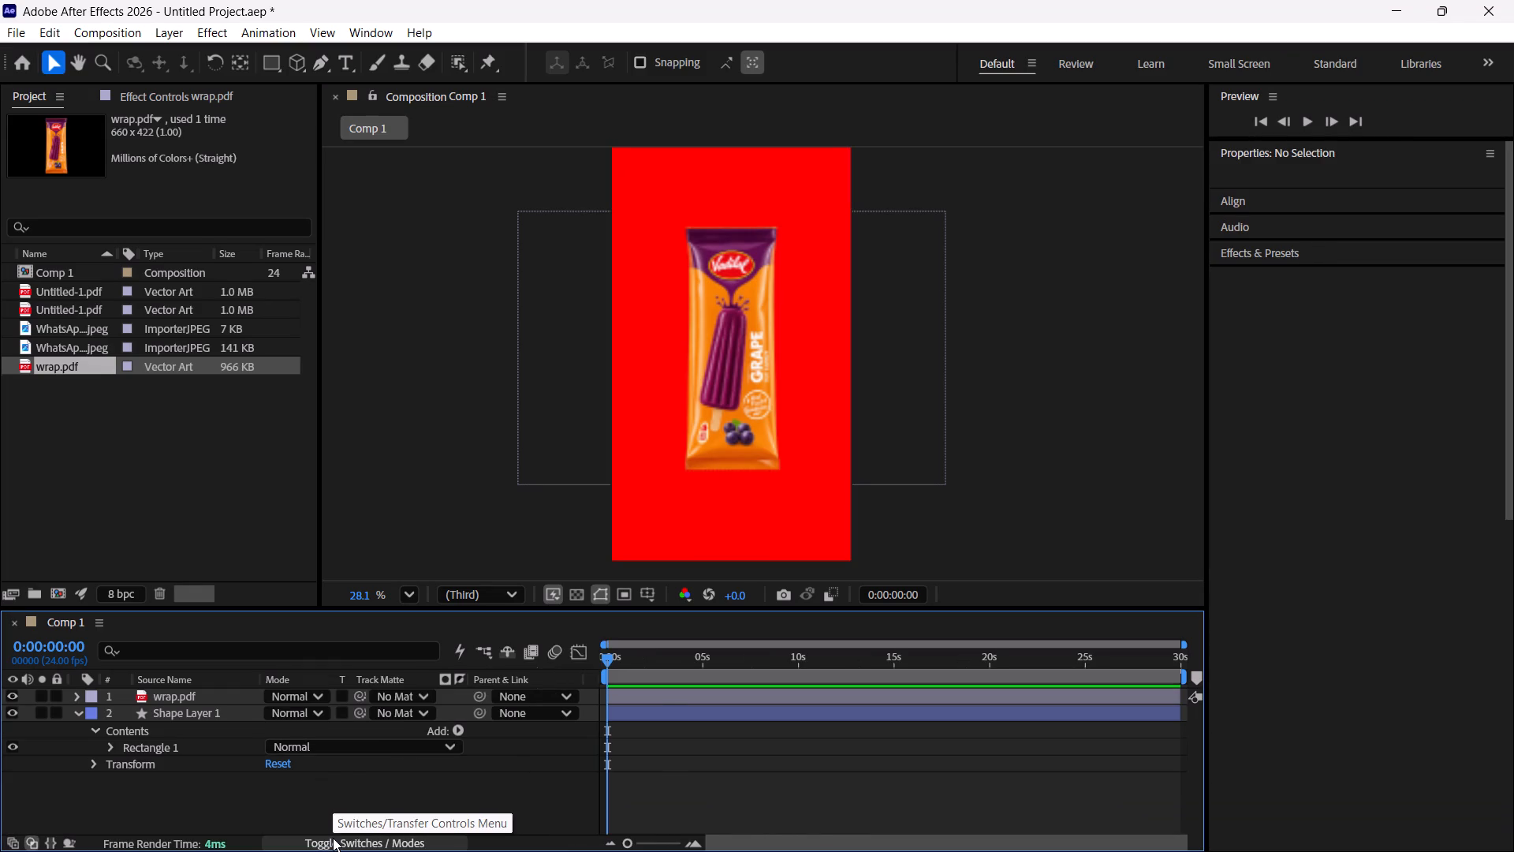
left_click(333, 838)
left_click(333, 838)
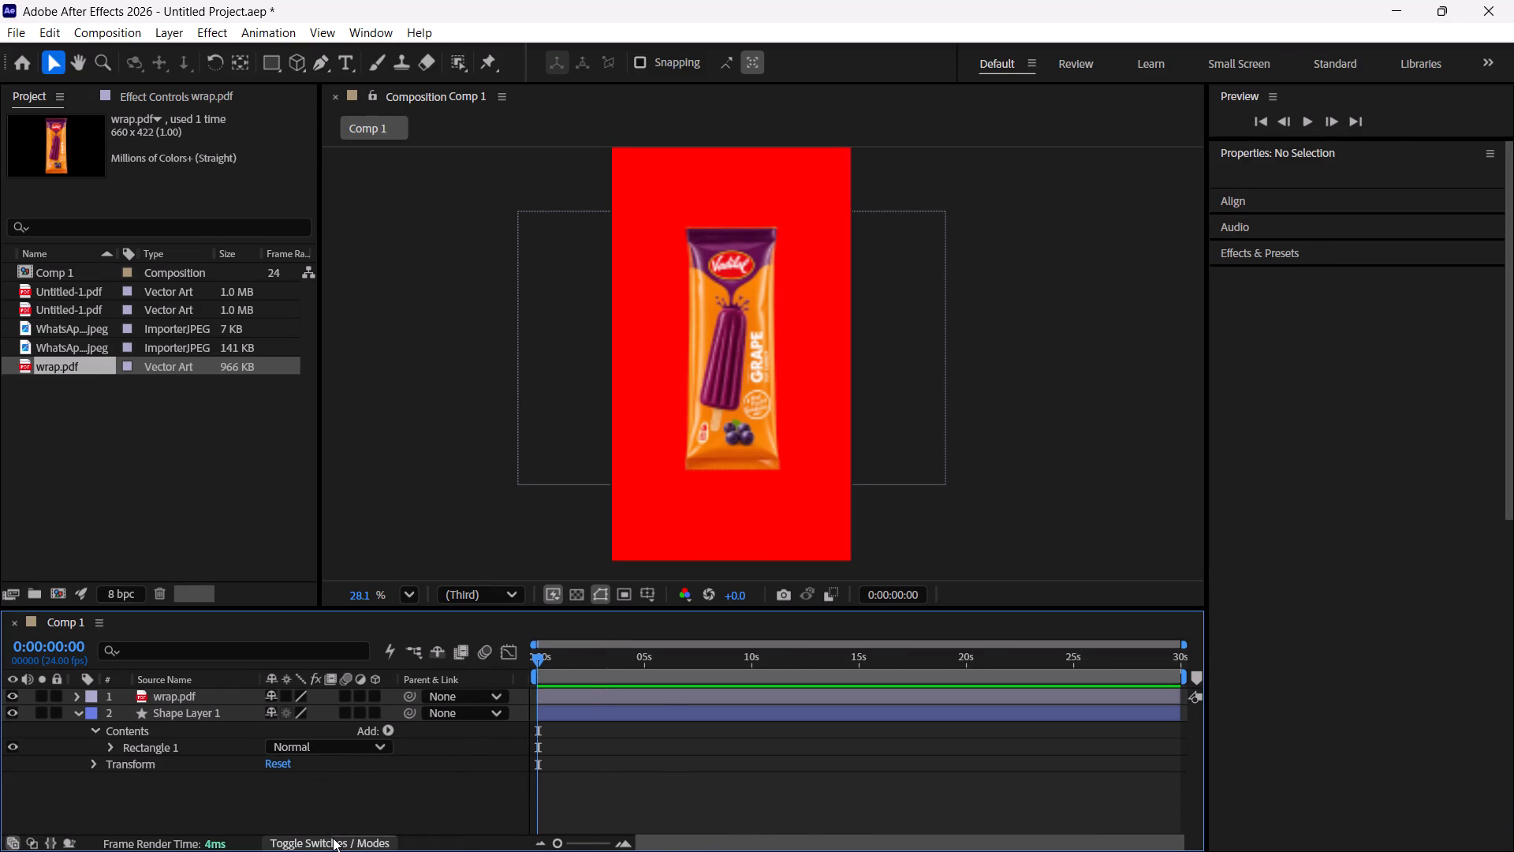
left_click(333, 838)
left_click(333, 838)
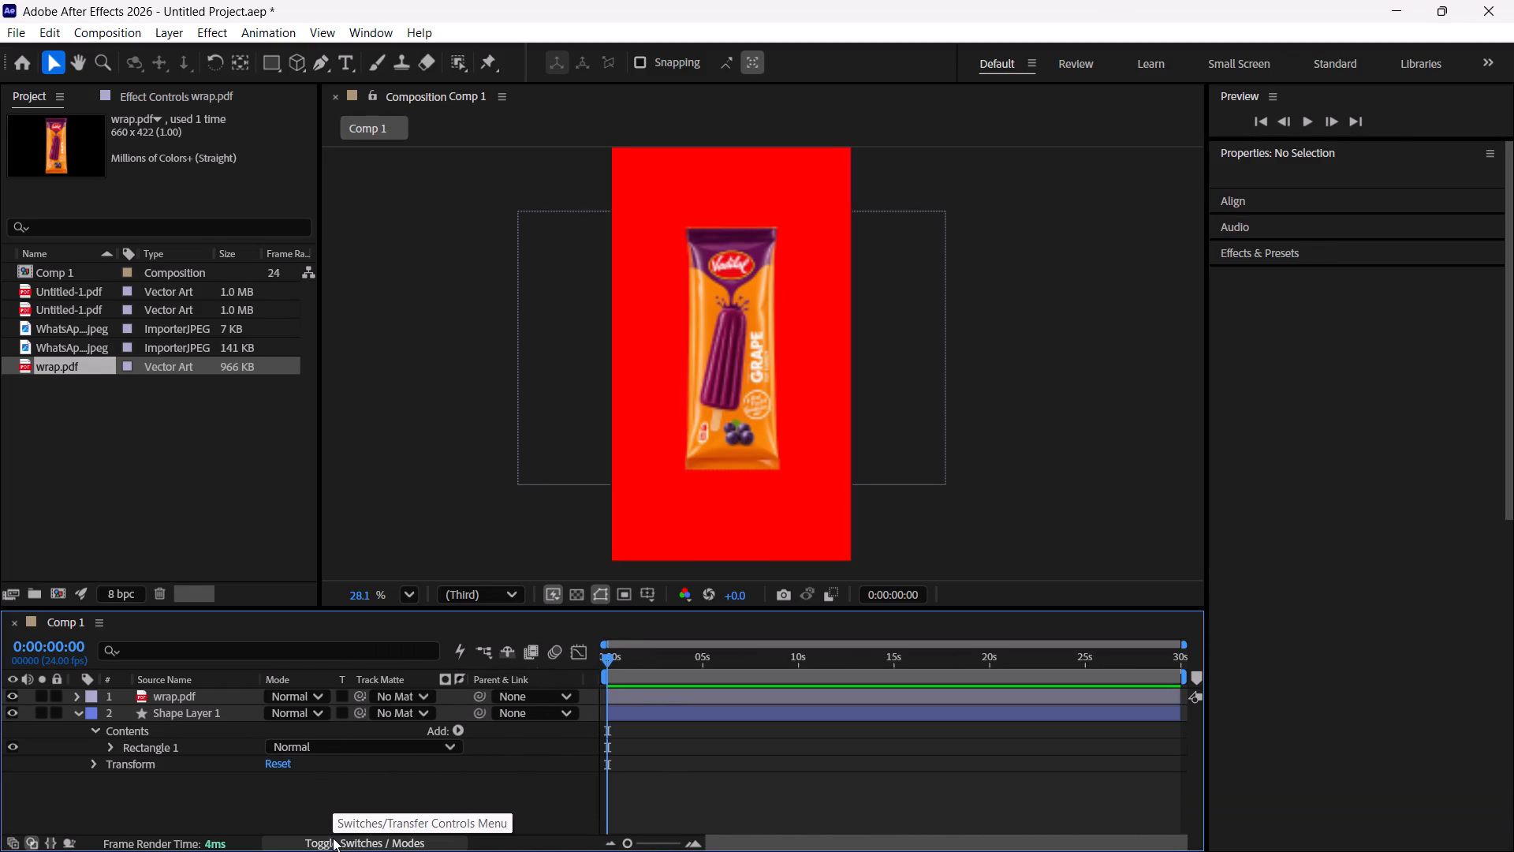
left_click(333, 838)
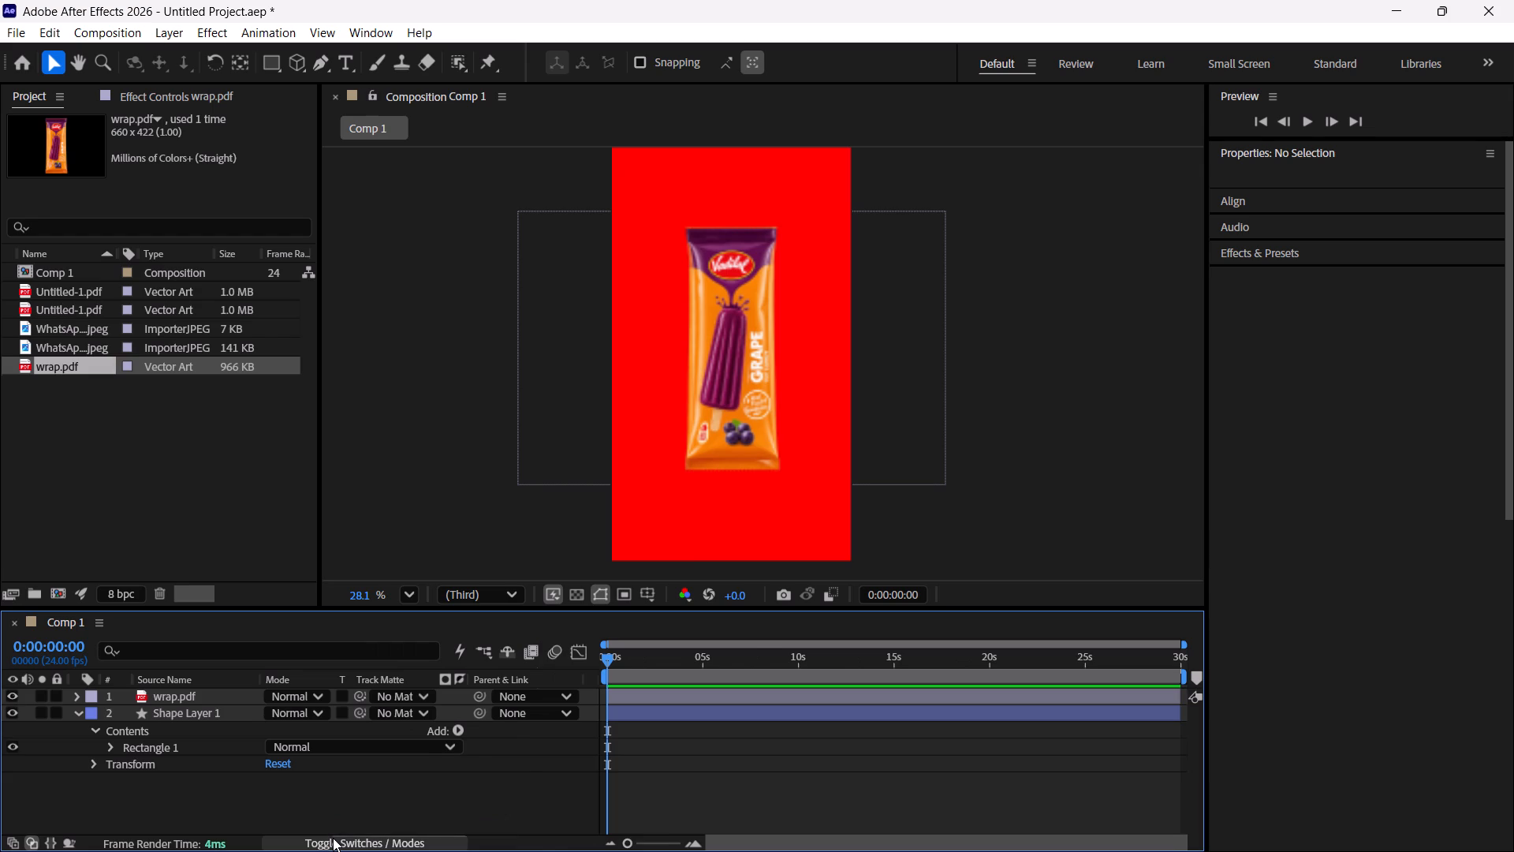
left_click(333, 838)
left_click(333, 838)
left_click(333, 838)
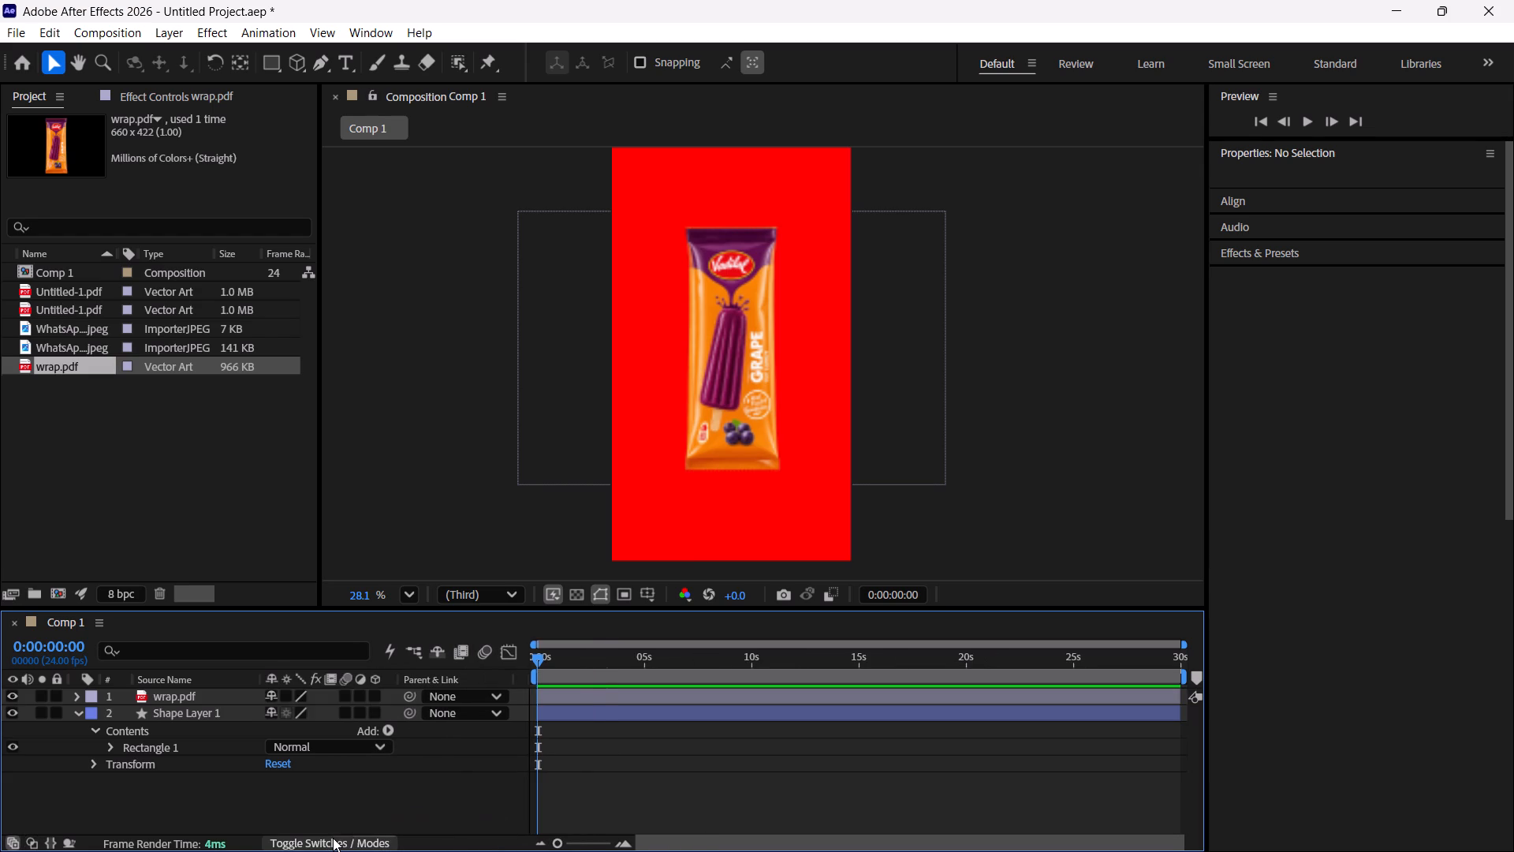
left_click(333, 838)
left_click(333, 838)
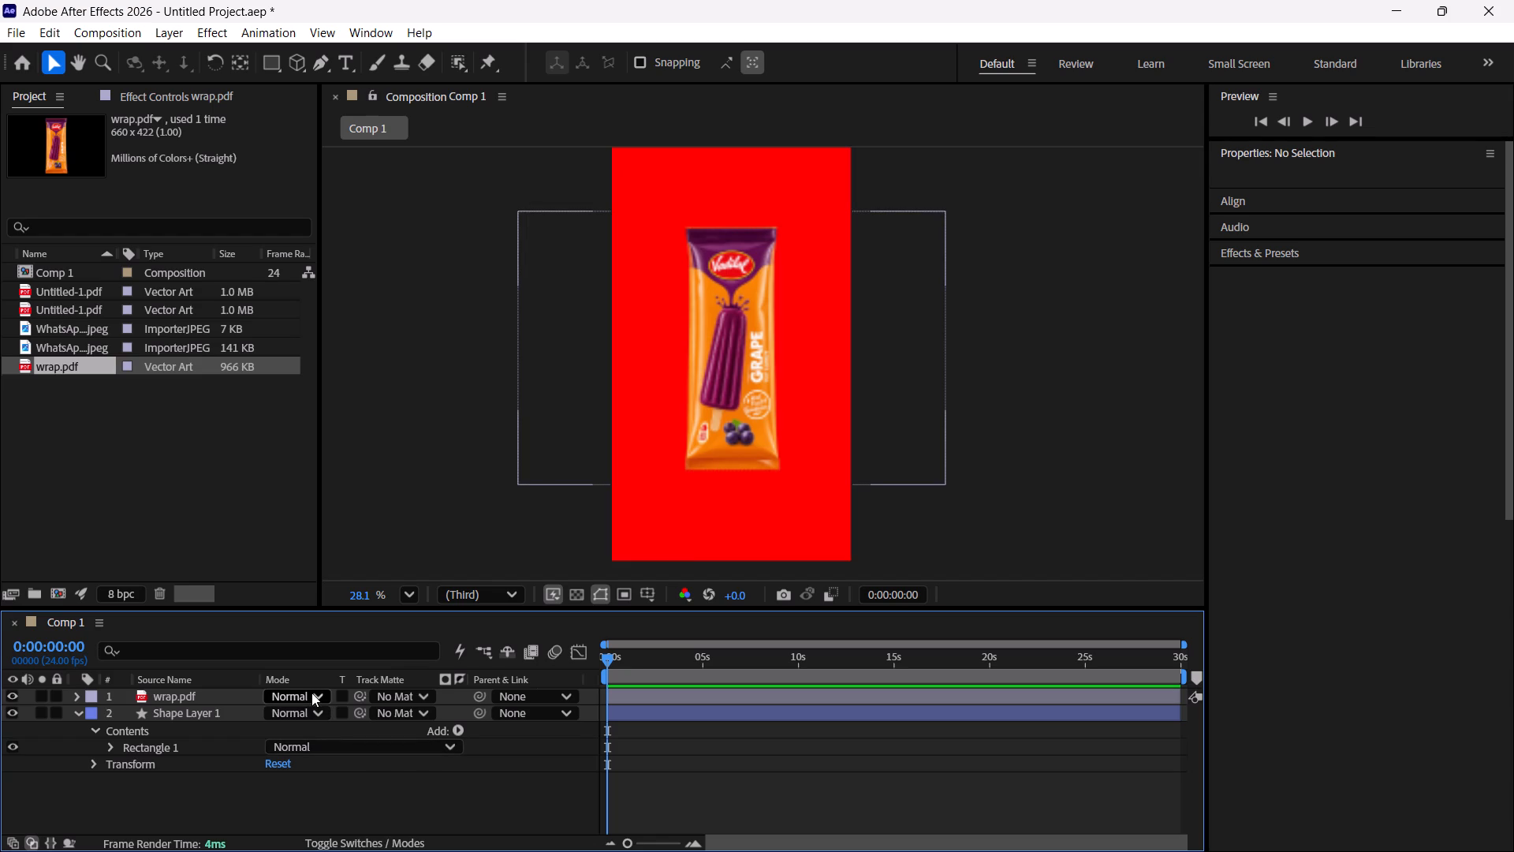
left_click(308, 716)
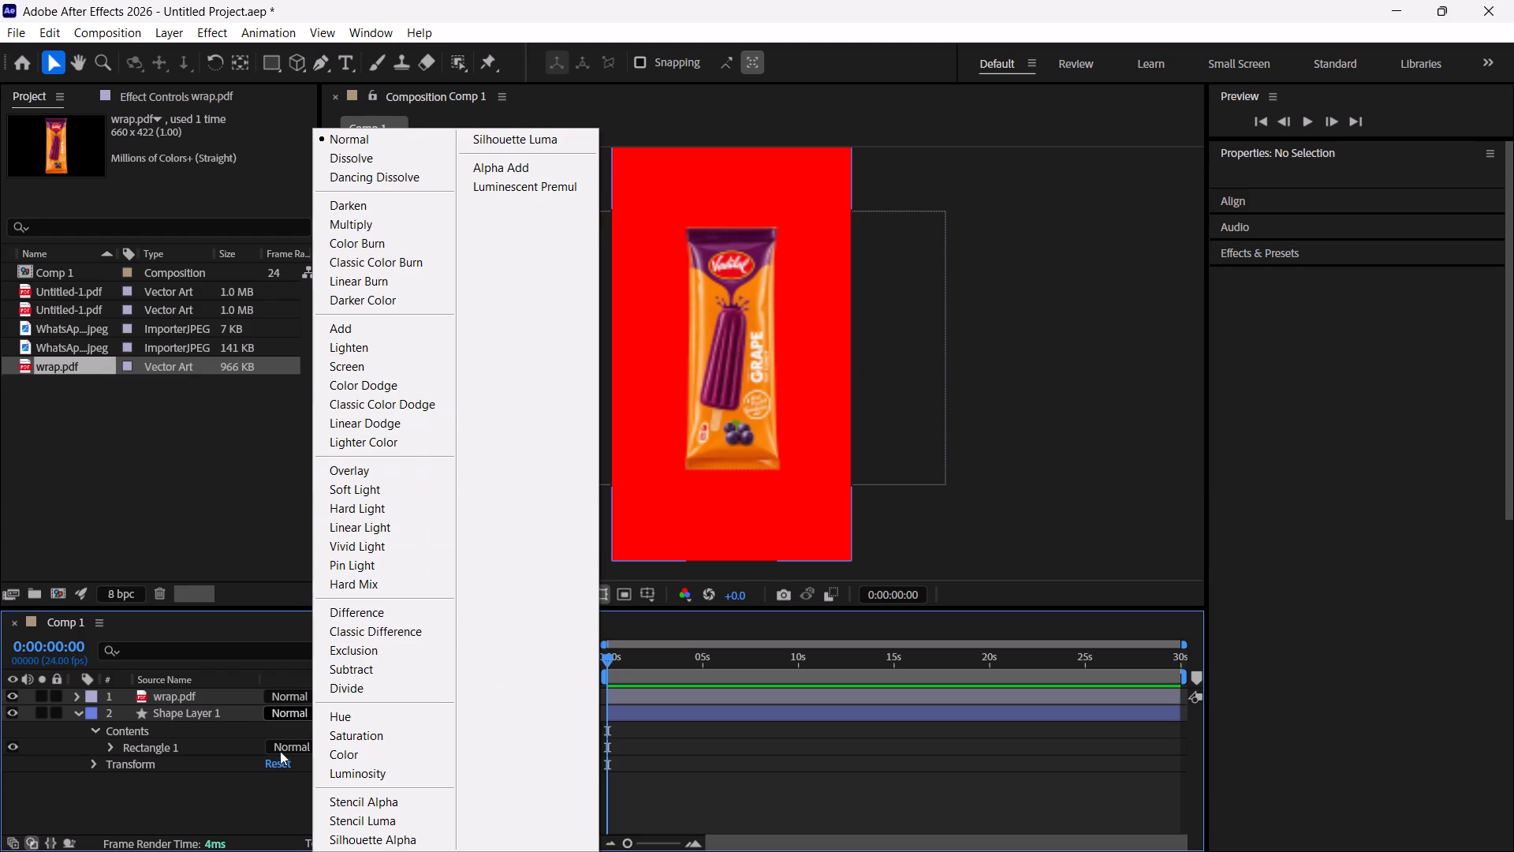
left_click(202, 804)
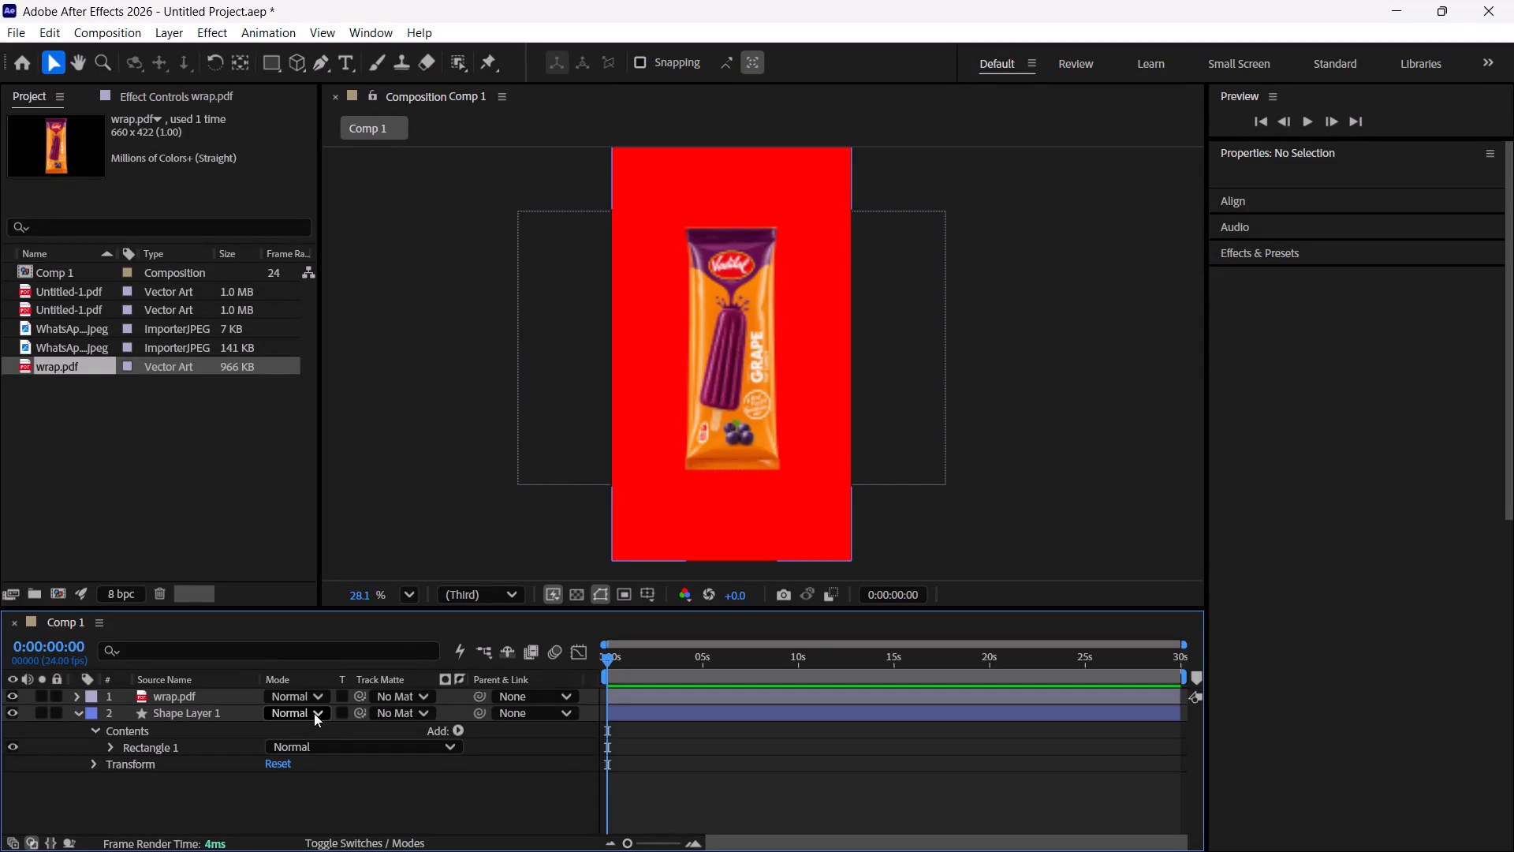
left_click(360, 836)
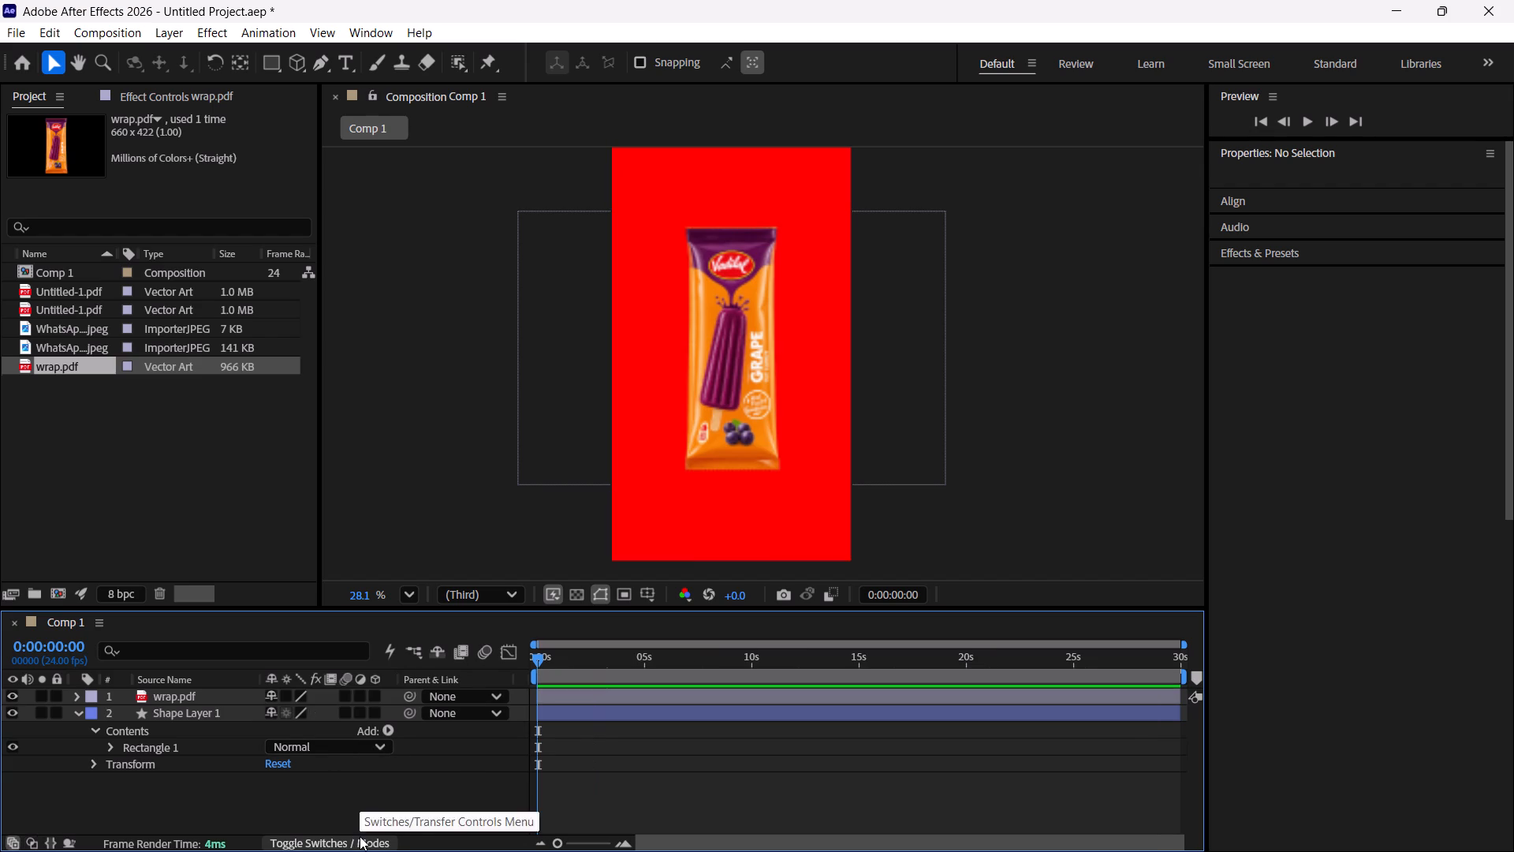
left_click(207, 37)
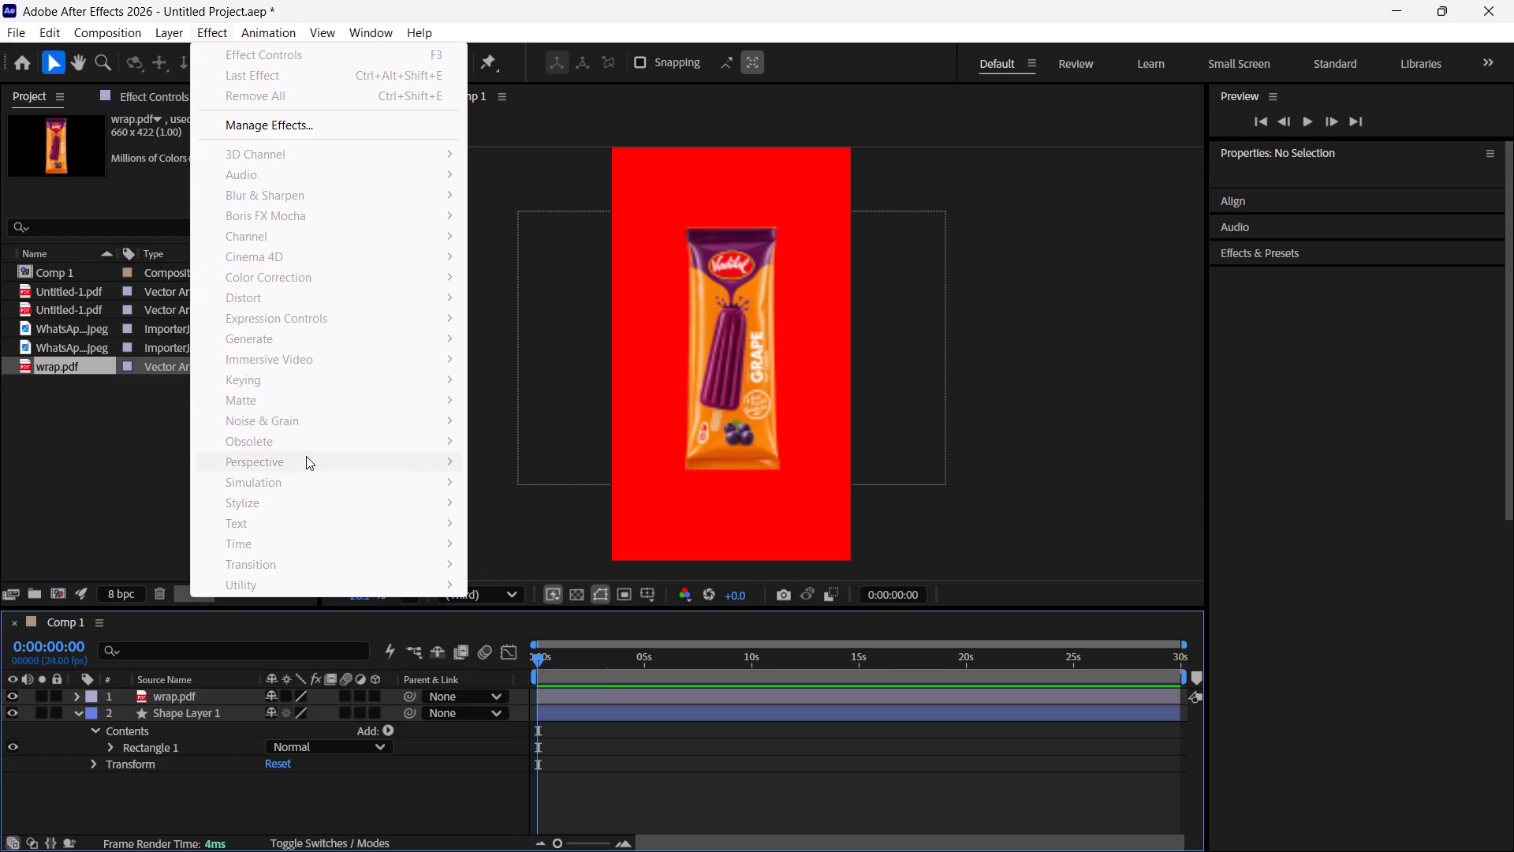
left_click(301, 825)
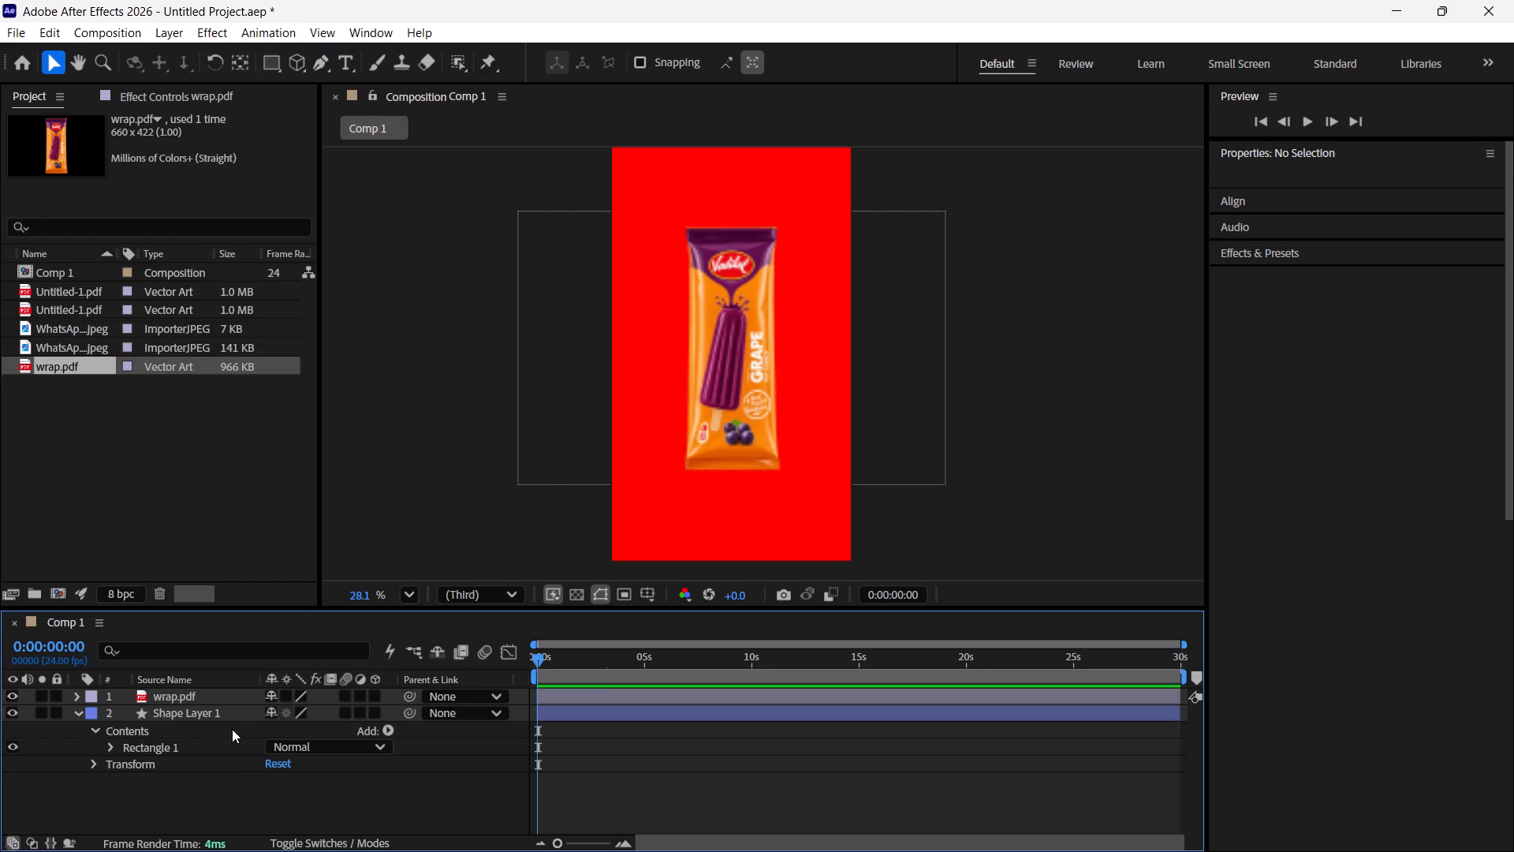
Apply the Gradient Ramp effect to the Shape Layer 1 background.
left_click(226, 705)
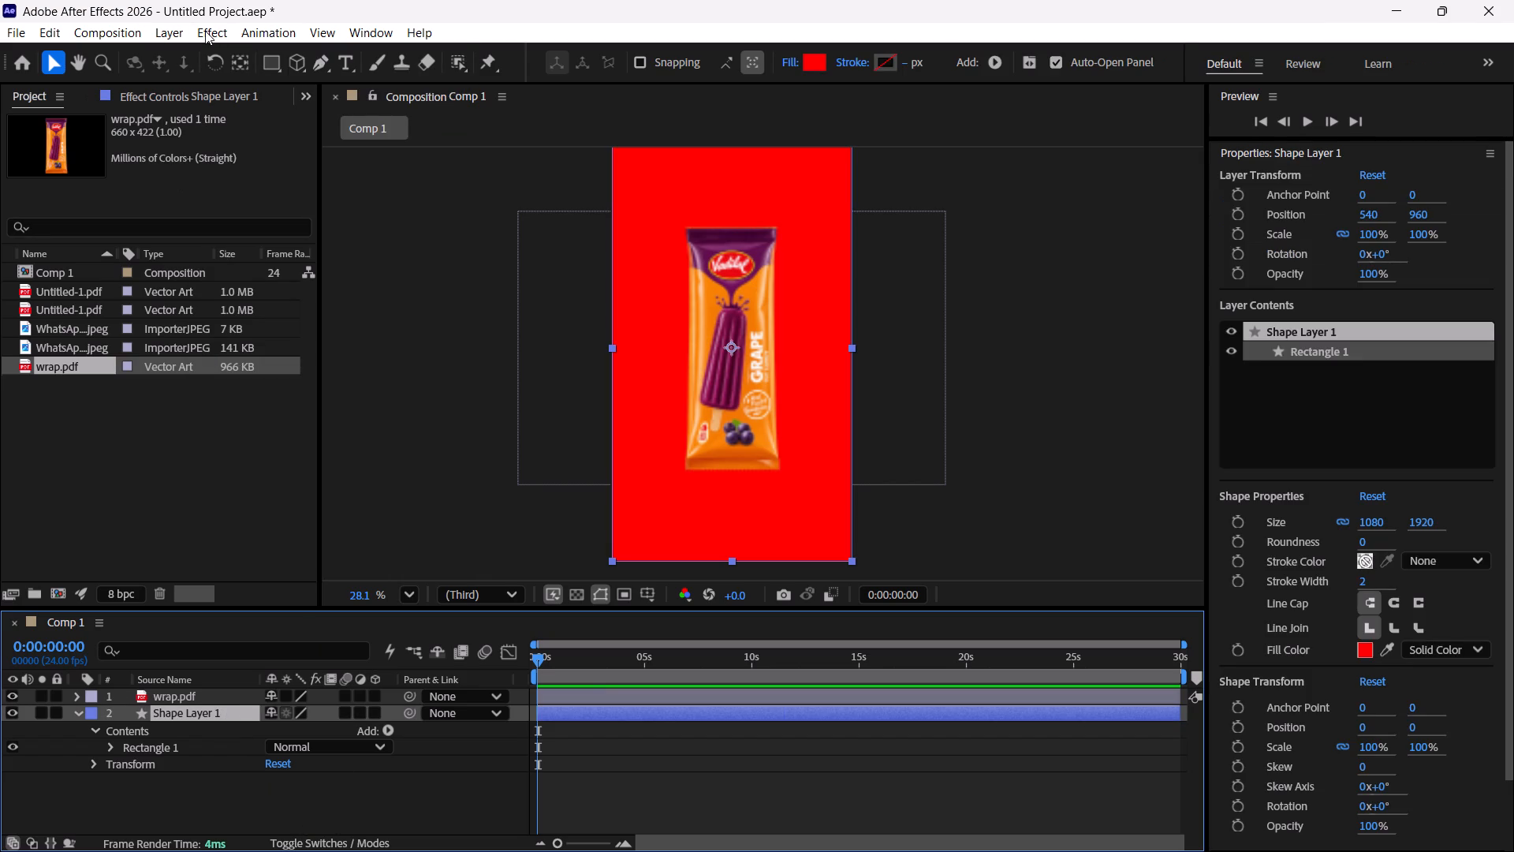
left_click(205, 31)
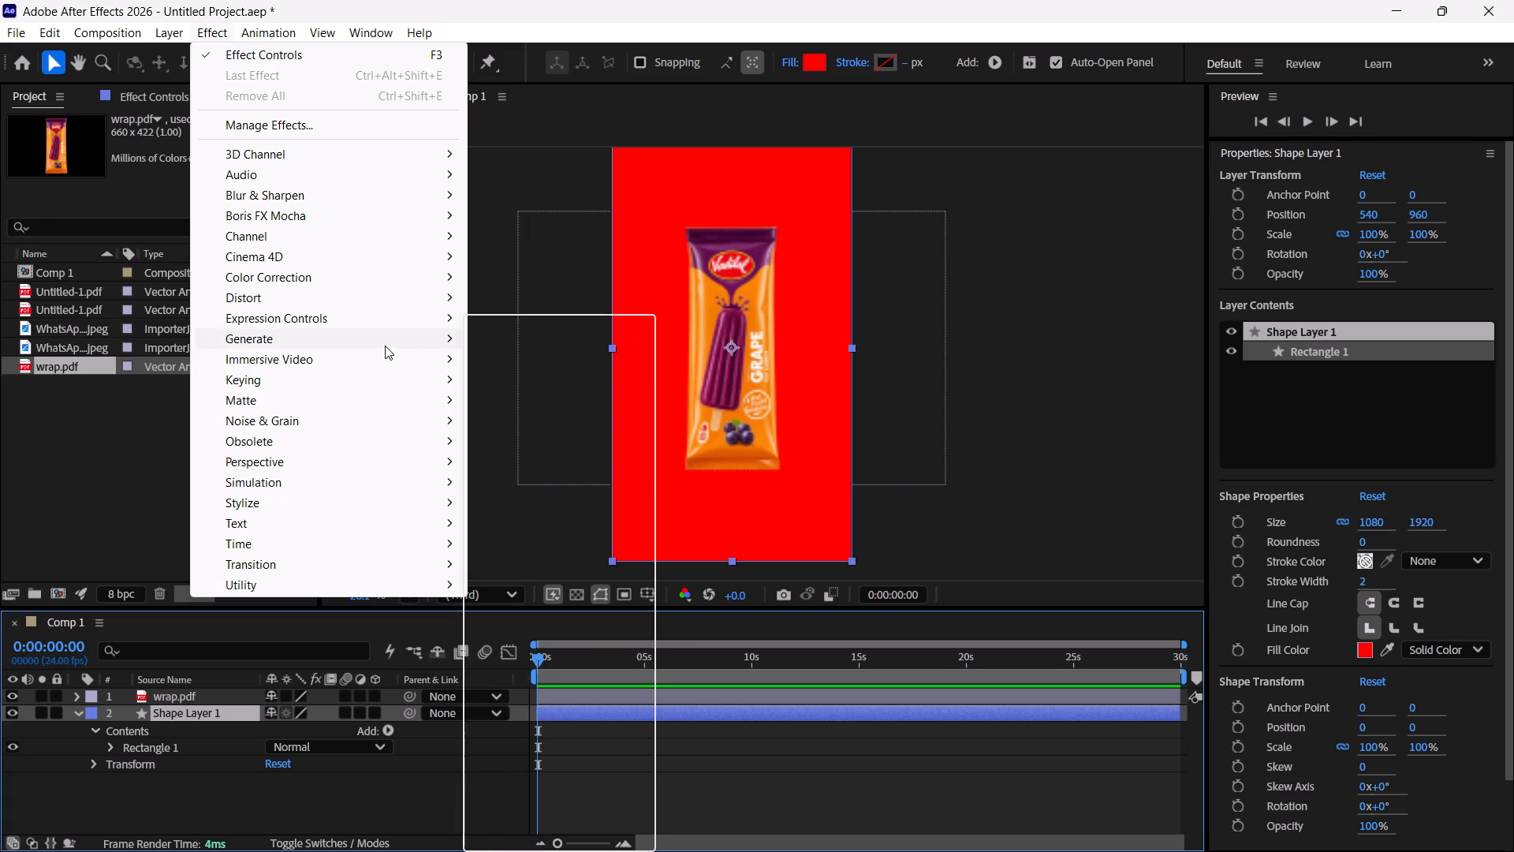
scroll(613, 584, "down", 1)
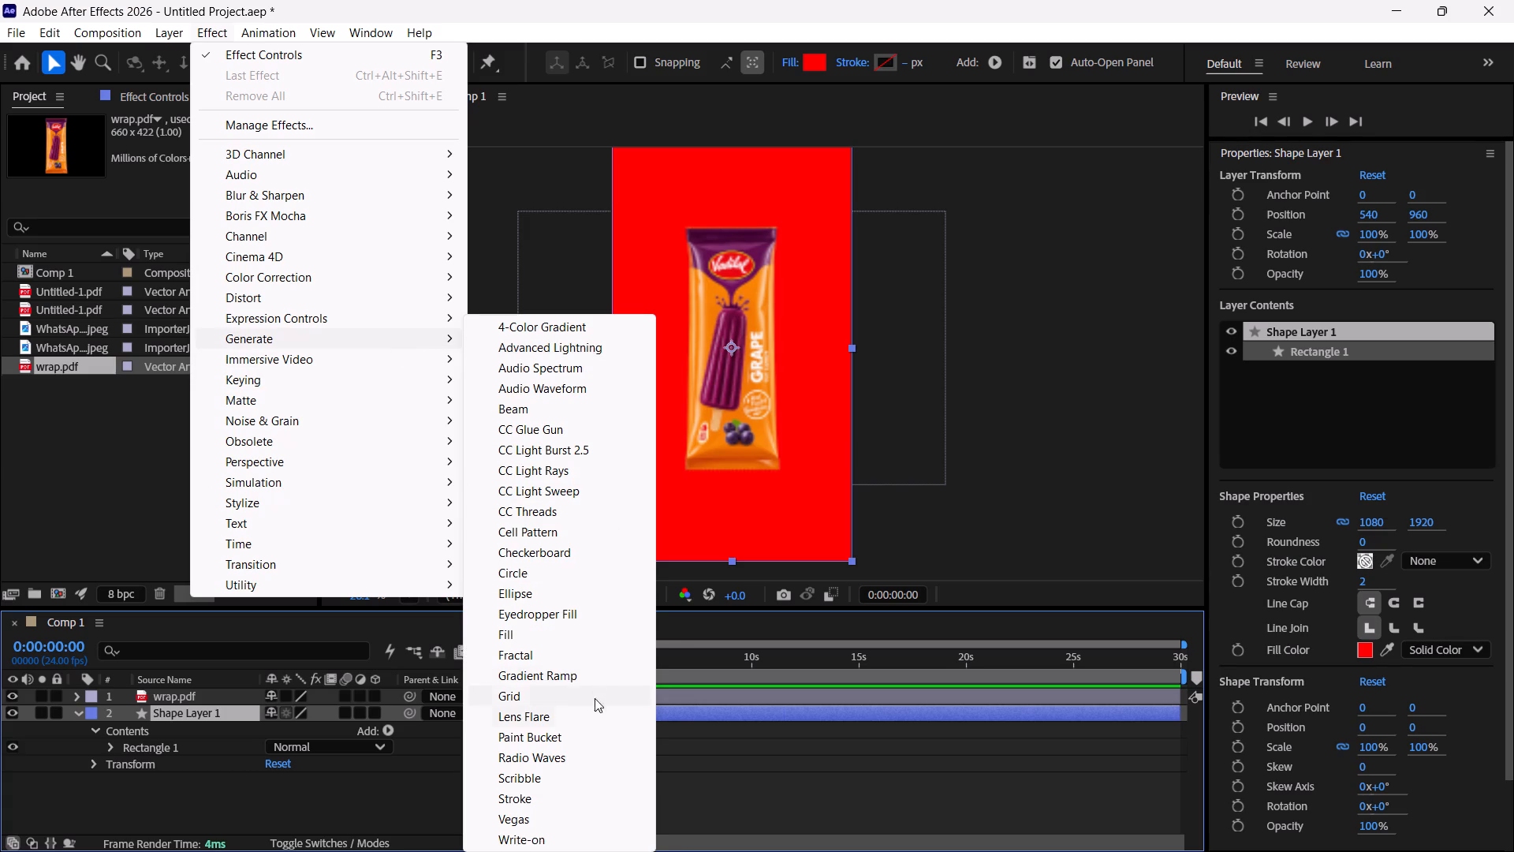
left_click(528, 682)
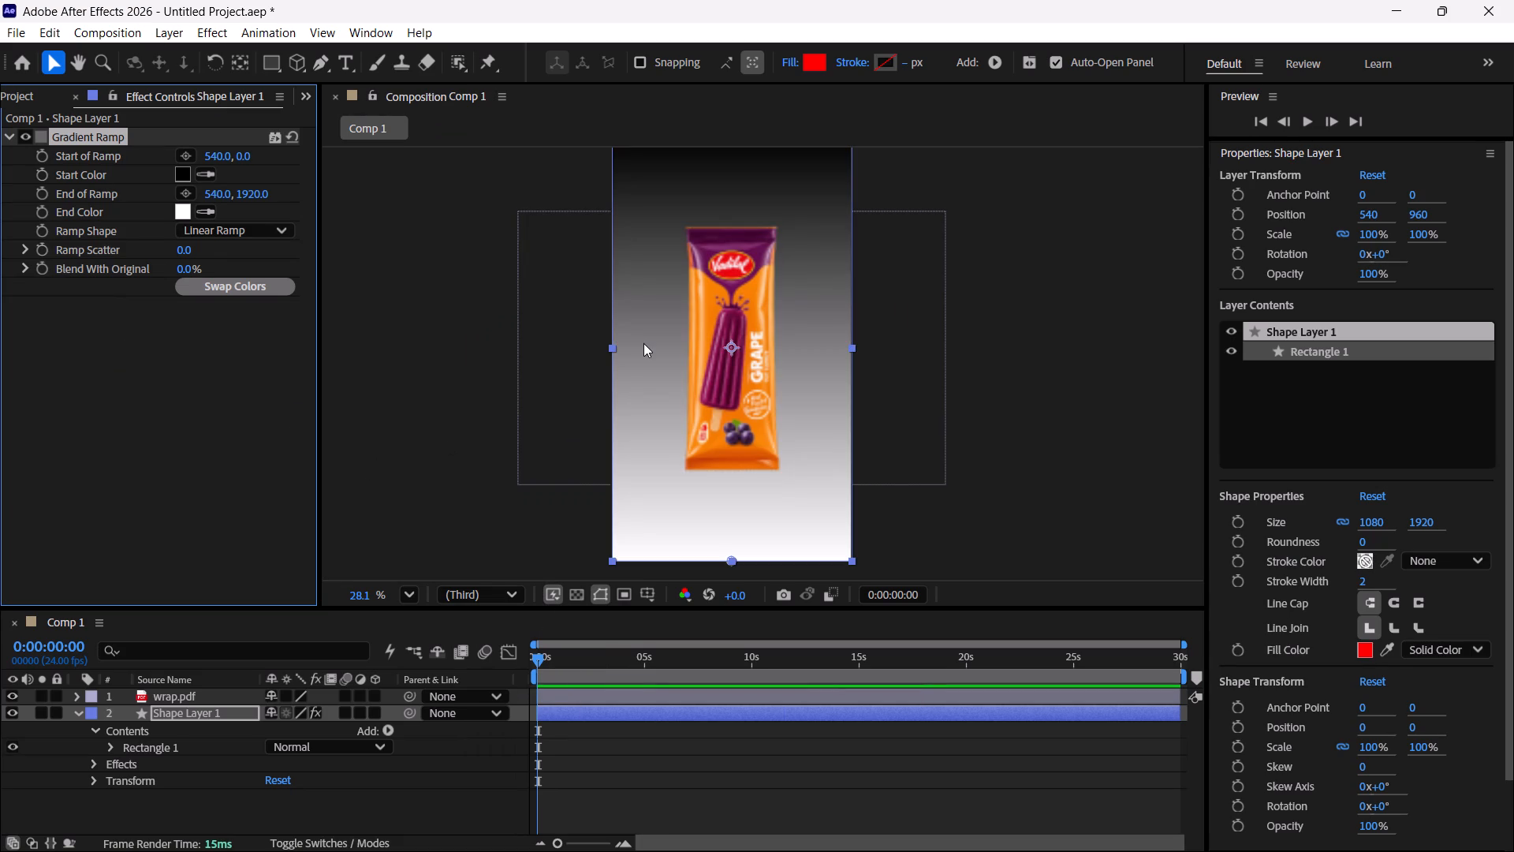
Sample the dark purple at the top of the grape wrapper as the Gradient Ramp's start colour.
scroll(643, 343, "up", 4, "ctrl")
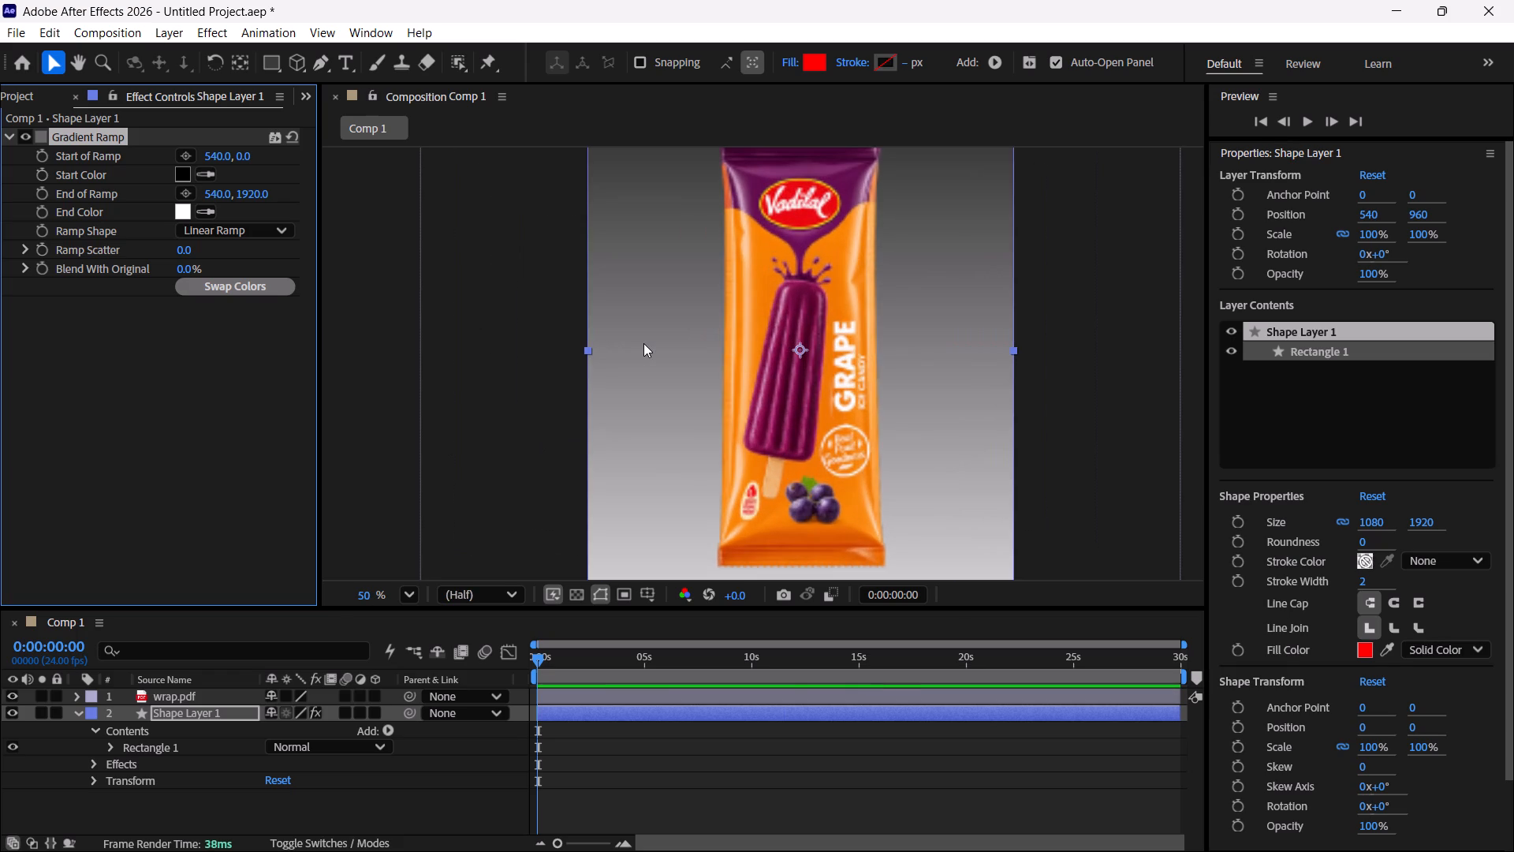
scroll(643, 343, "down", 2, "ctrl")
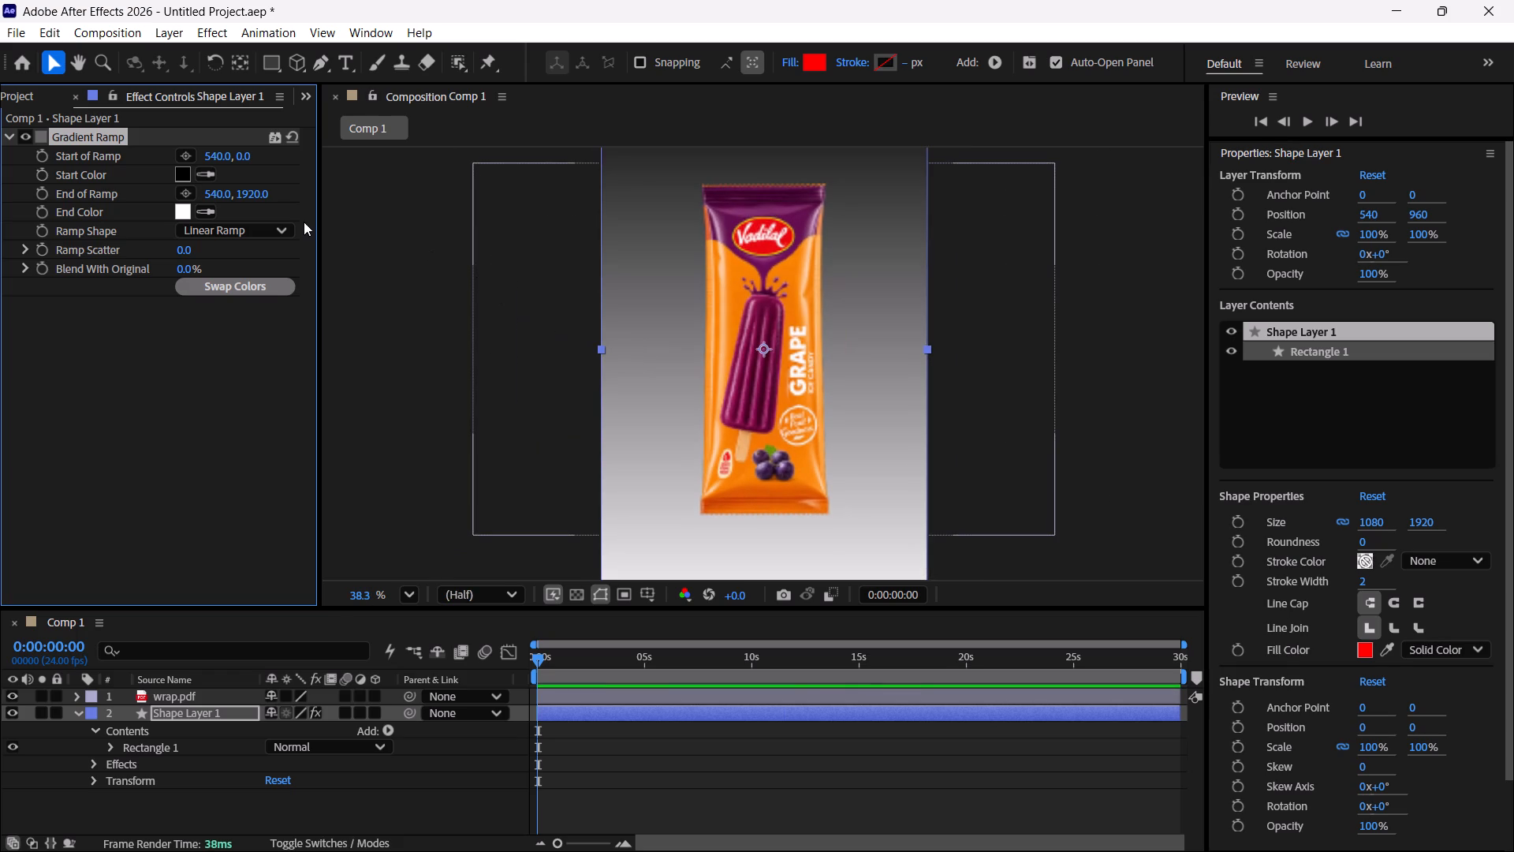
left_click(212, 180)
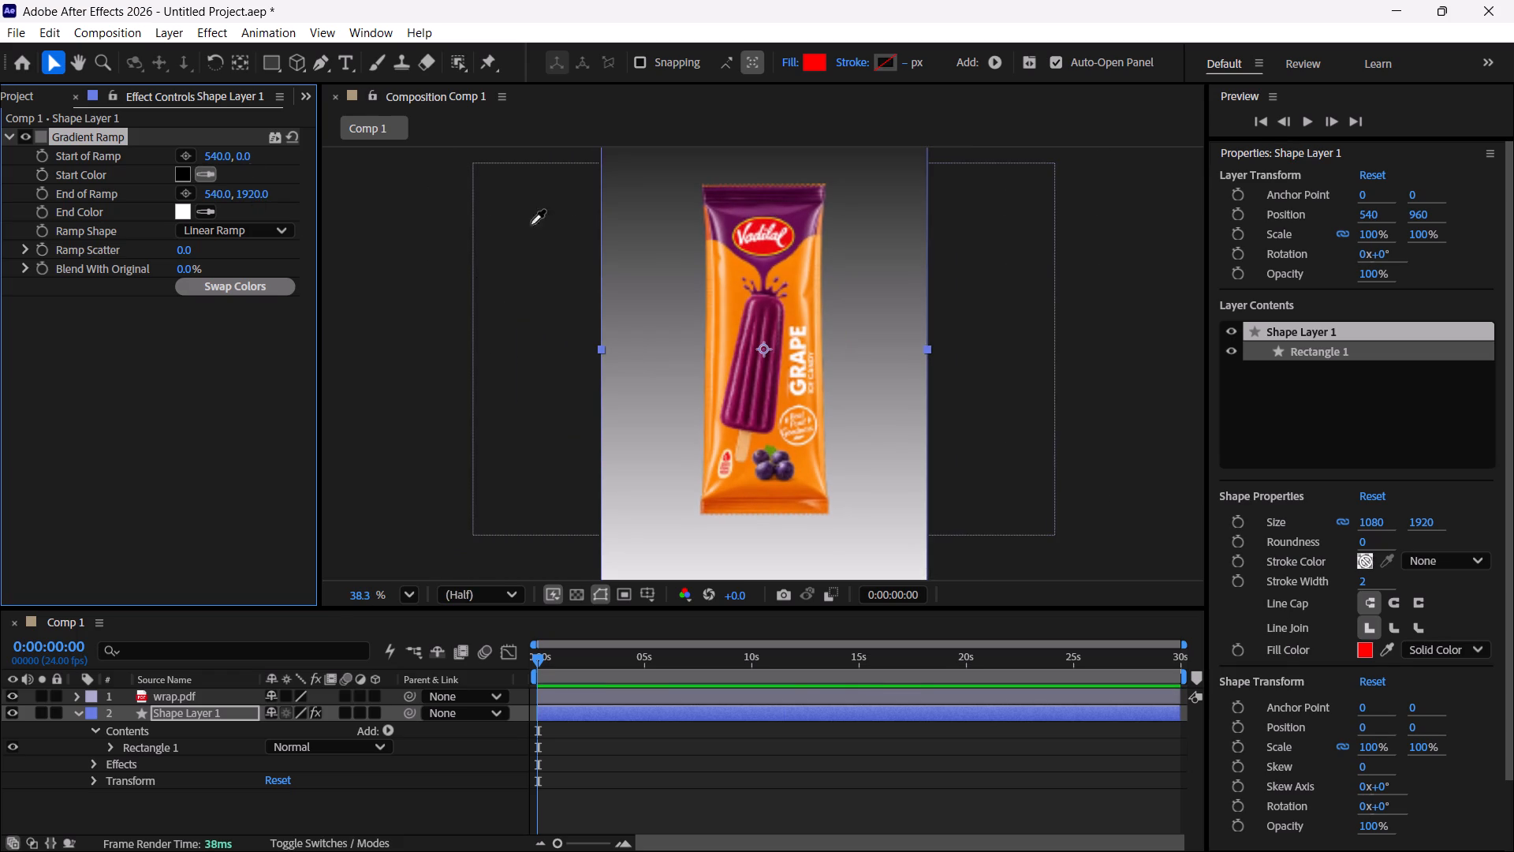
left_click(800, 218)
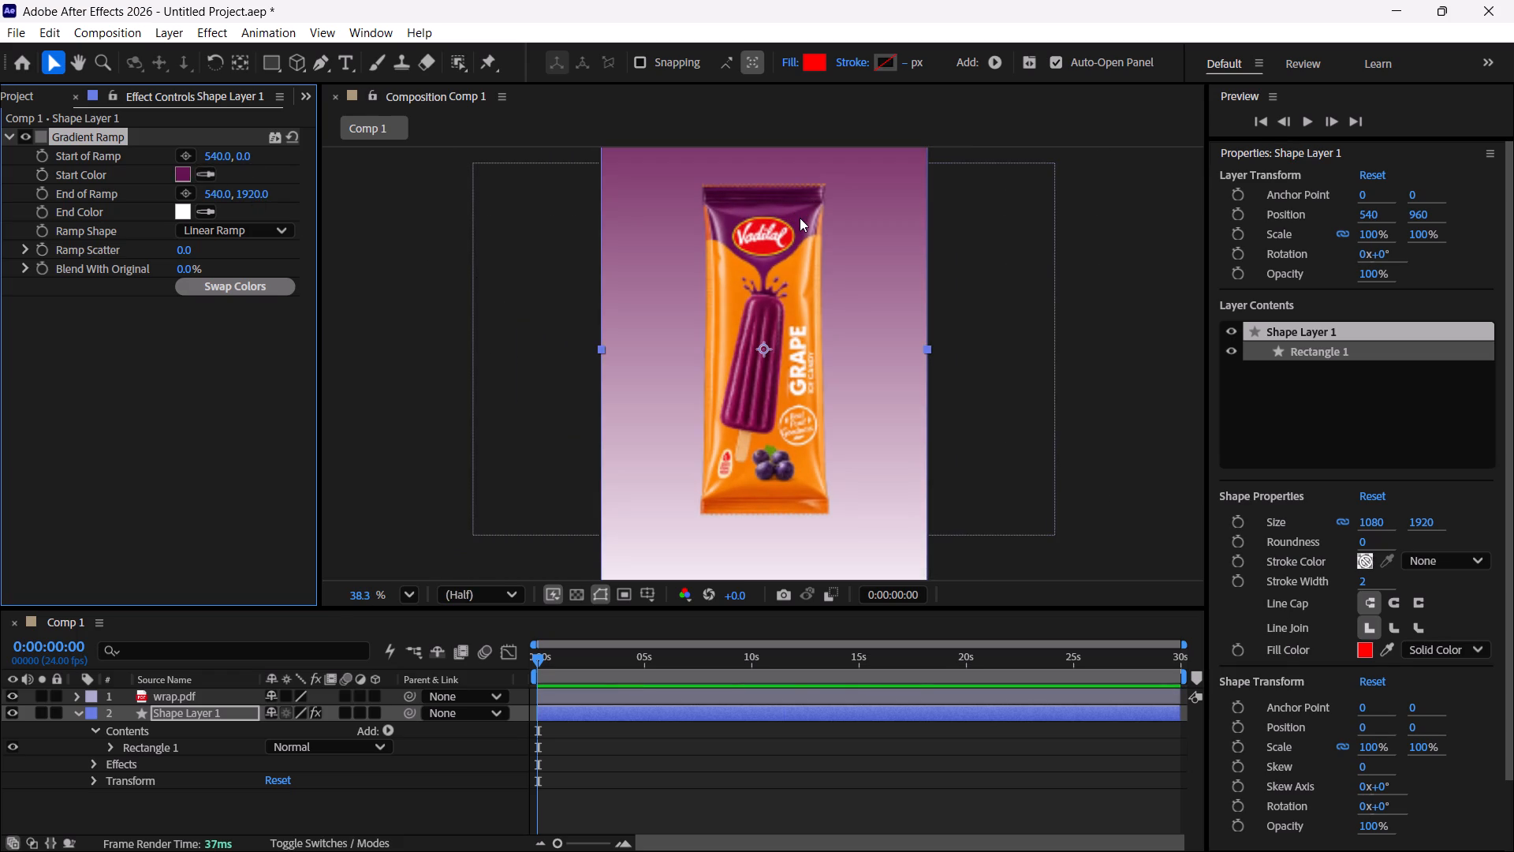
Reposition the Gradient Ramp's end point to about 306, 1089, beside the wrapper's lower half.
left_click(176, 192)
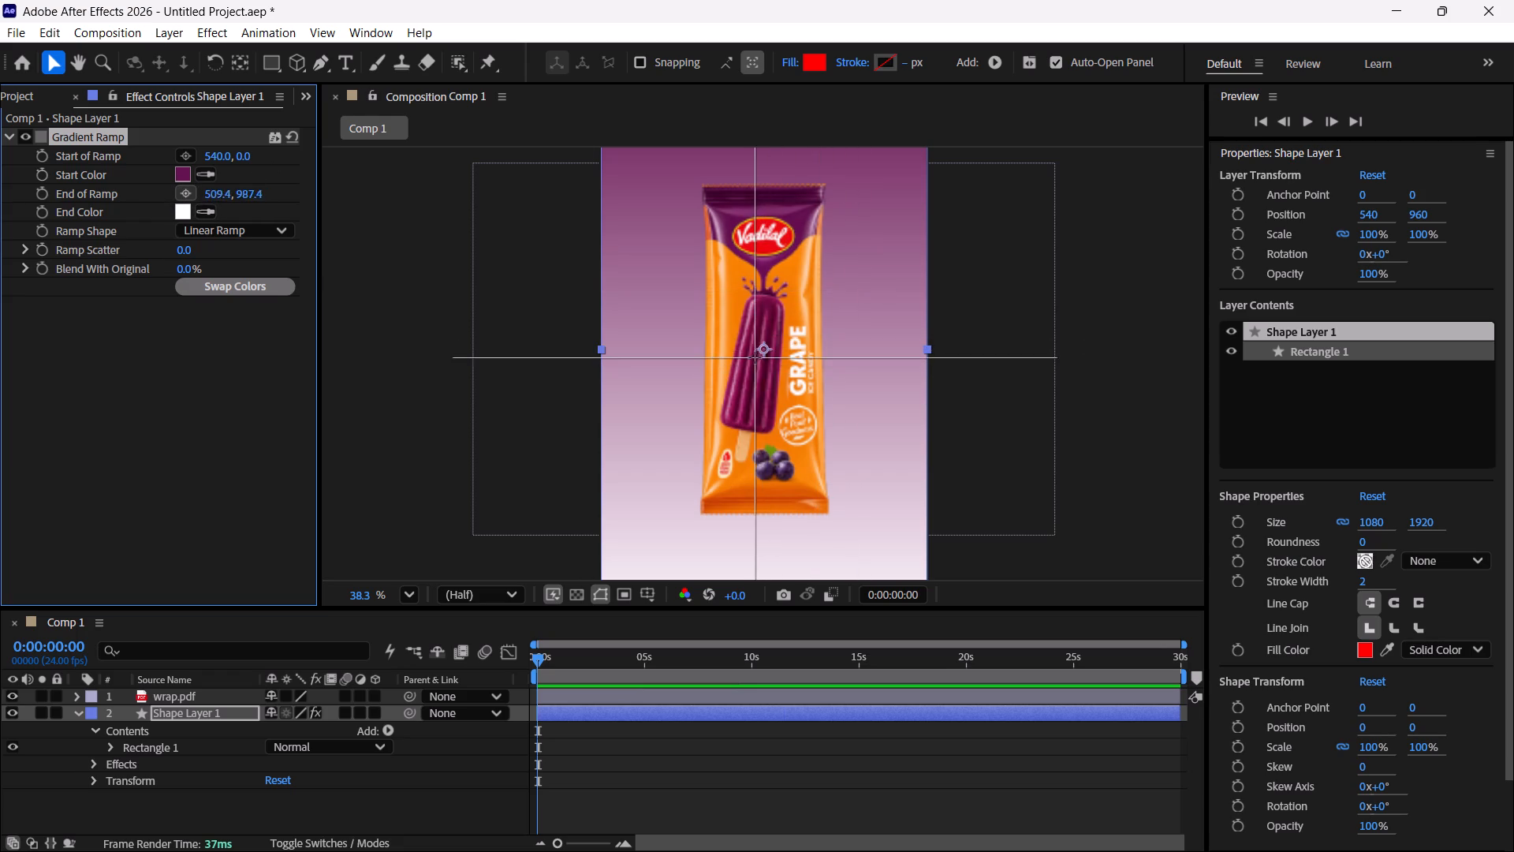
left_click(668, 346)
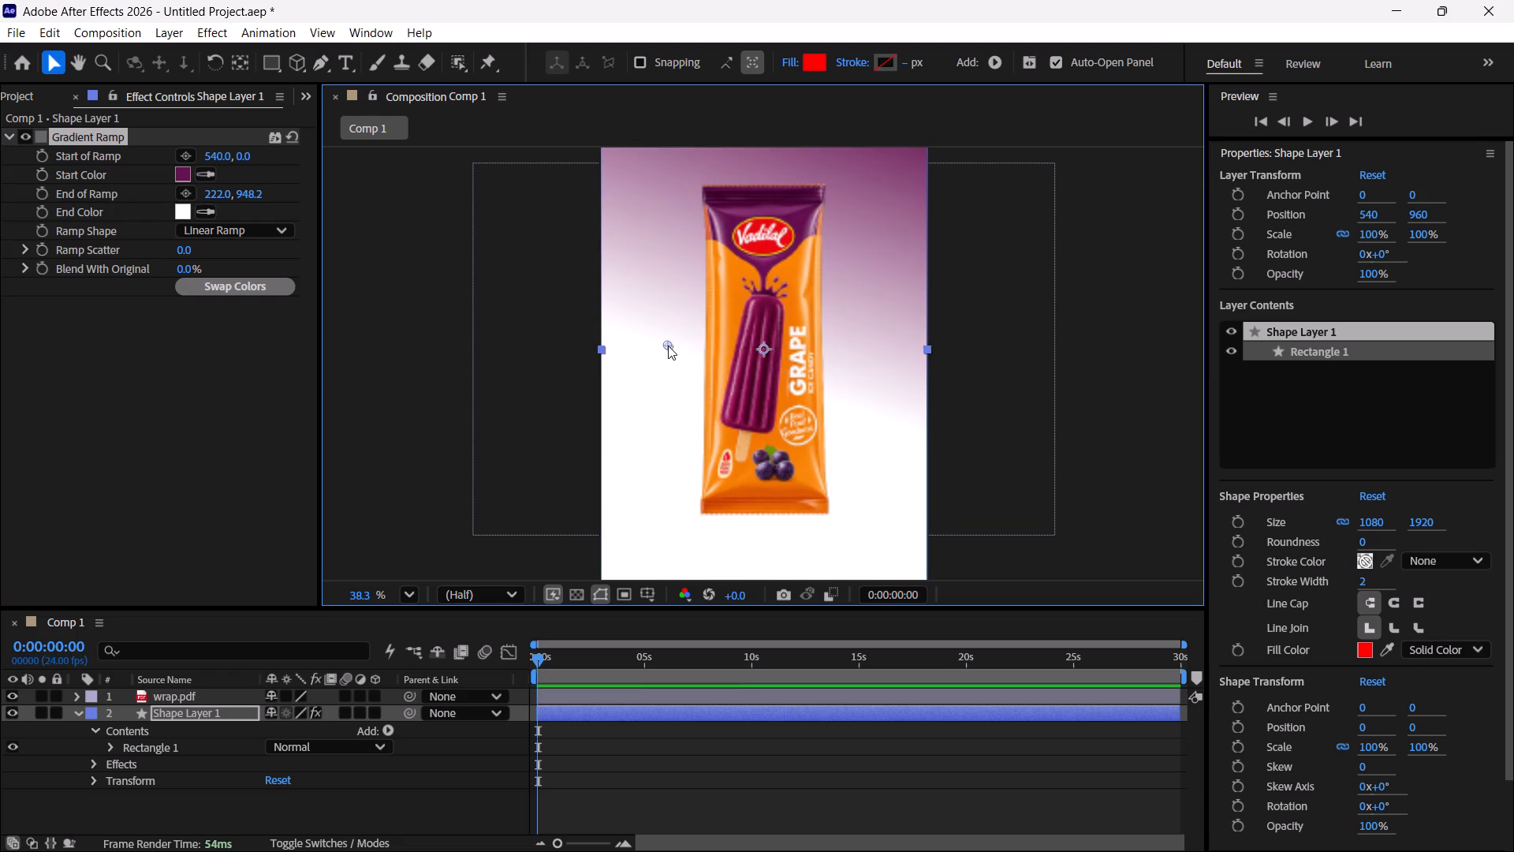
left_click_drag(668, 346, 865, 331)
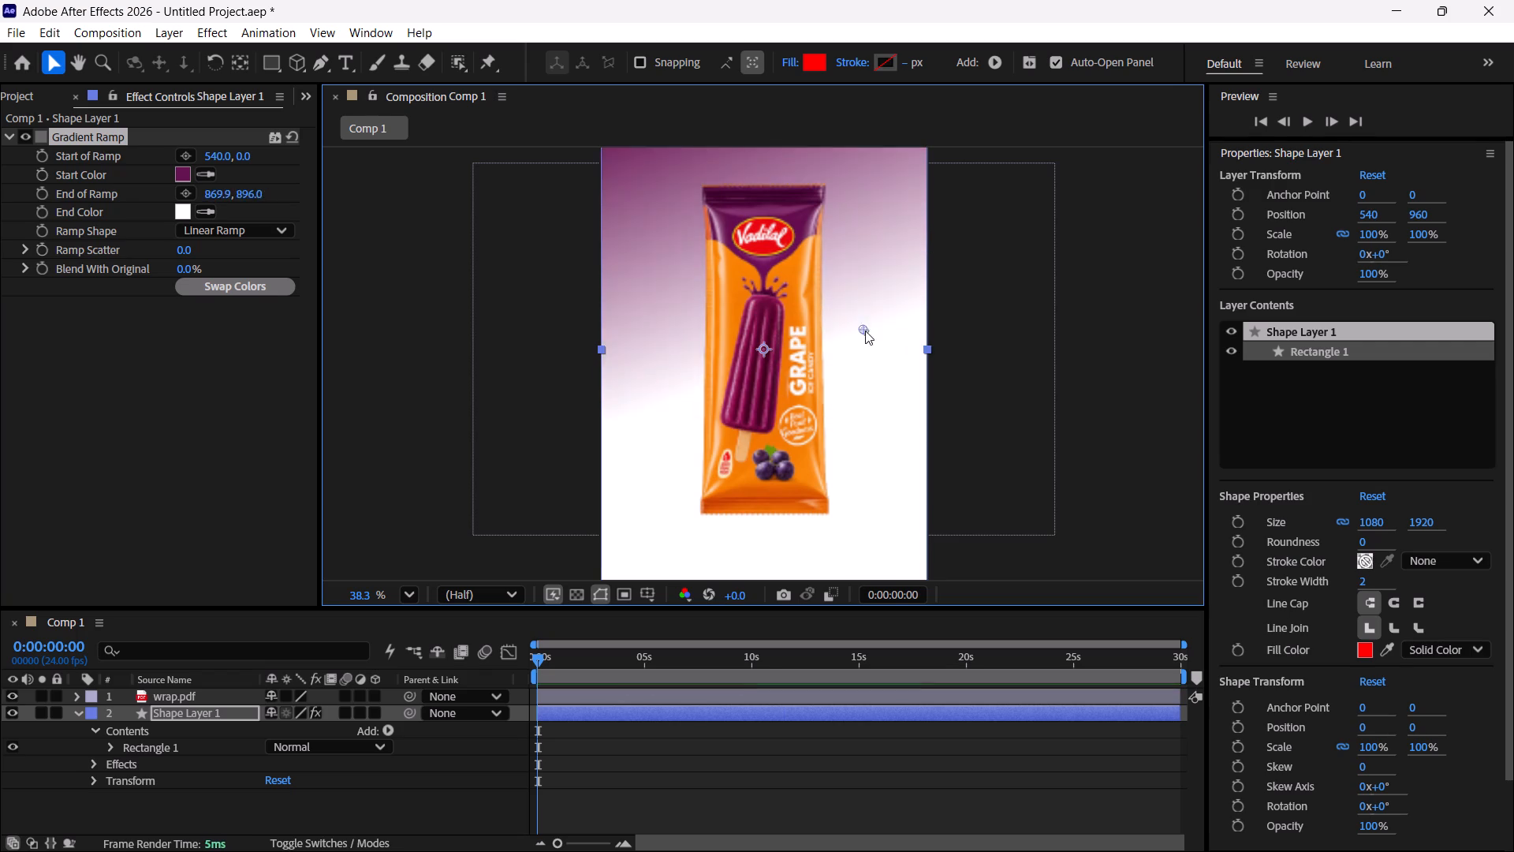
left_click_drag(865, 331, 748, 509)
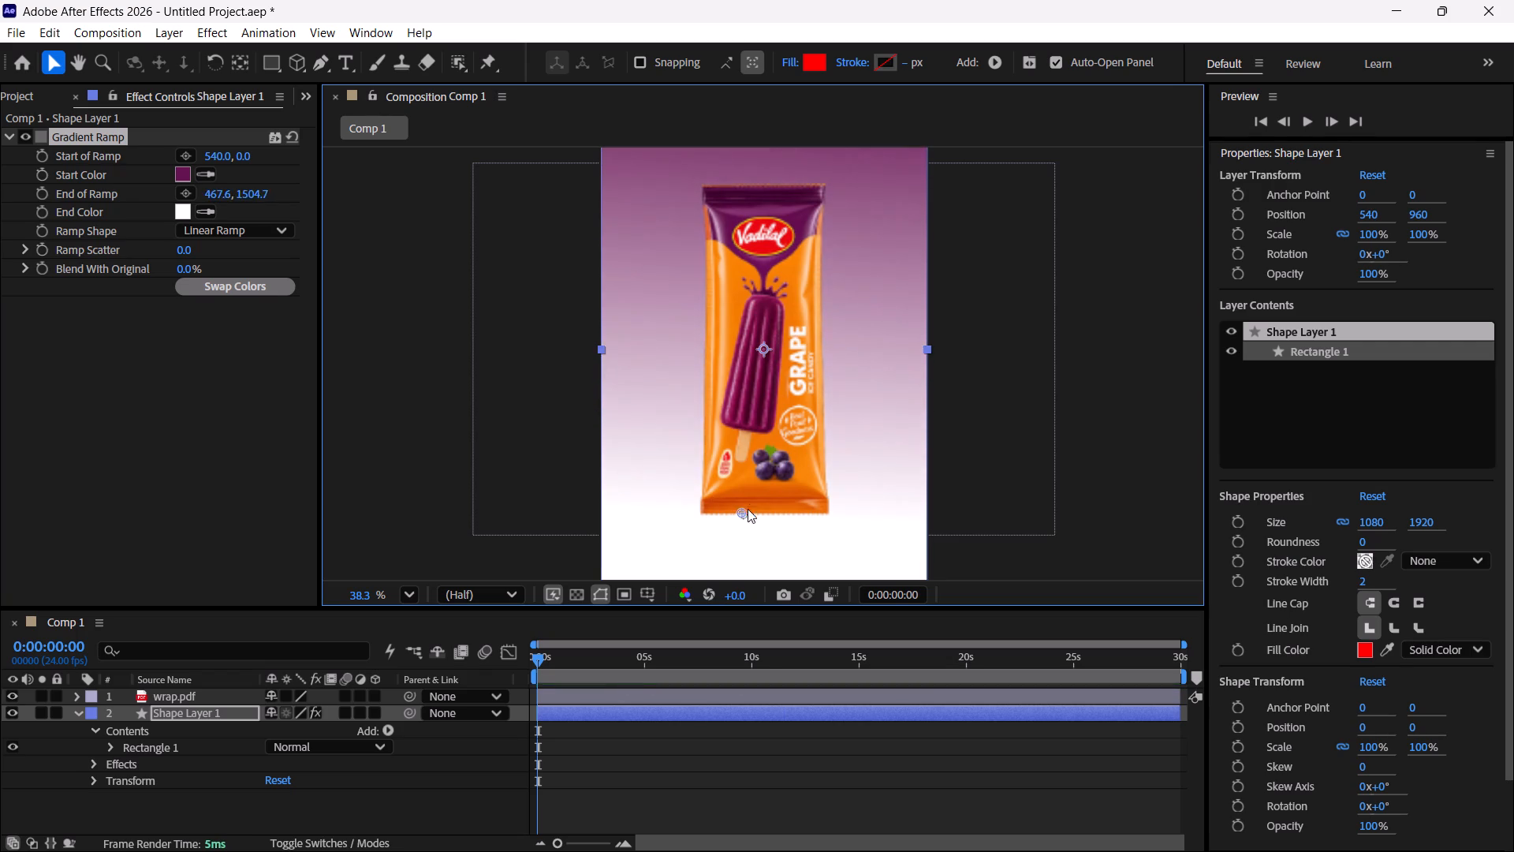
left_click_drag(748, 509, 693, 388)
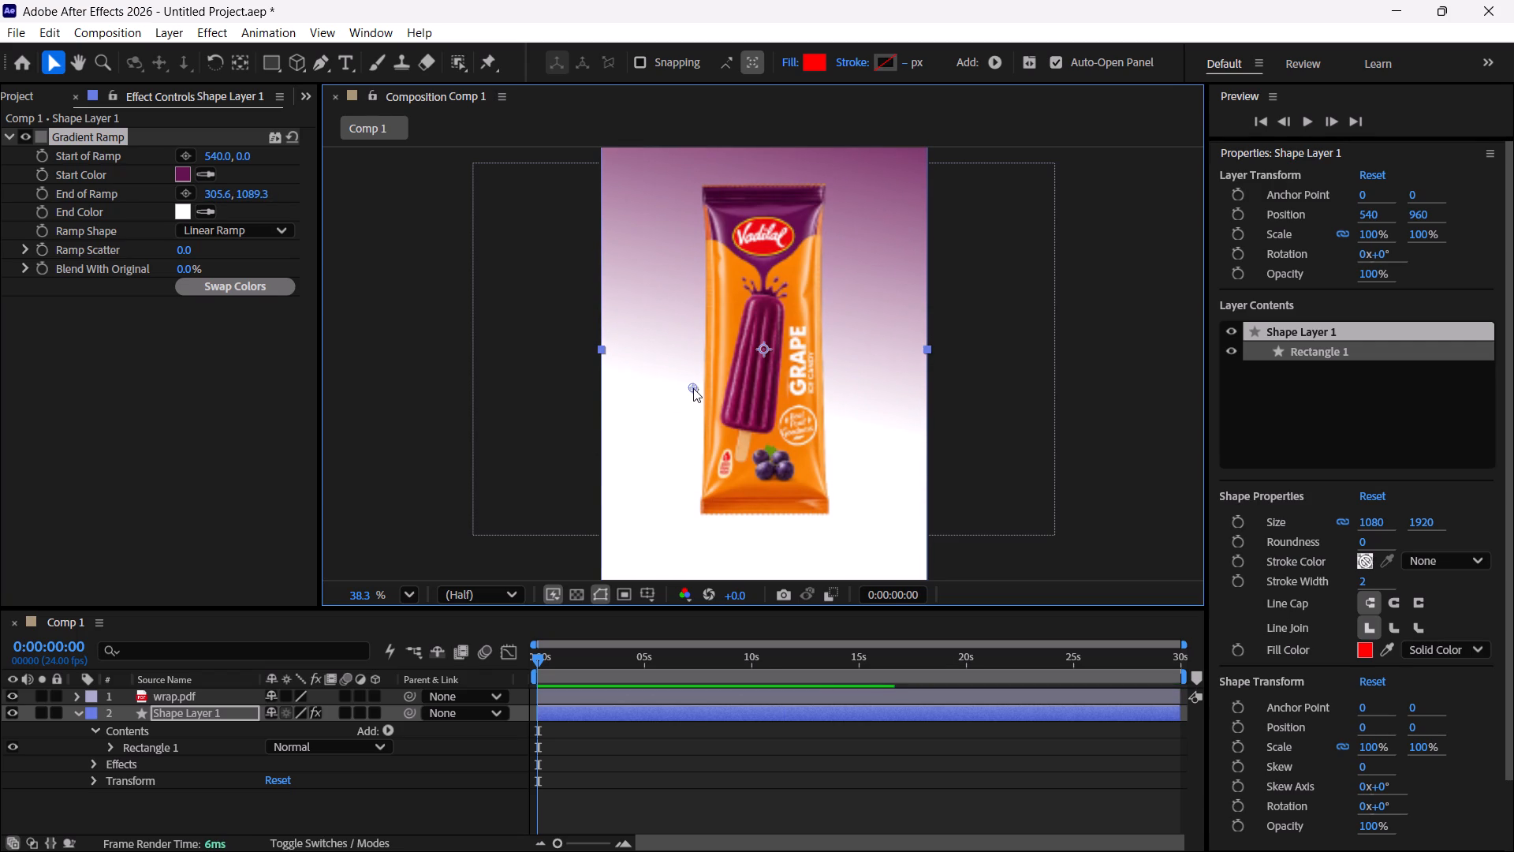
Replace the Gradient Ramp's white end colour with the lighter purple sampled from the wrapper's upper area.
left_click(188, 209)
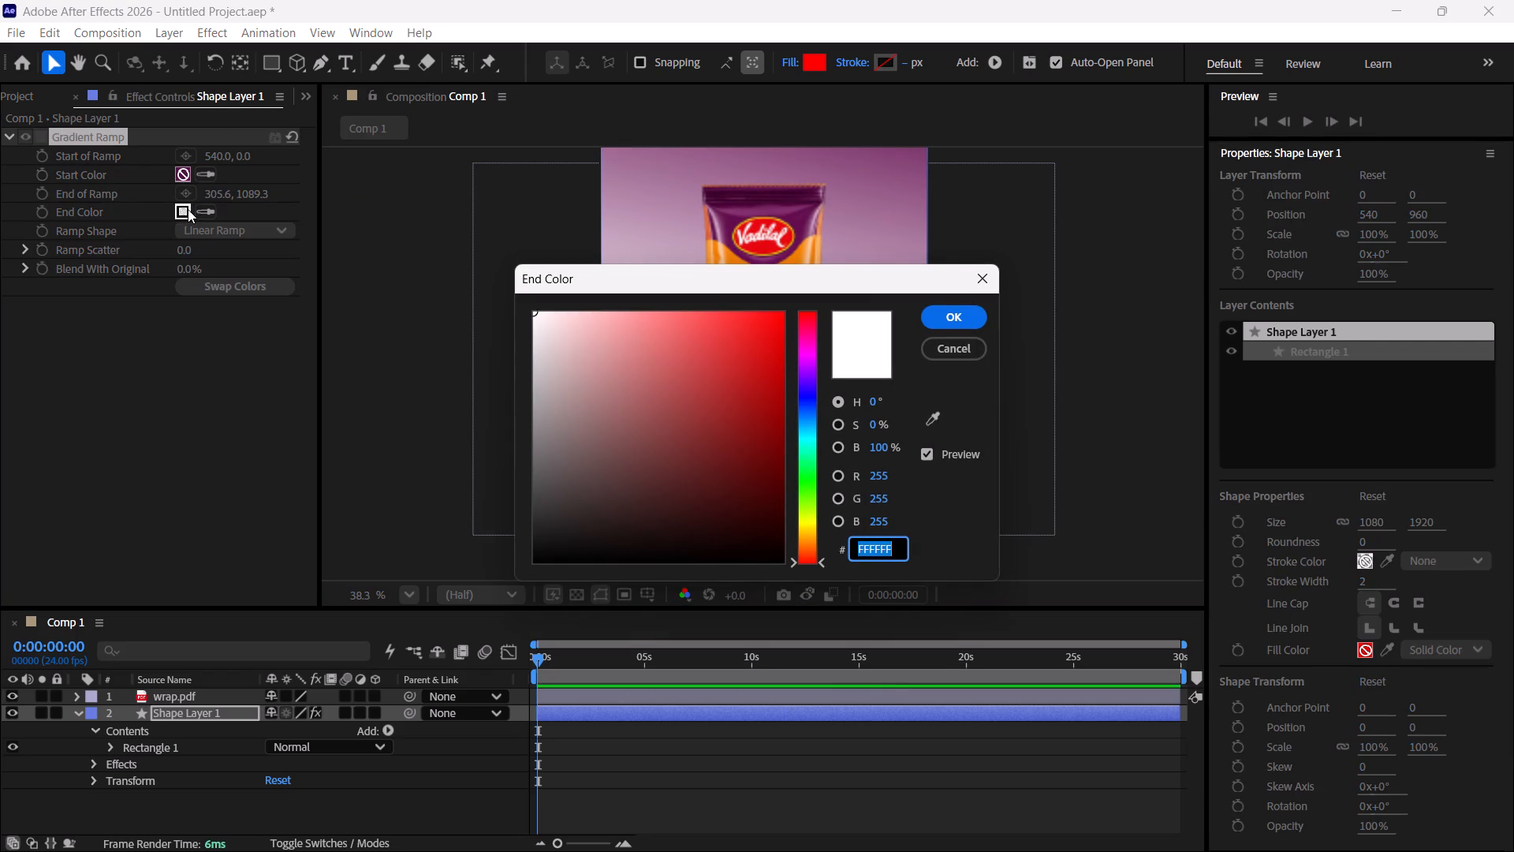
left_click(989, 272)
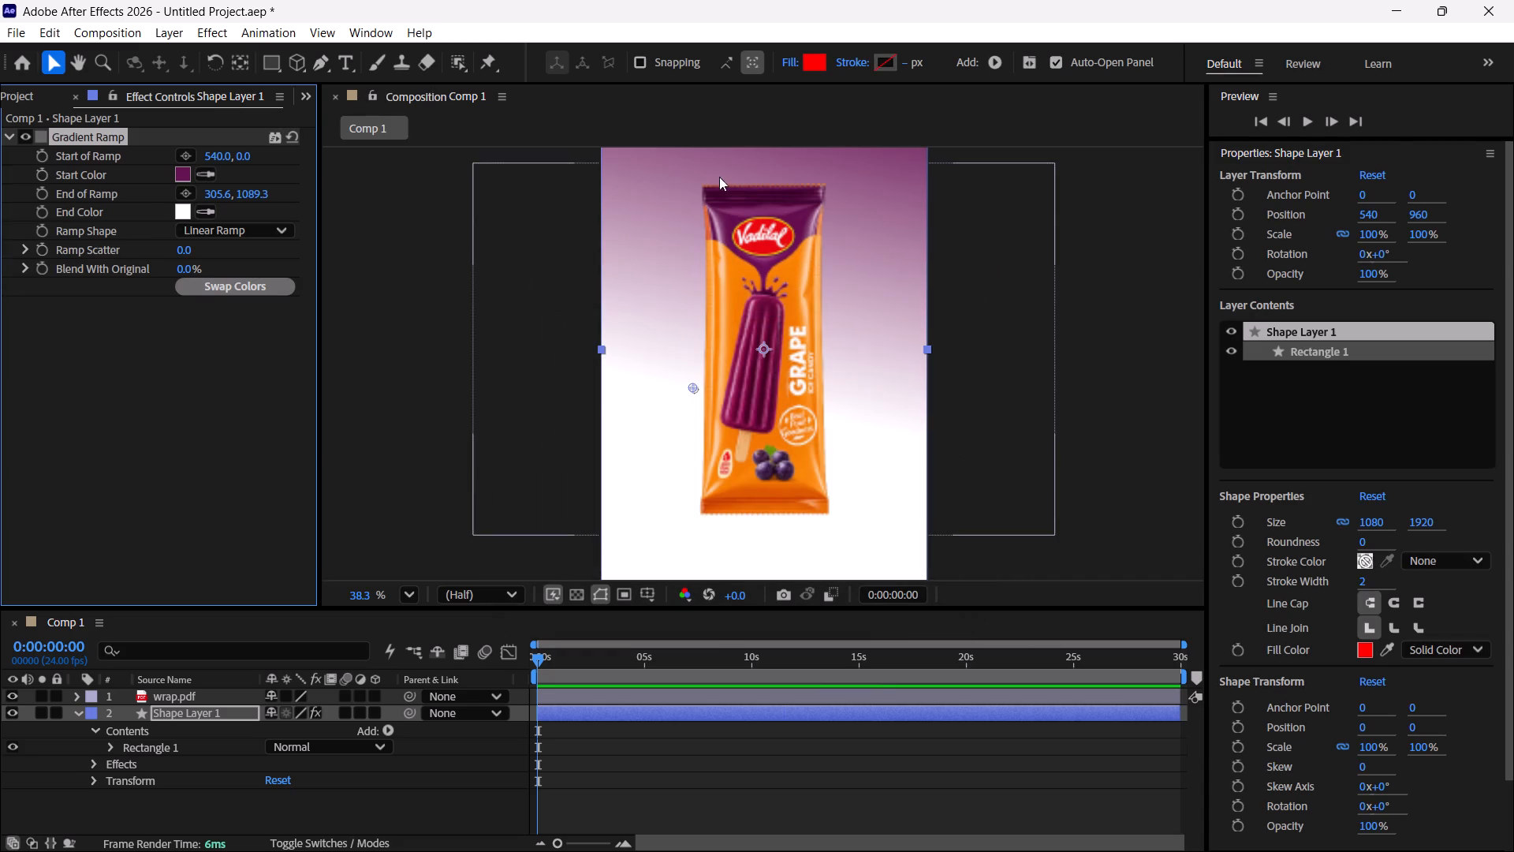
left_click(207, 213)
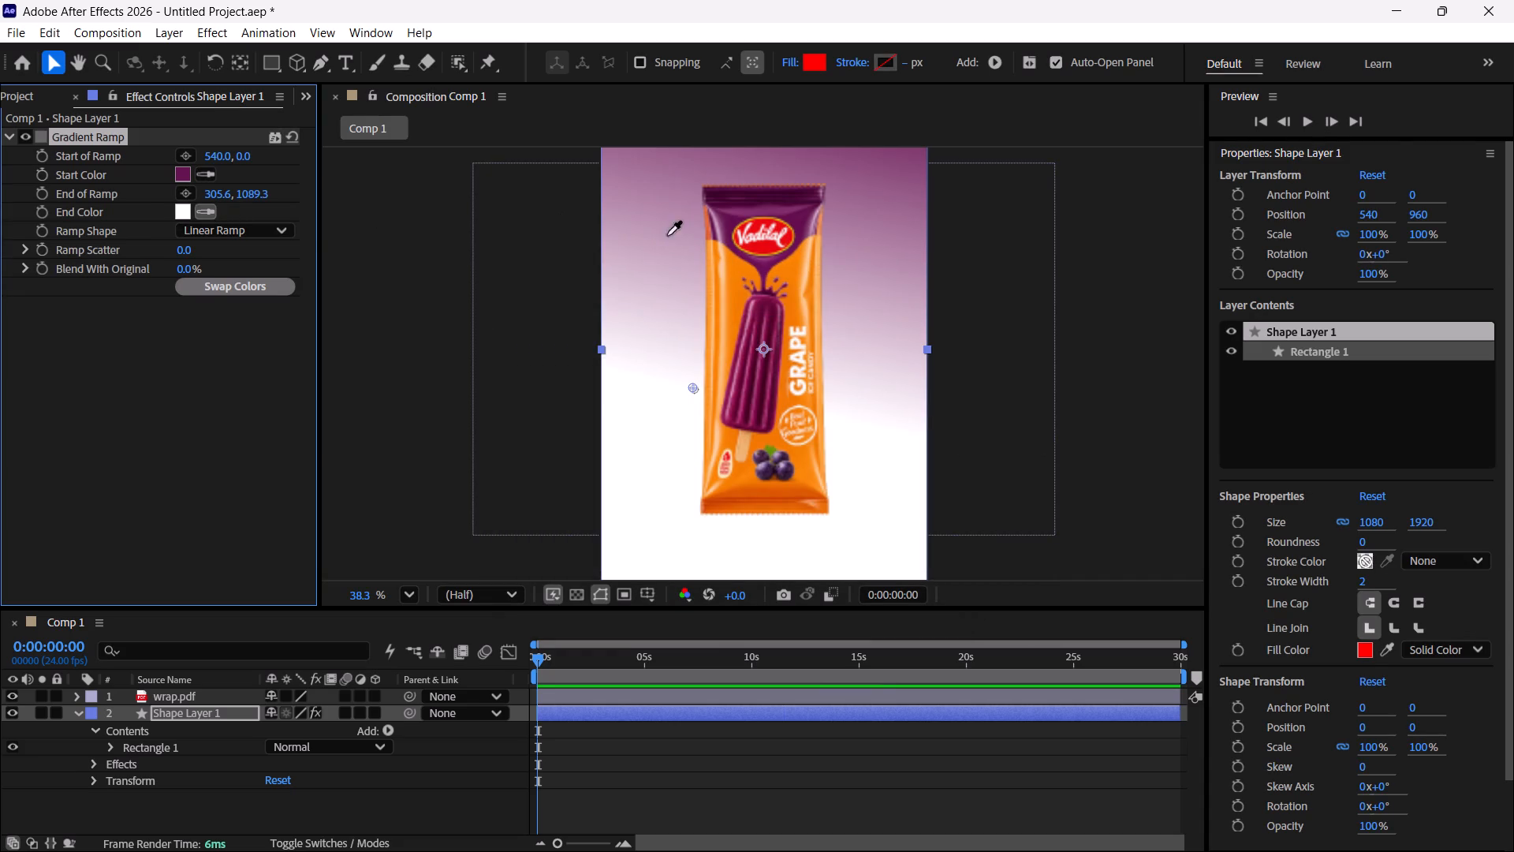
left_click(763, 312)
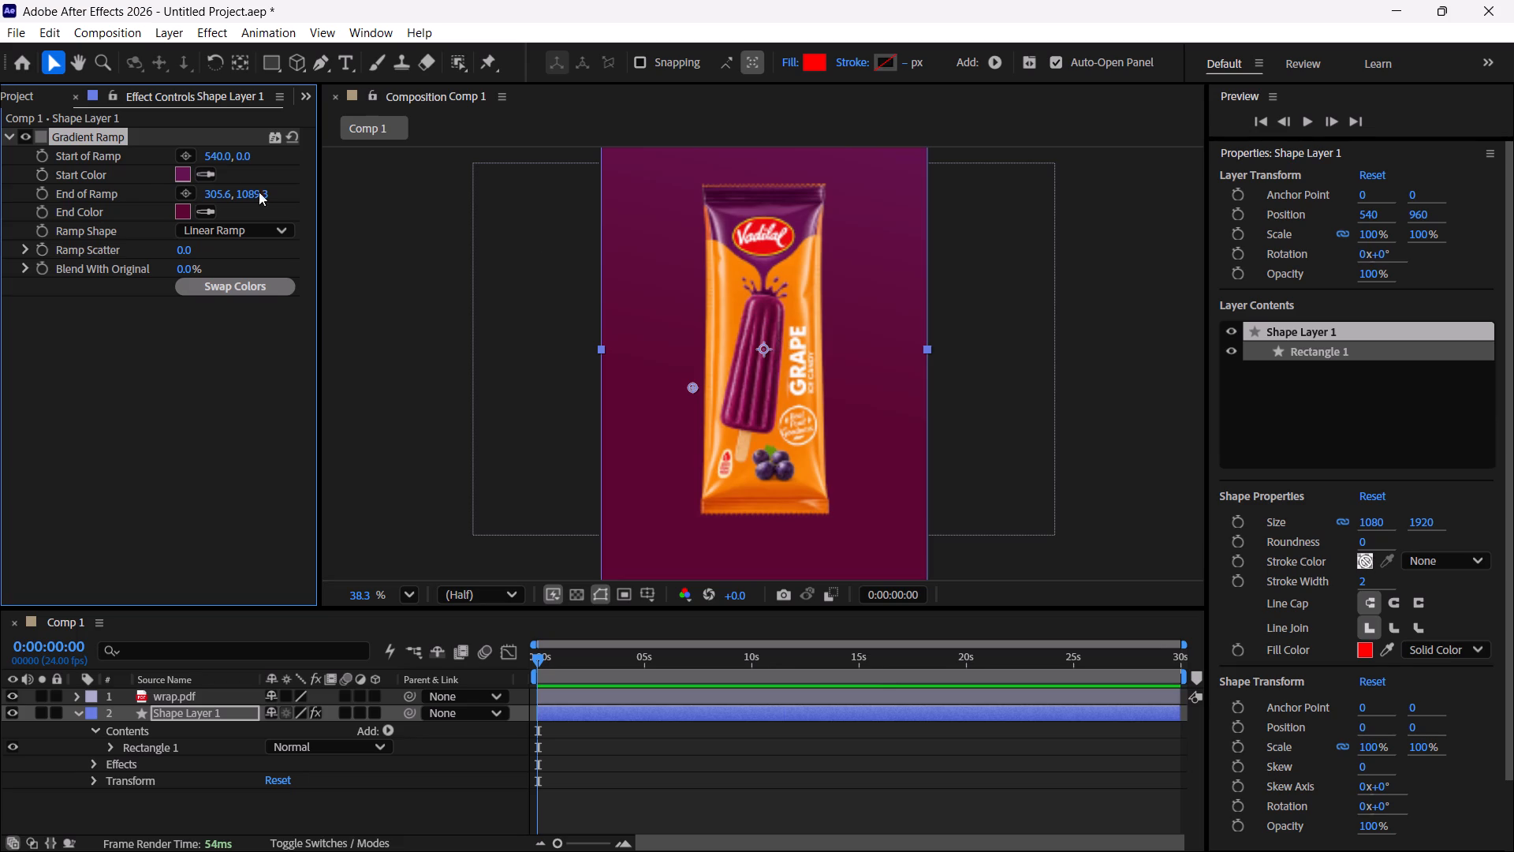
left_click(201, 206)
left_click(771, 211)
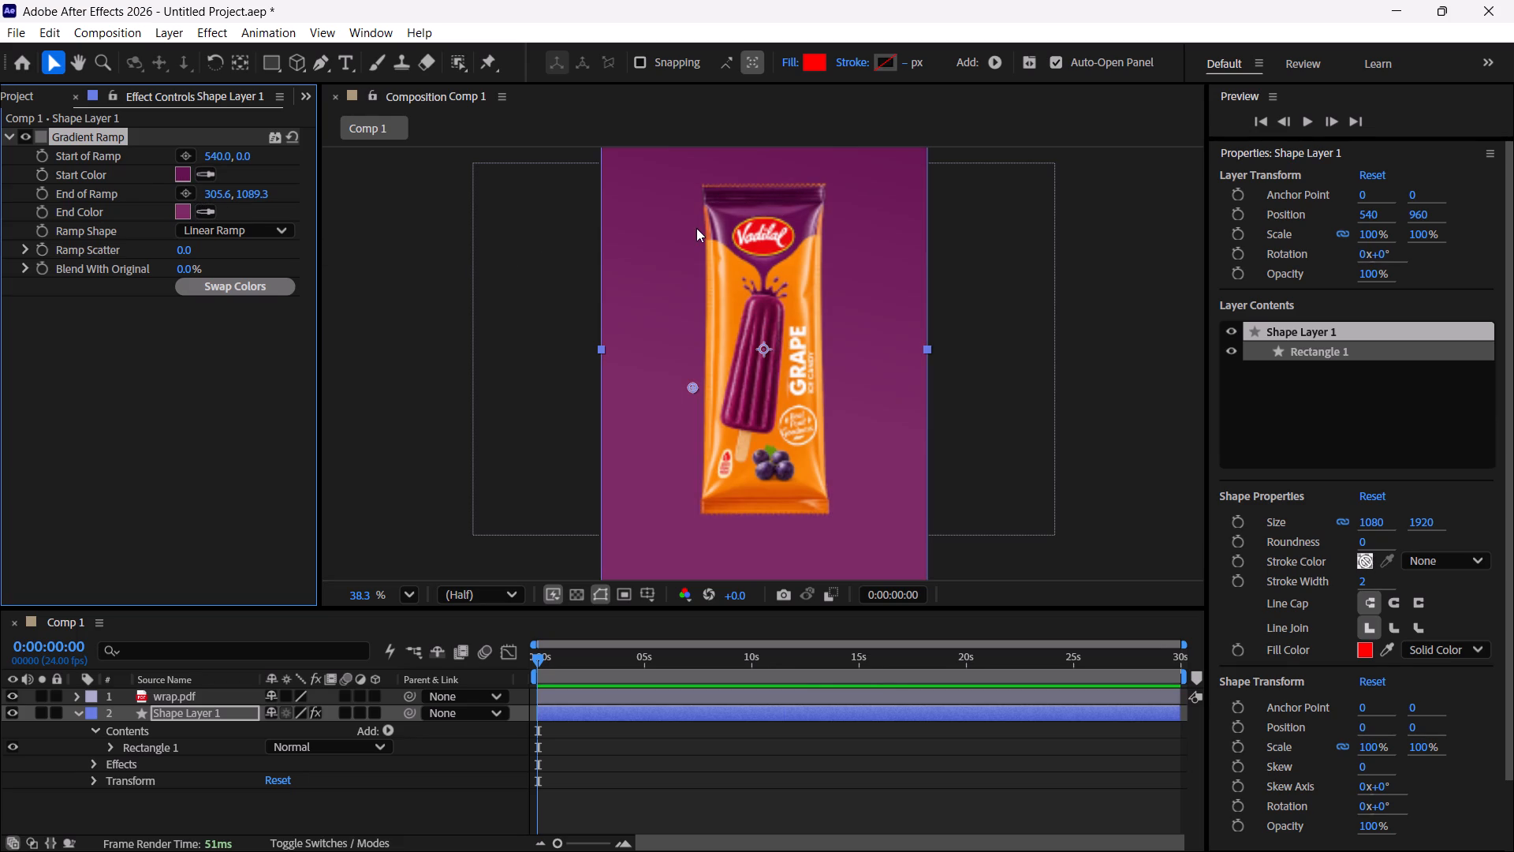
Shift the Gradient Ramp's start colour to a slightly more saturated, darker purple and deselect the background layer.
scroll(696, 228, "right", 1)
scroll(696, 228, "down", 3, "ctrl")
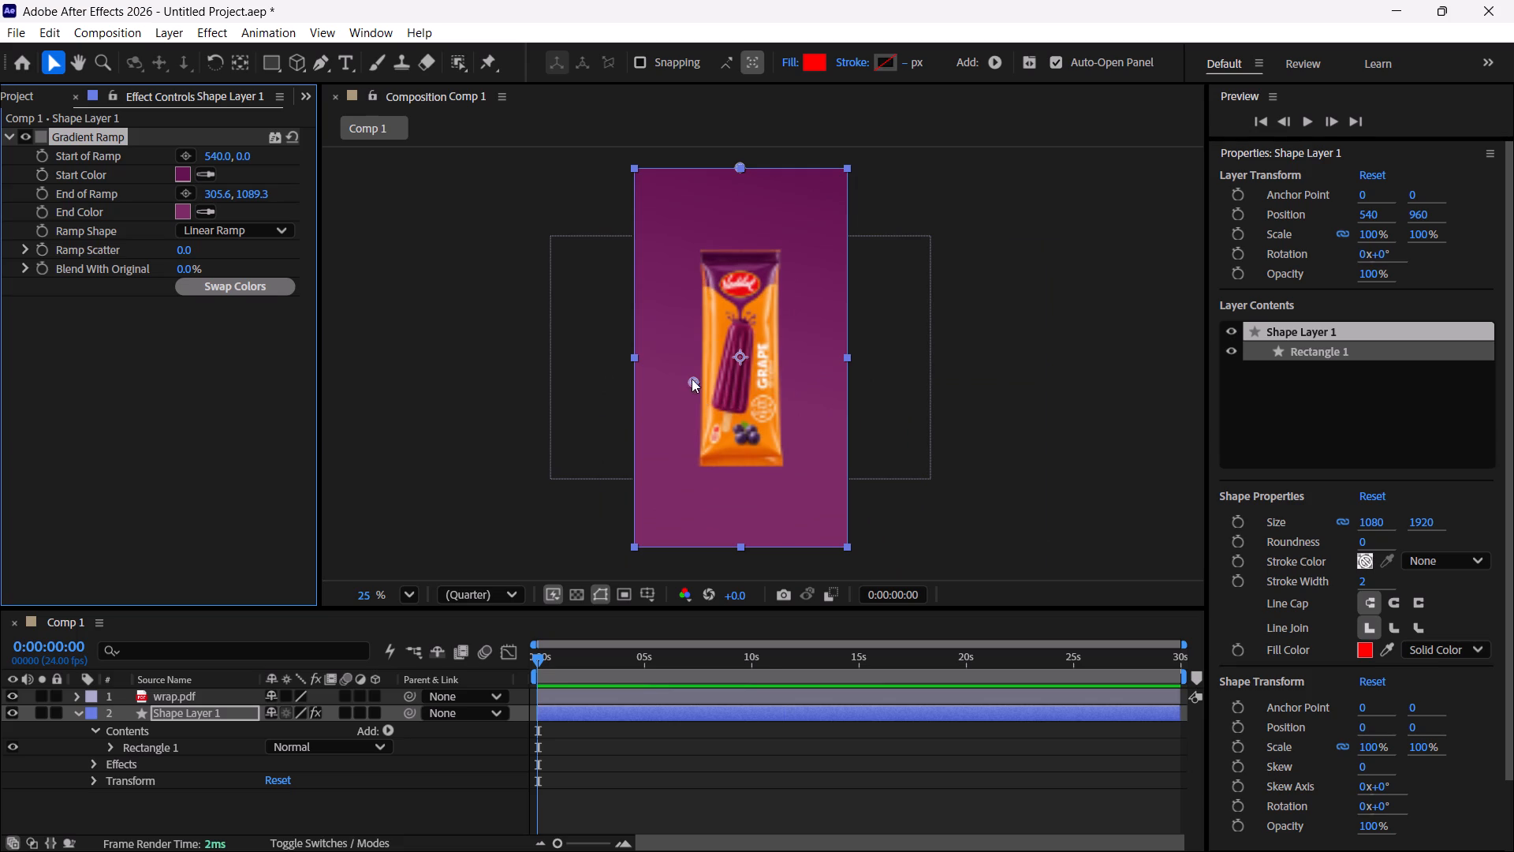
left_click(187, 175)
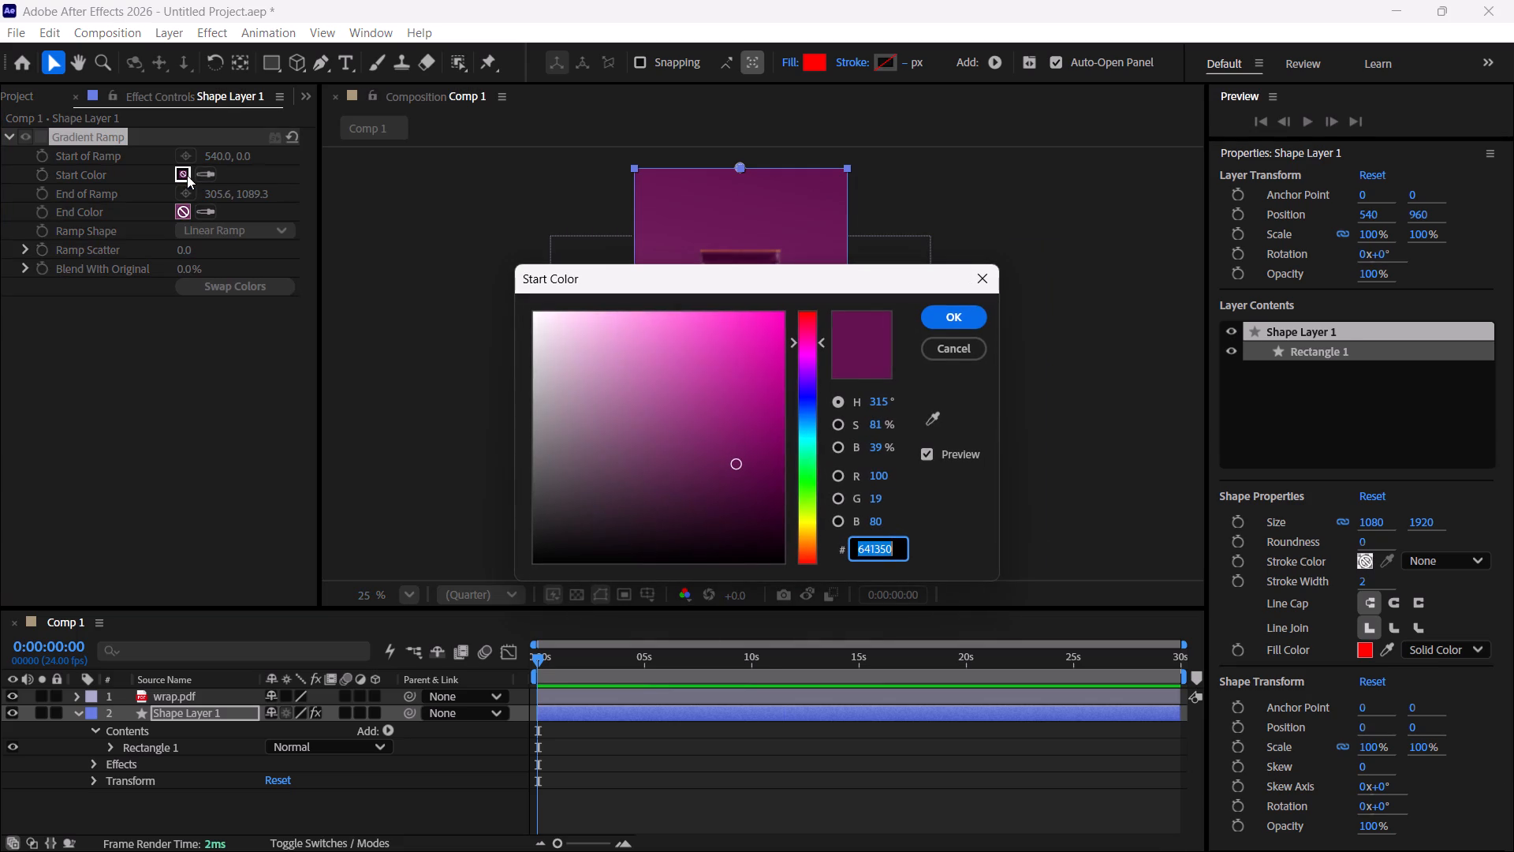
left_click_drag(737, 469, 755, 470)
left_click(942, 316)
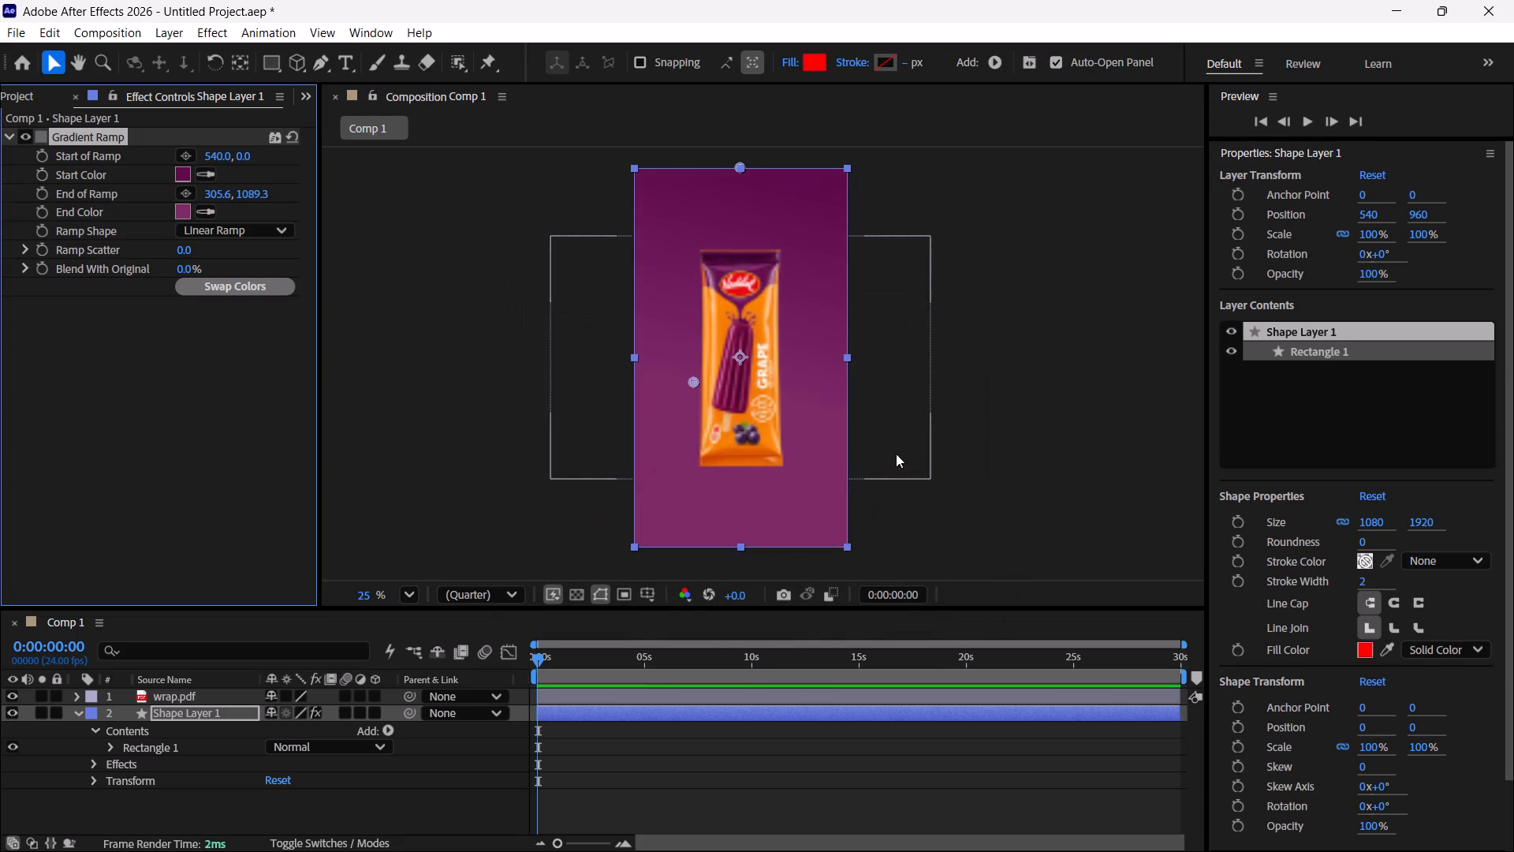
left_click(993, 492)
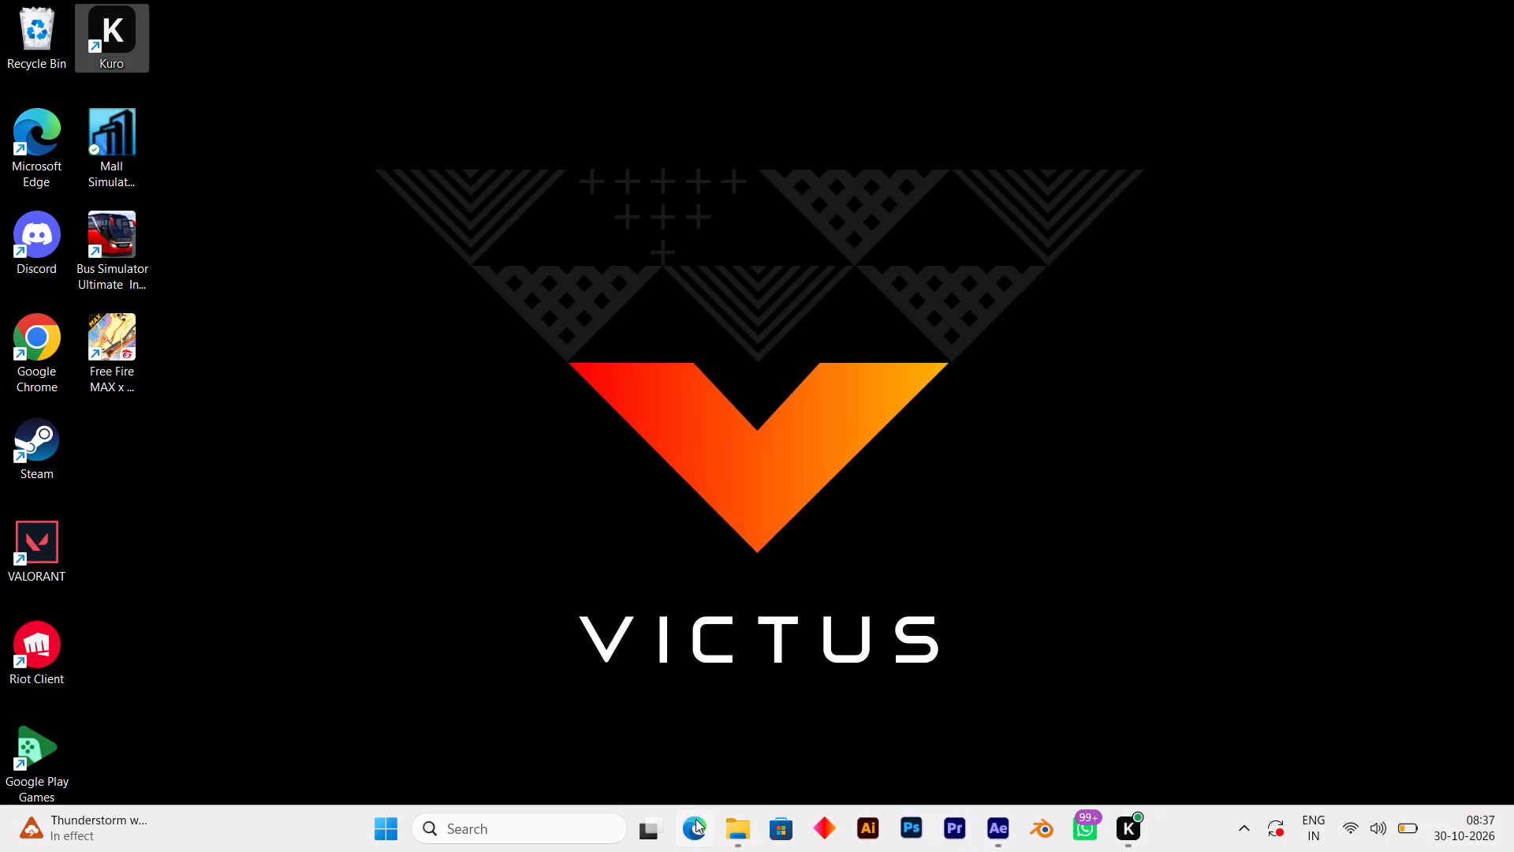
Switch to Microsoft Edge and search the web for "ss jain subodh college".
left_click(695, 819)
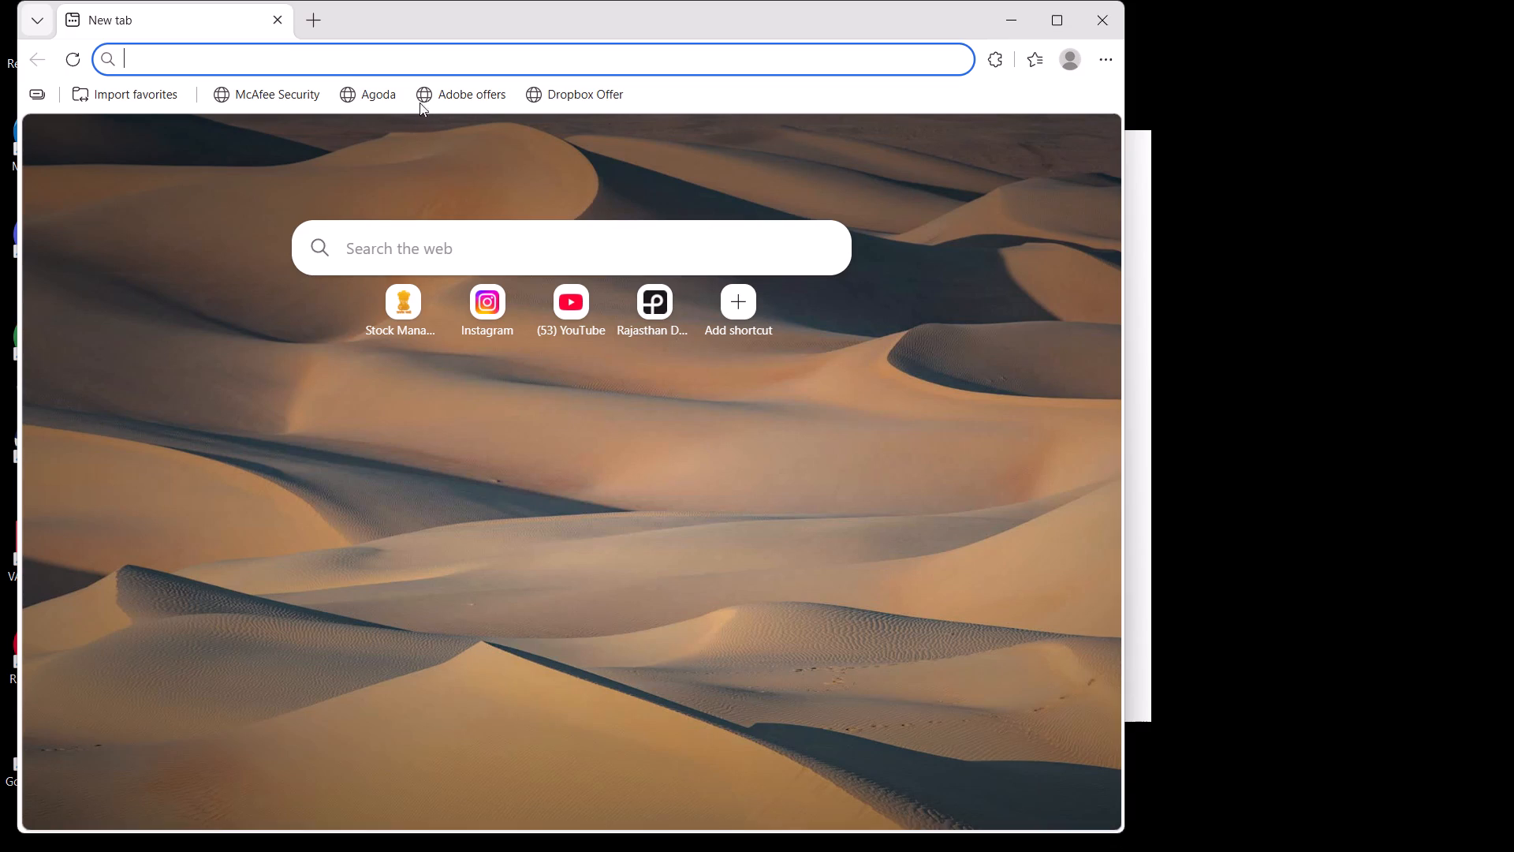
left_click(436, 58)
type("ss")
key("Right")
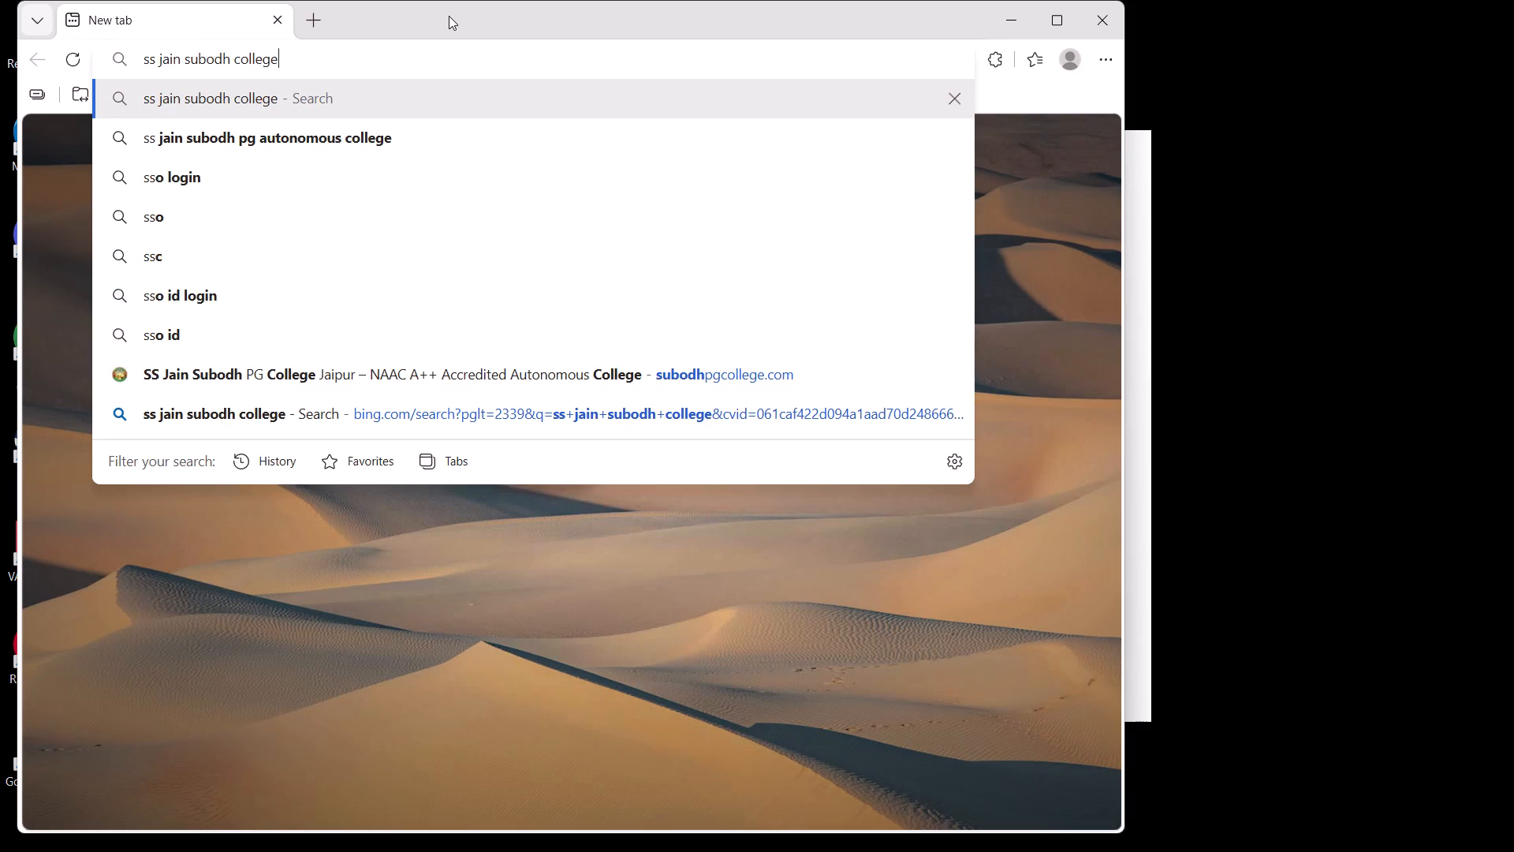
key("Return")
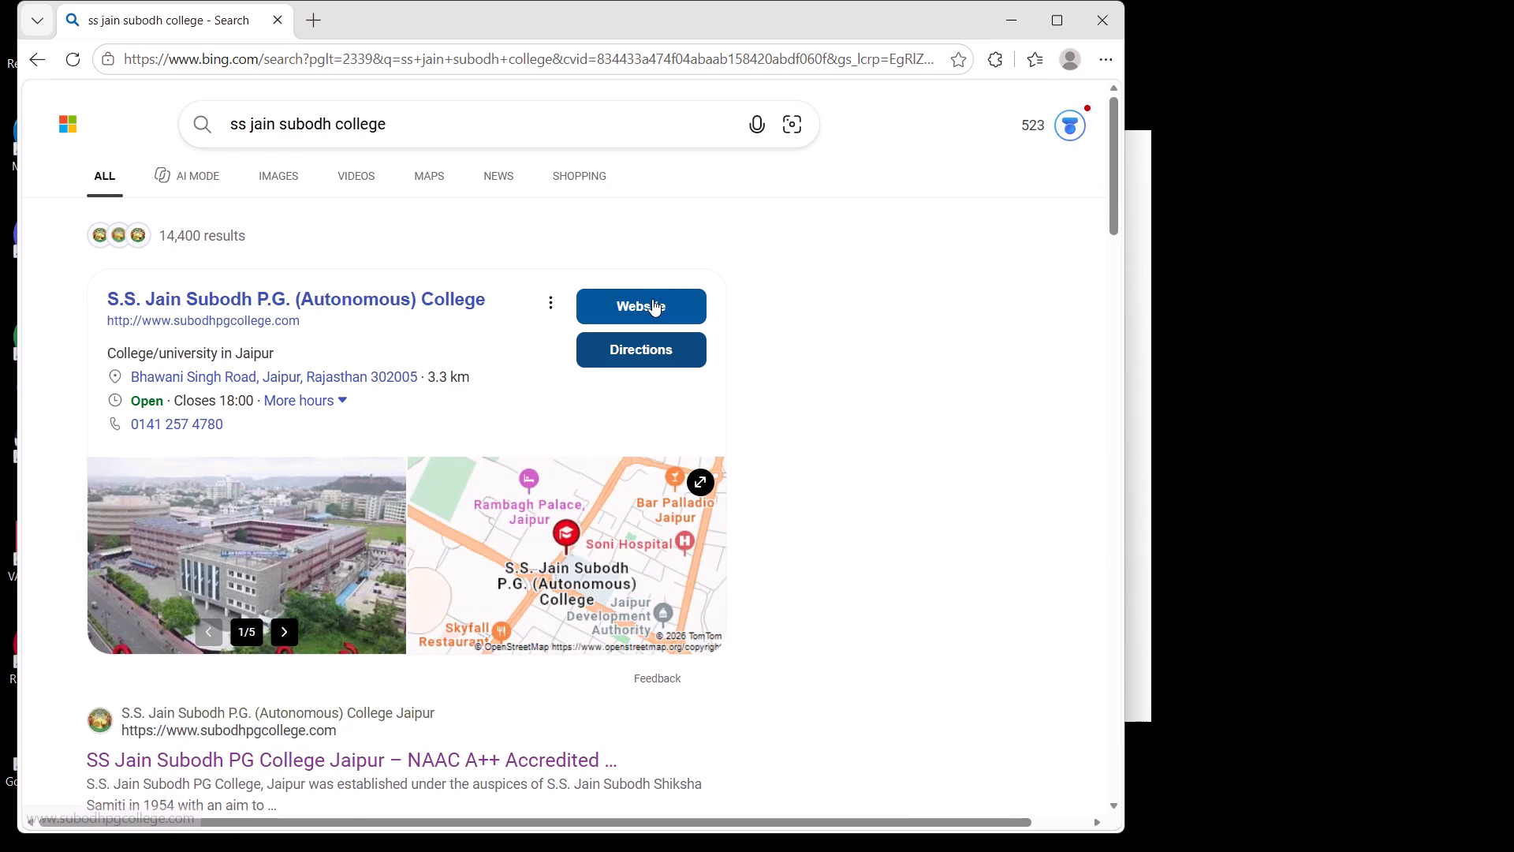
From the college's website, go through the Subodh Examination Portal to the UG (Sem-I) & PG (Sem-I(Prev.) / Sem-III) 2026-27 examination forms.
left_click(652, 299)
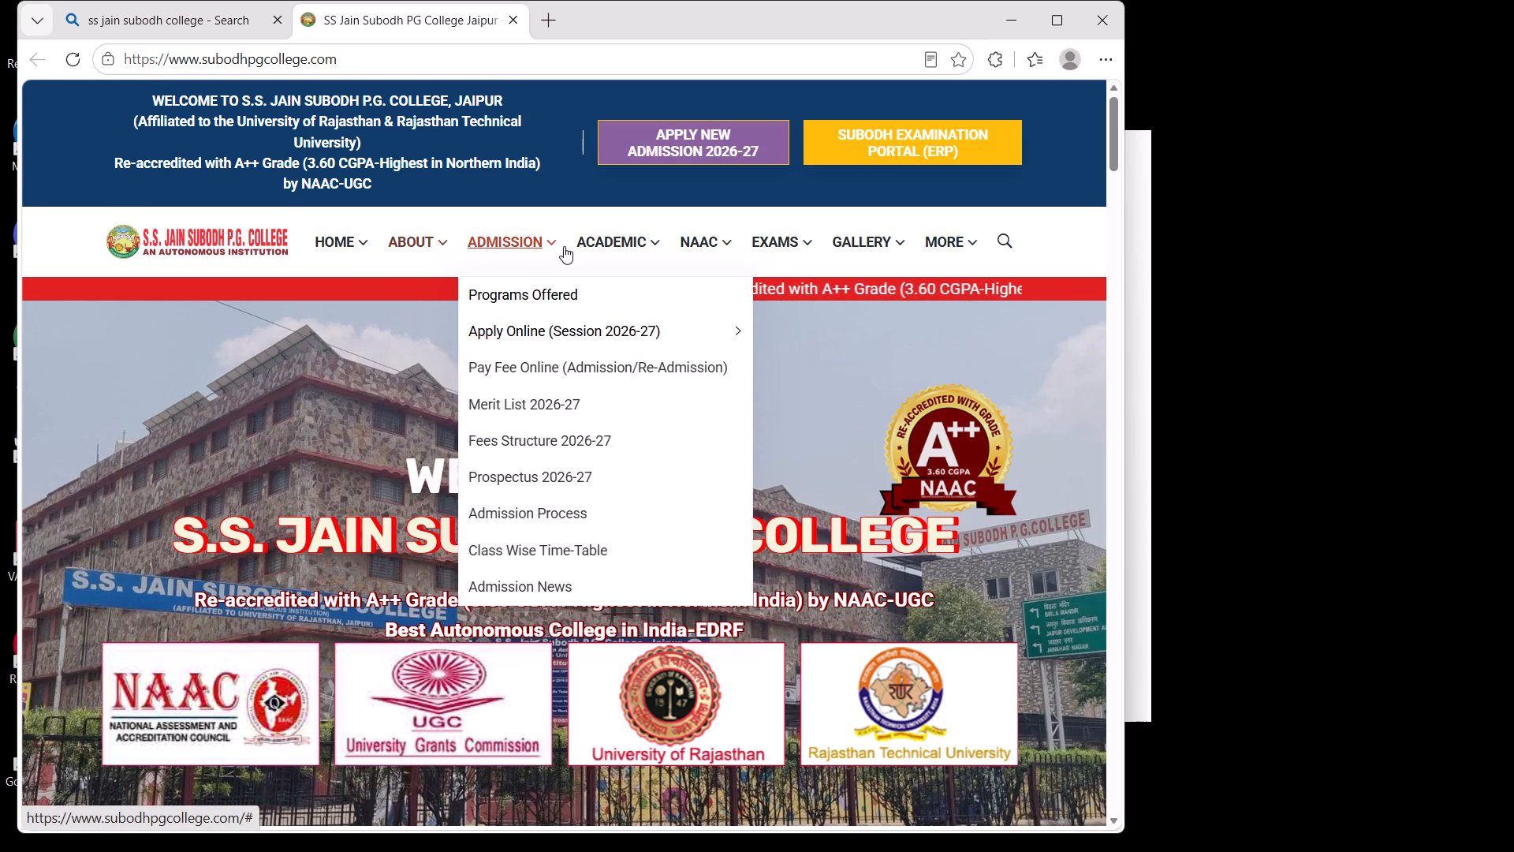
left_click(972, 125)
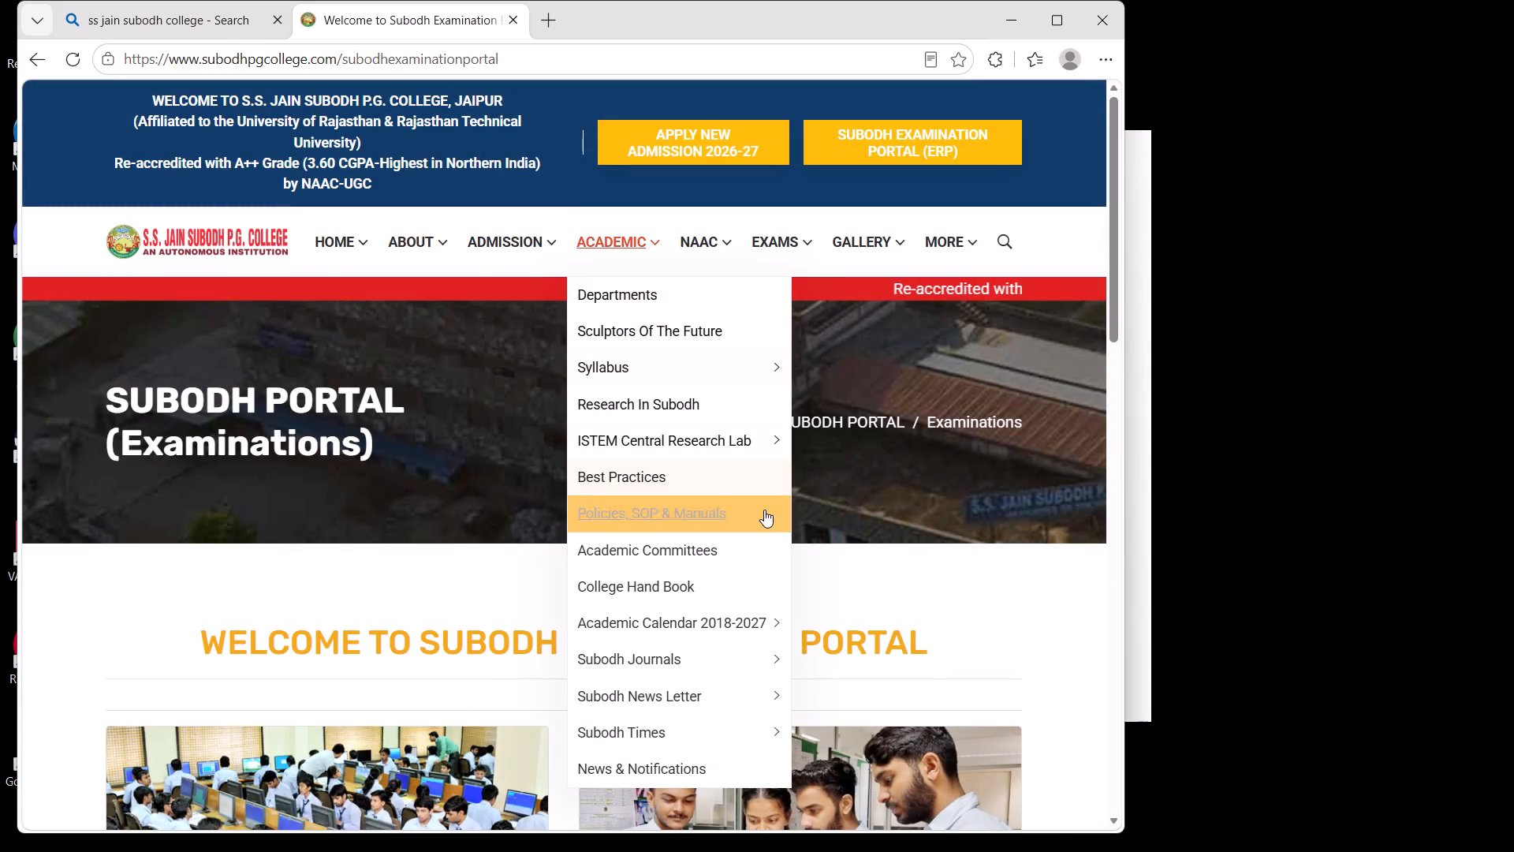
scroll(764, 510, "down", 4)
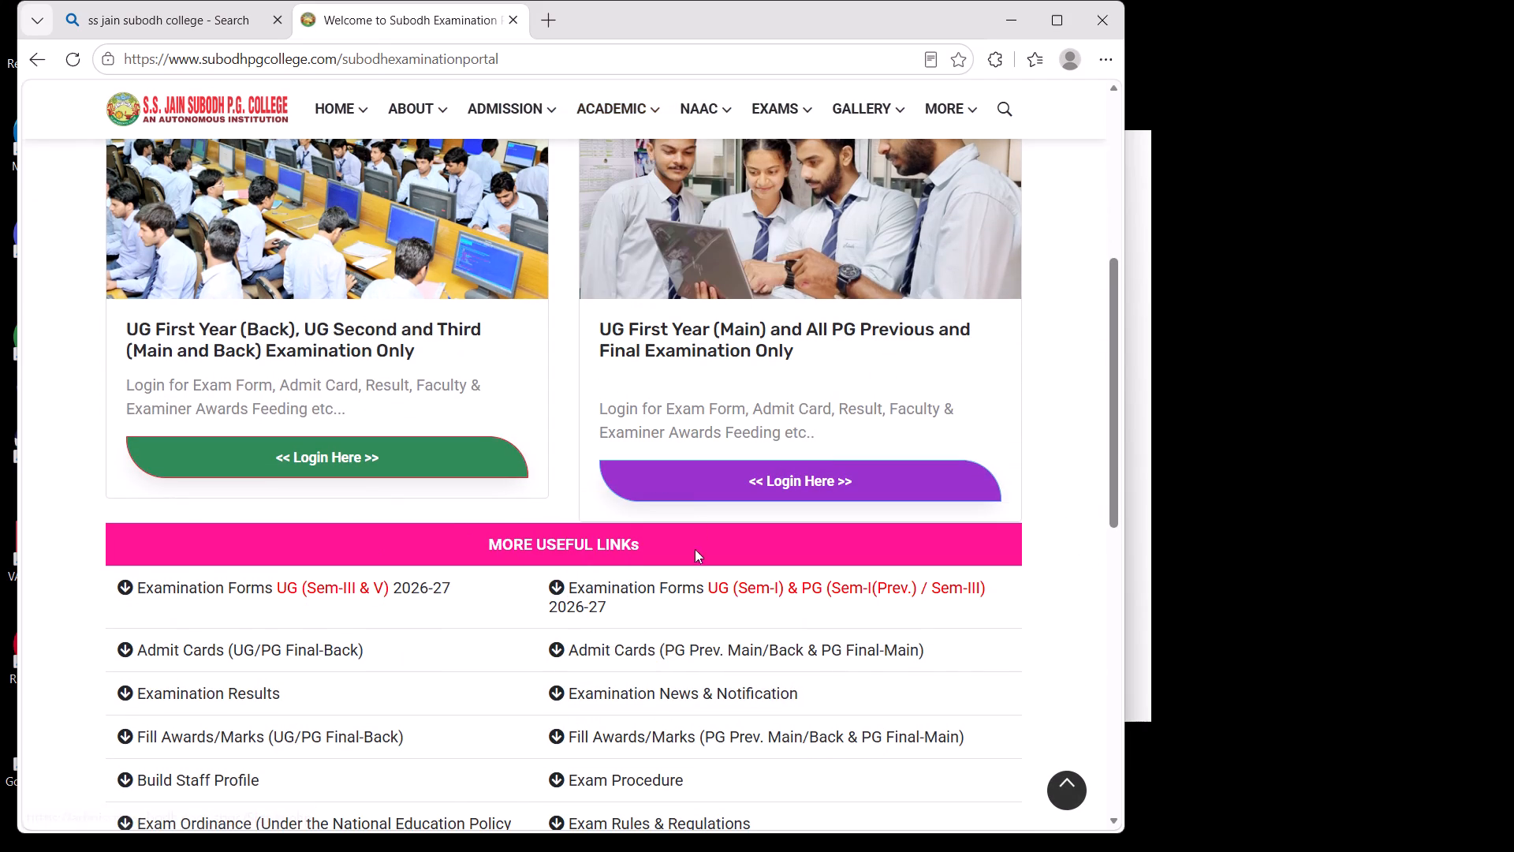
left_click(668, 590)
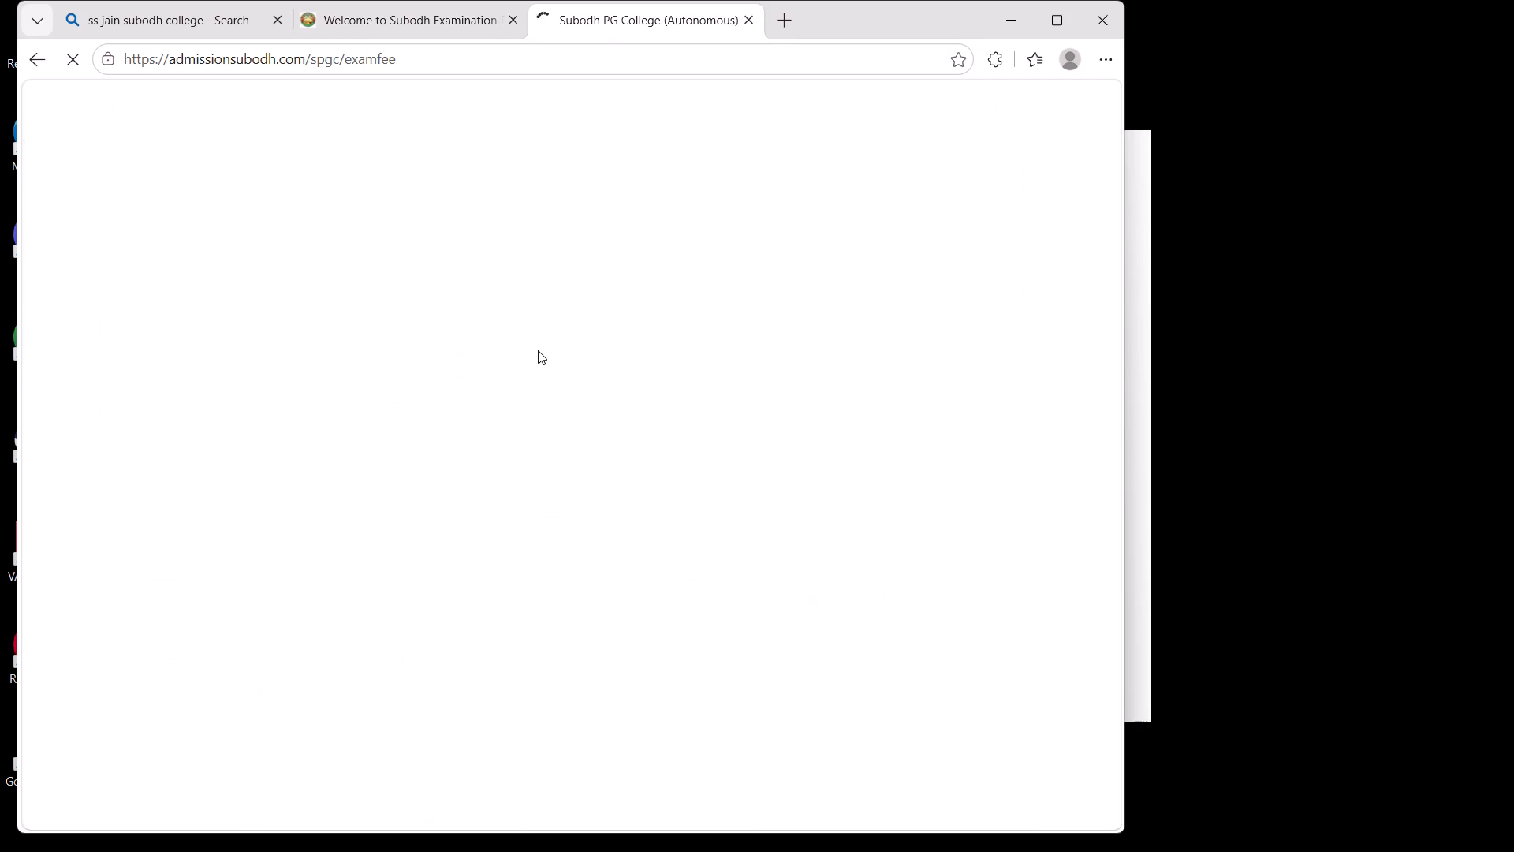
Look up the exam fee record with the student's roll number and examine the page, highlighting the Apache server line.
left_click(564, 456)
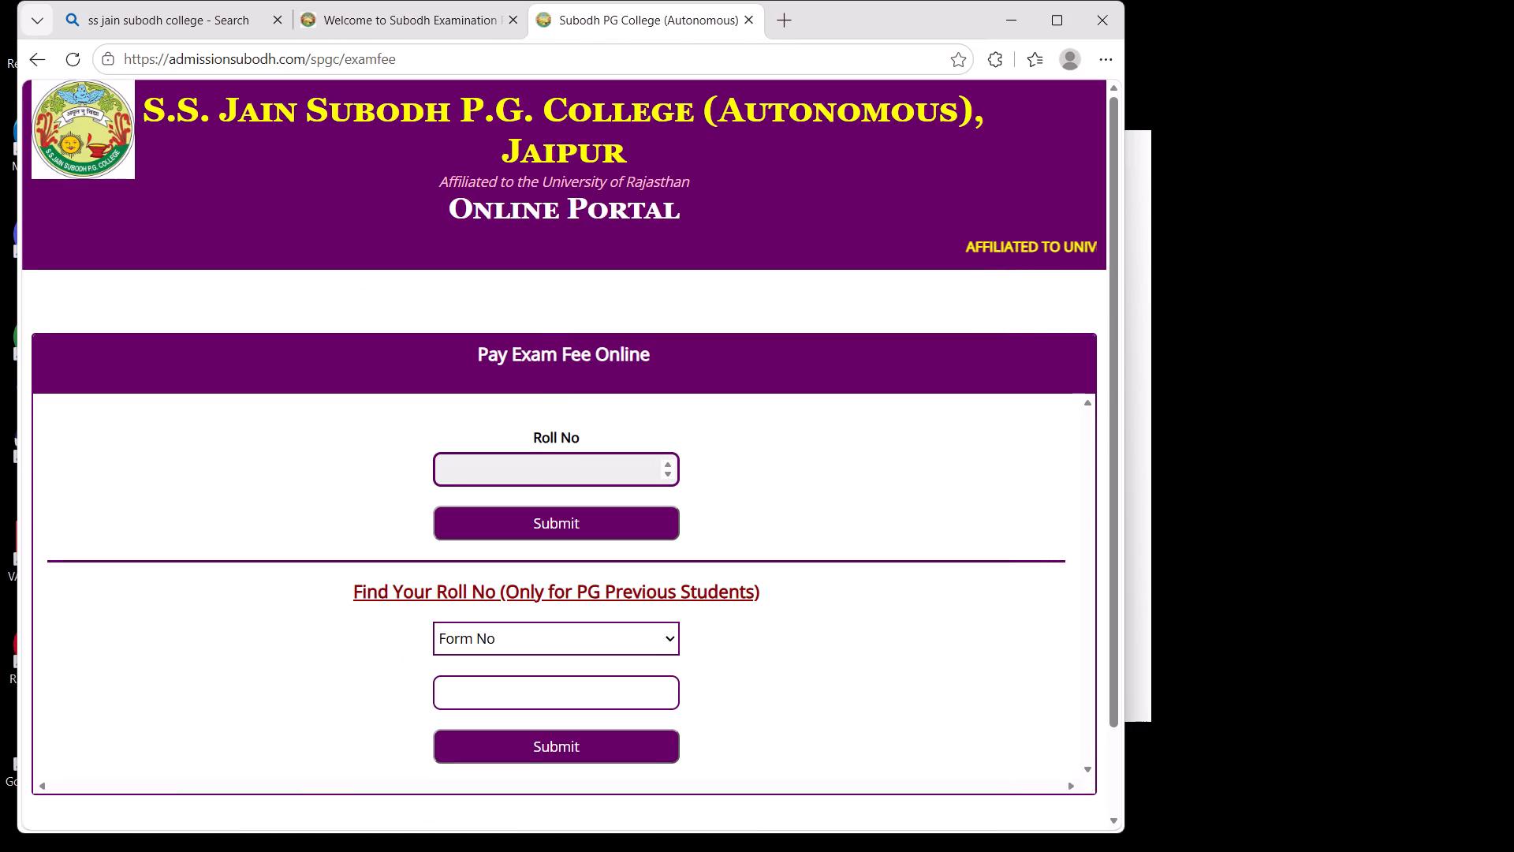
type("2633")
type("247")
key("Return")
scroll(563, 513, "down", 2)
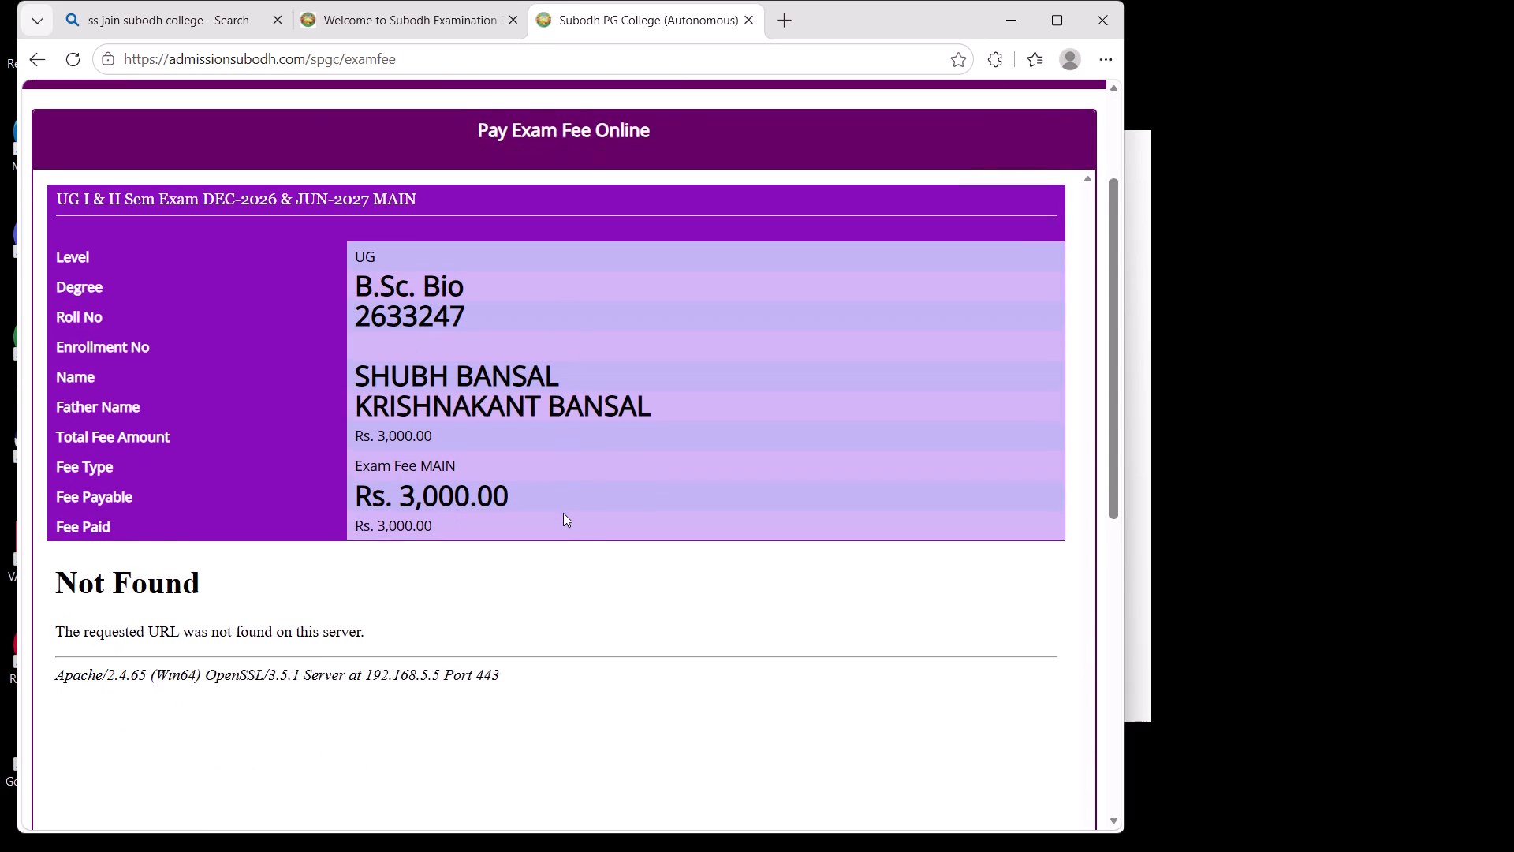
scroll(563, 513, "down", 2)
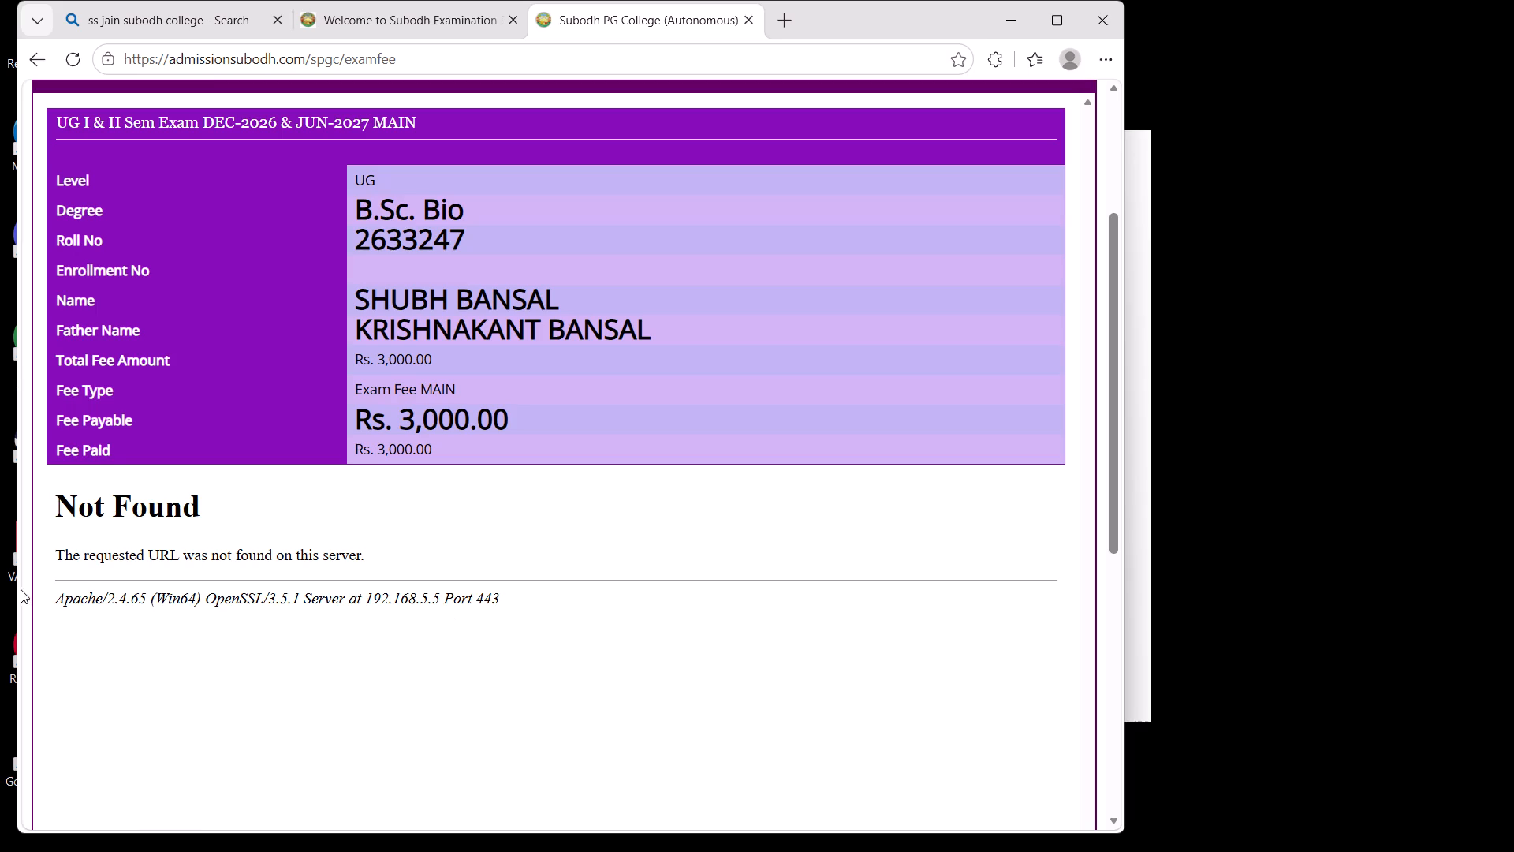
left_click_drag(51, 599, 166, 623)
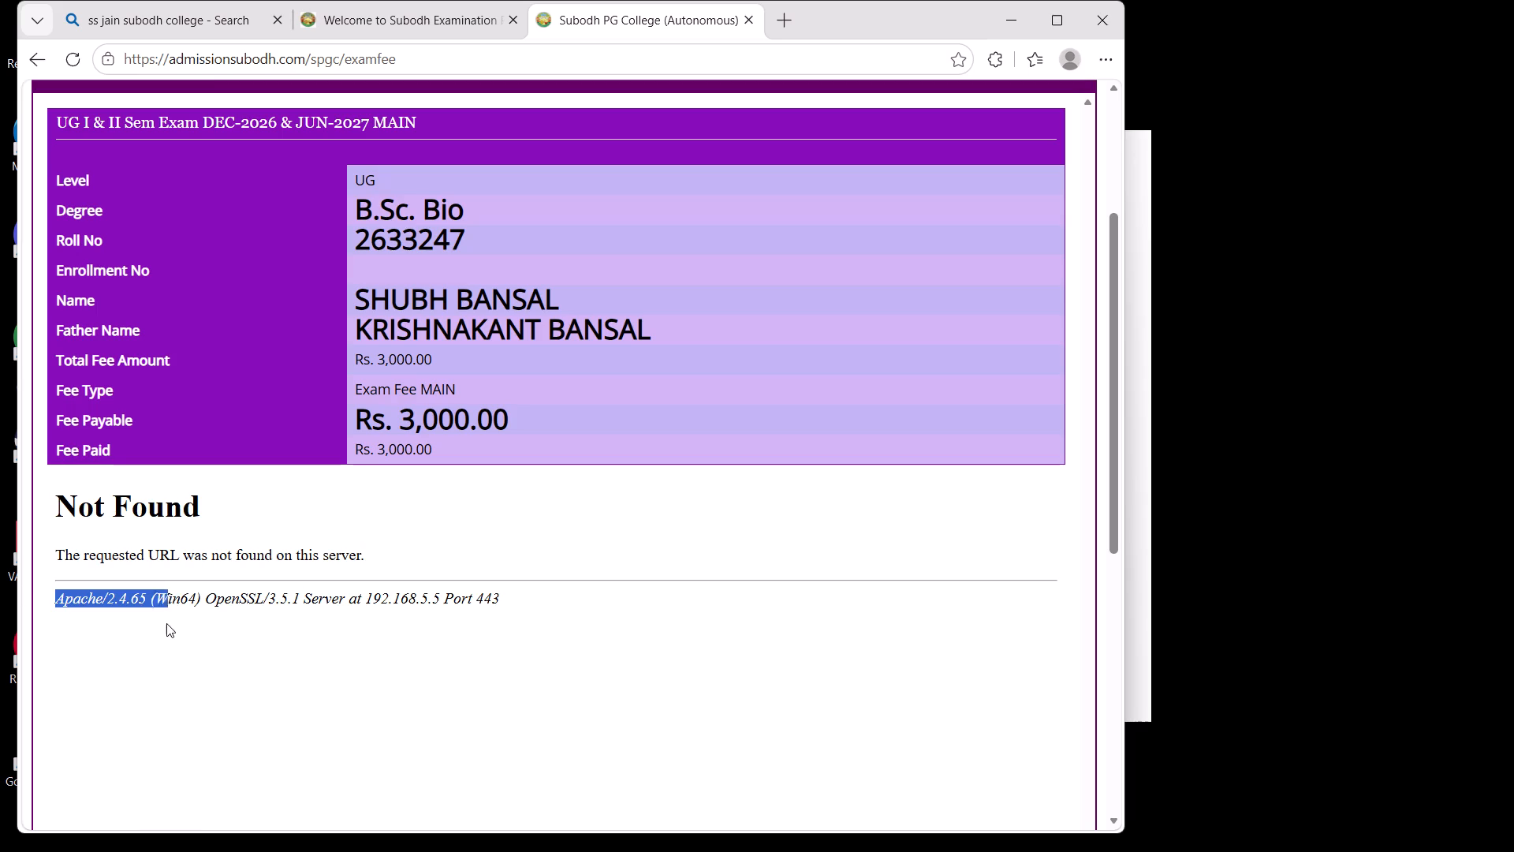
left_click_drag(166, 623, 521, 635)
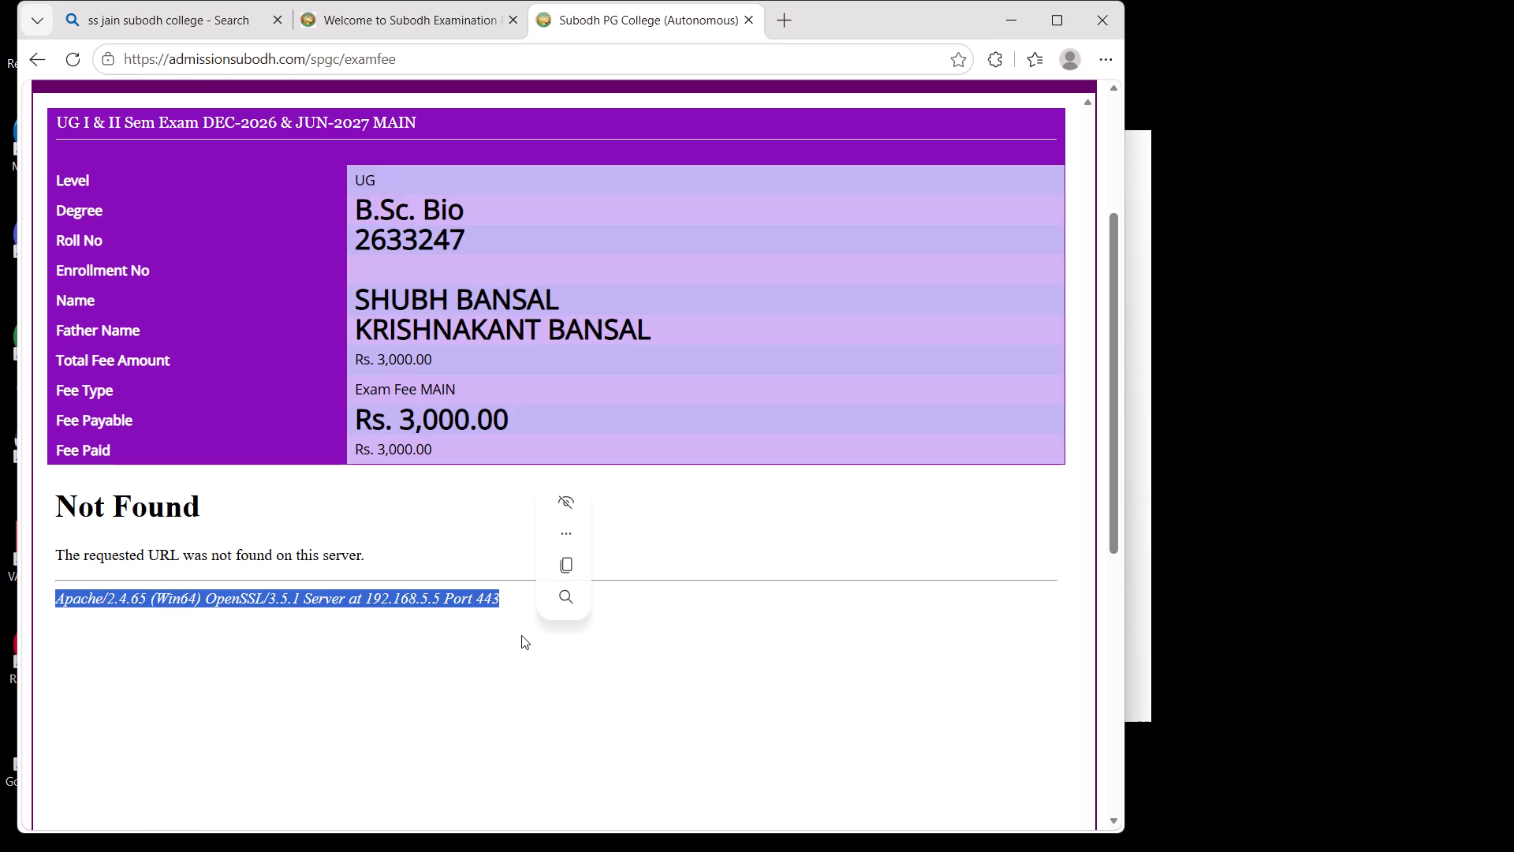
Clear the text highlight, close all the college tabs in Edge, and return to After Effects.
left_click(382, 589)
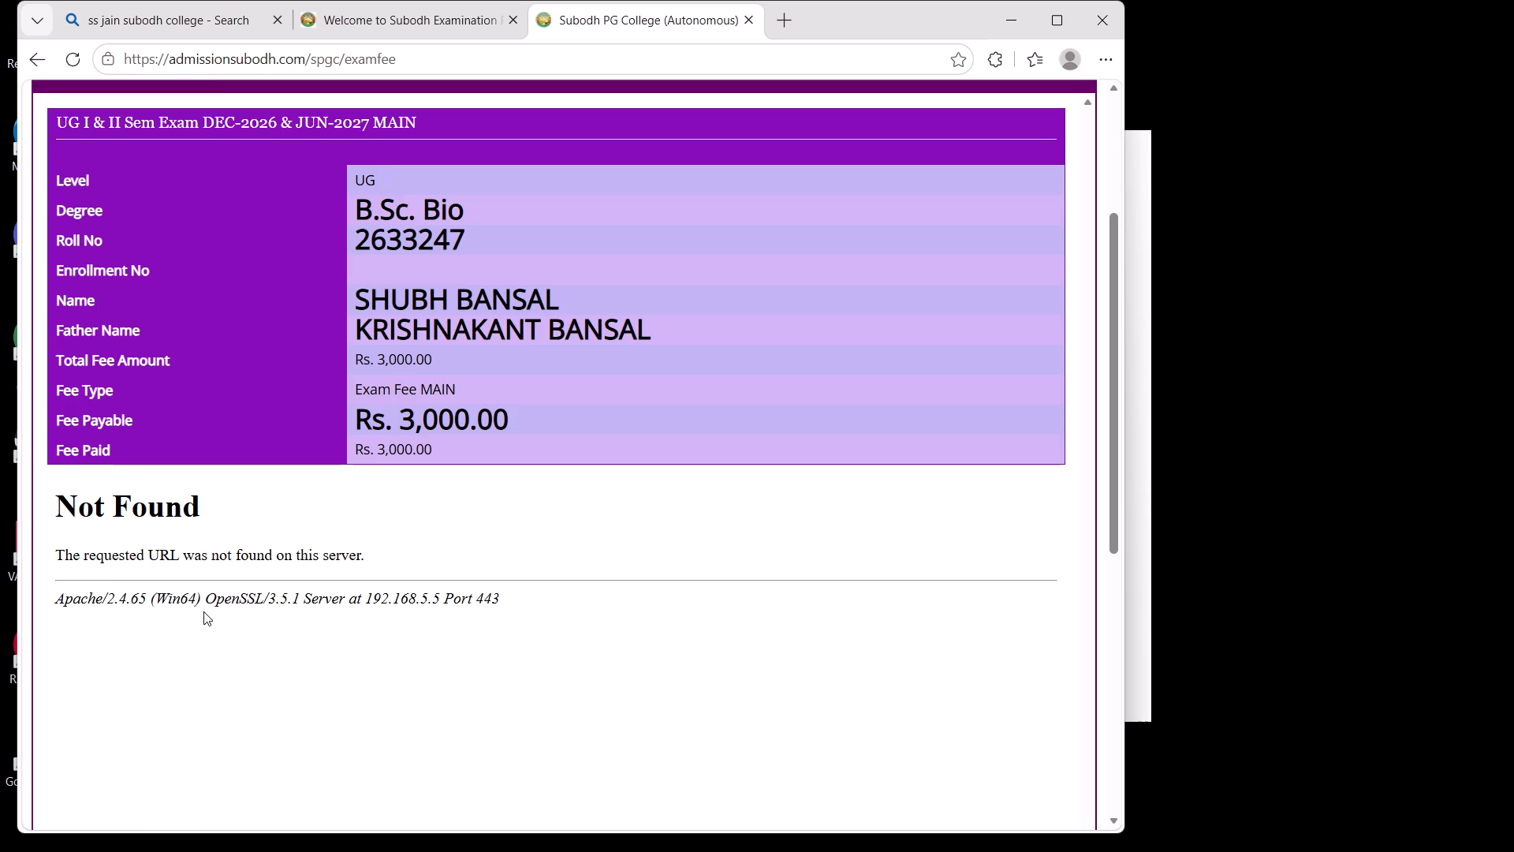
scroll(323, 599, "up", 6)
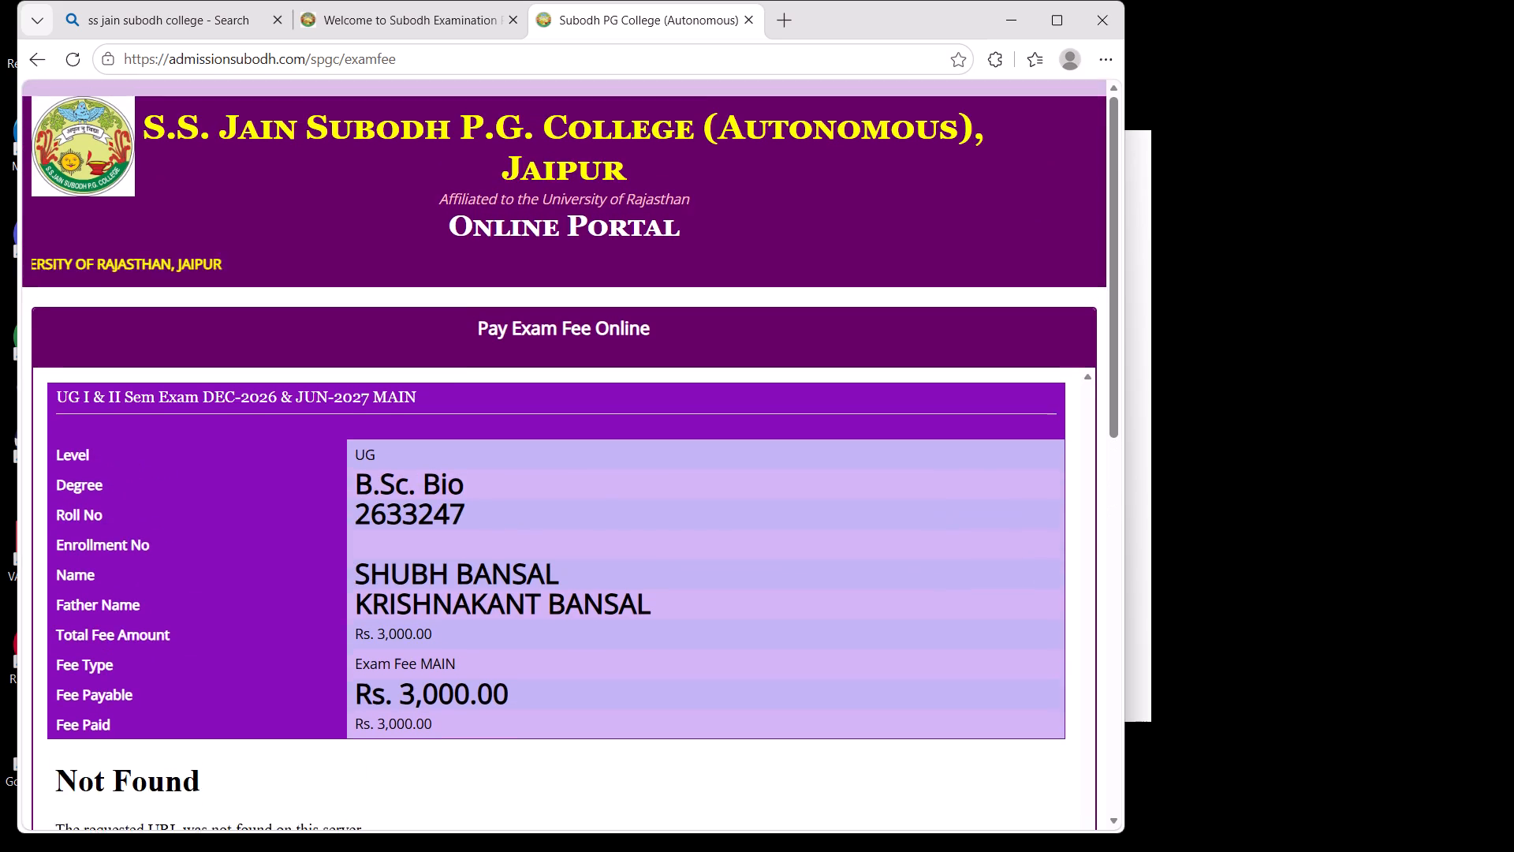
left_click(514, 20)
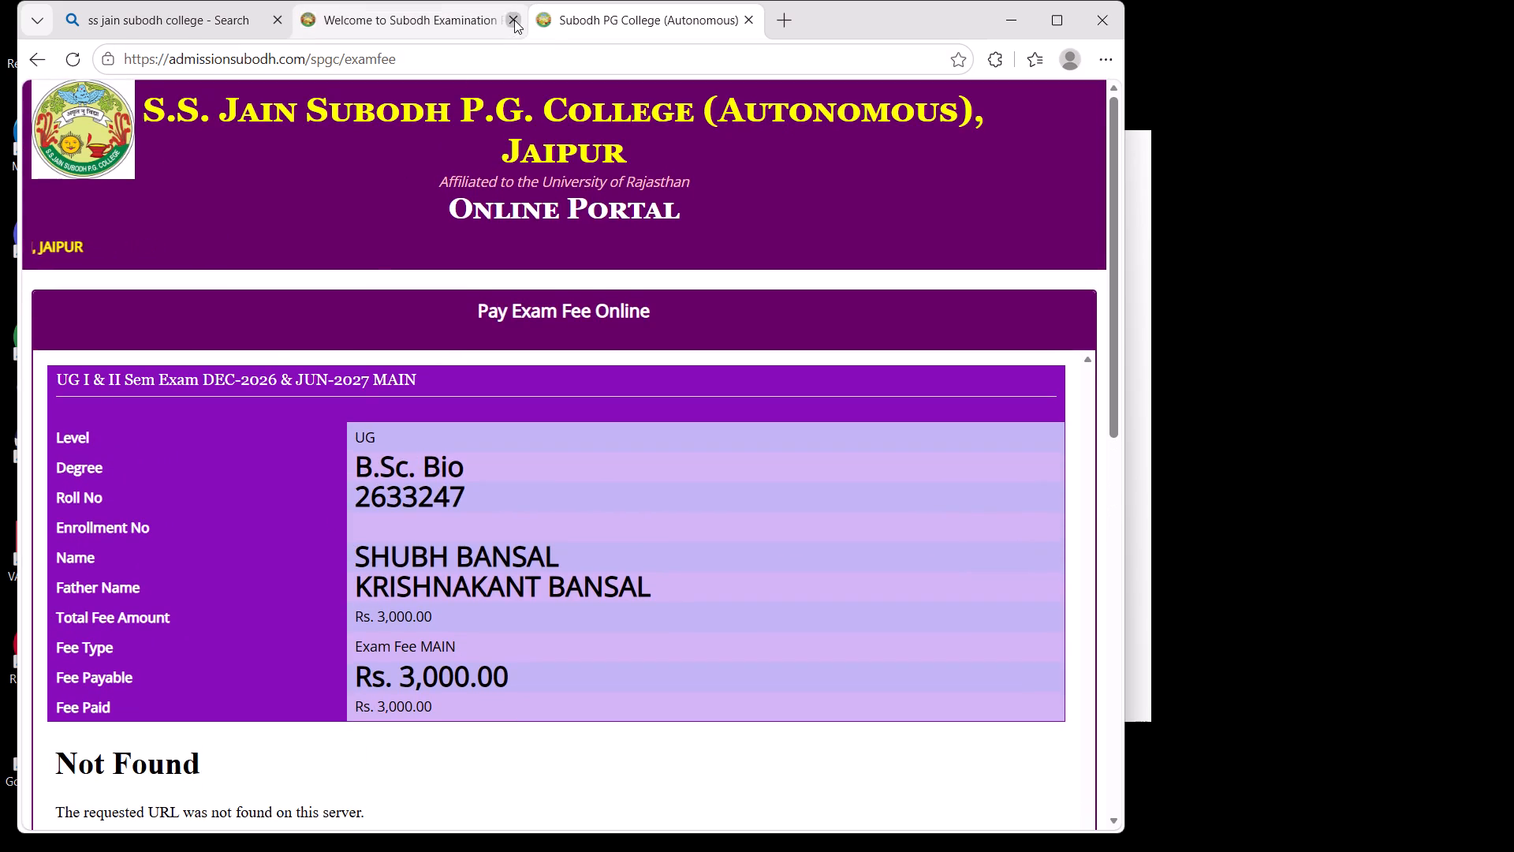
left_click(274, 13)
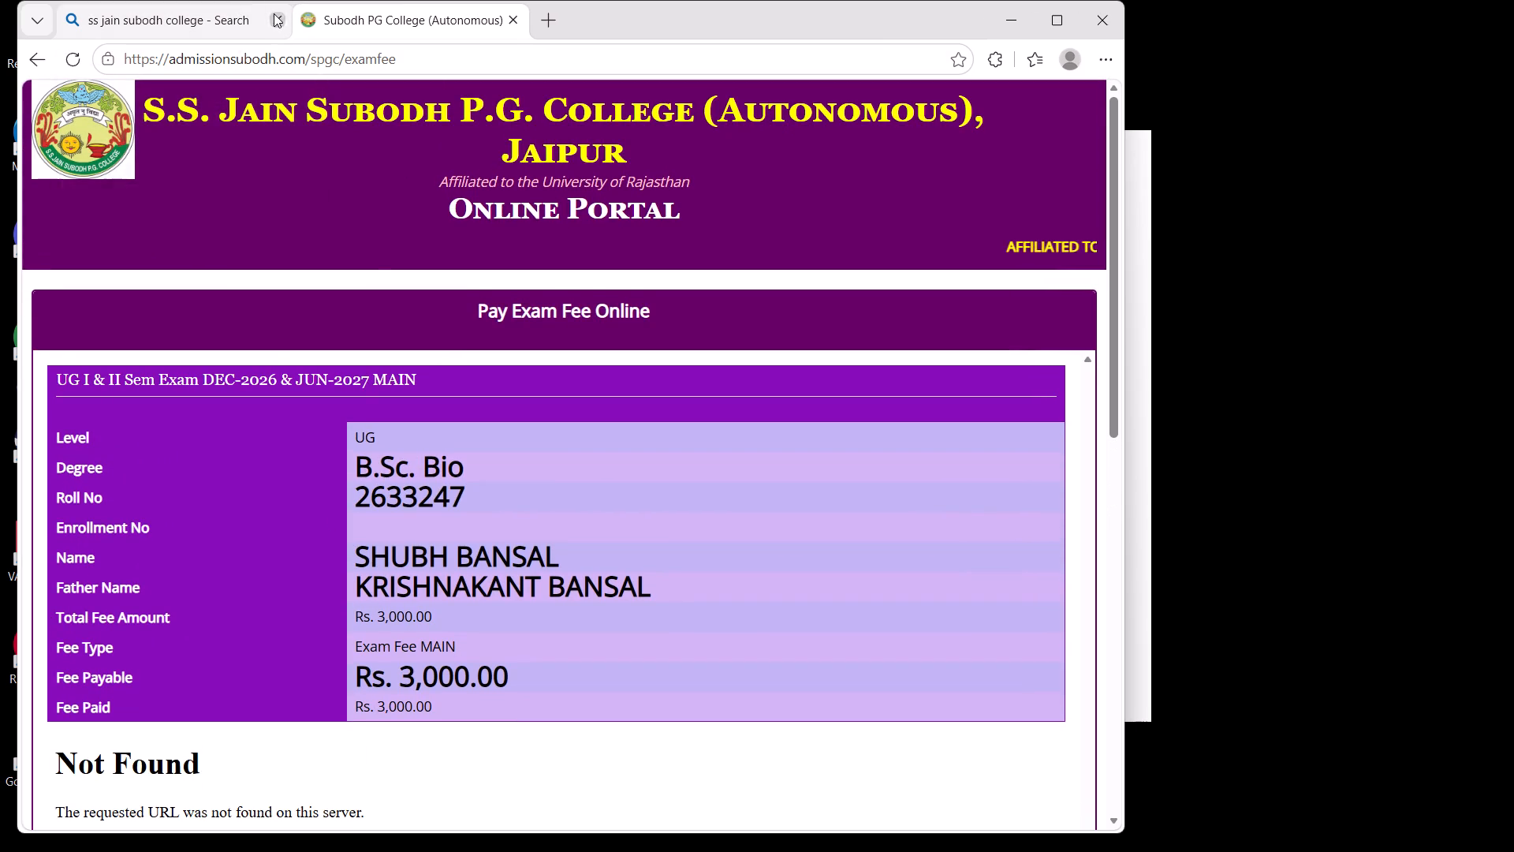
left_click(274, 13)
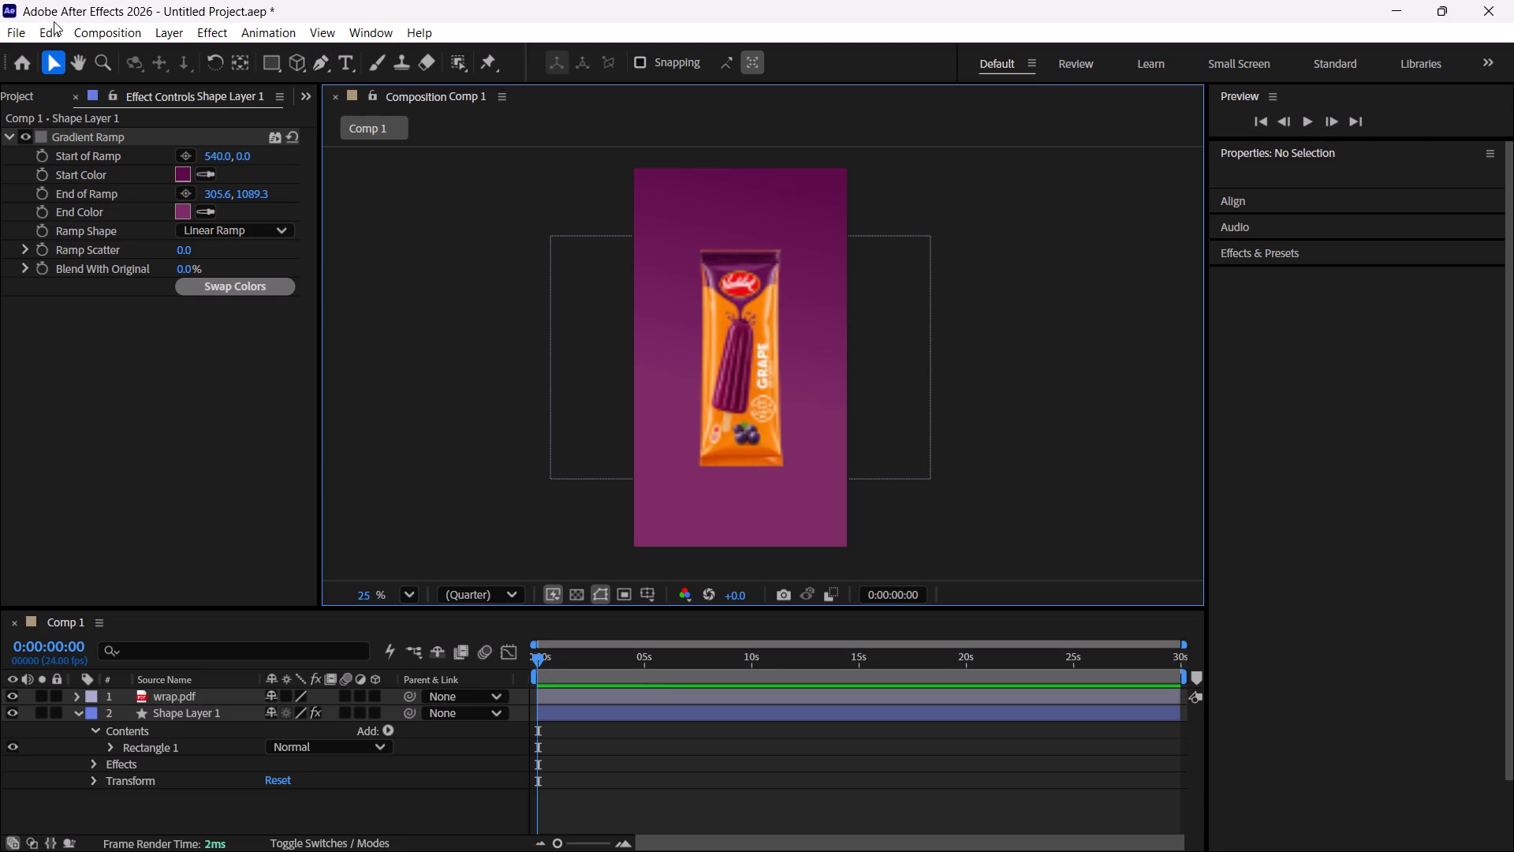
Add a composition-sized 1080 by 1920 rectangle as a new shape layer and place the wrap.pdf layer above it.
left_click(271, 62)
double_click(271, 62)
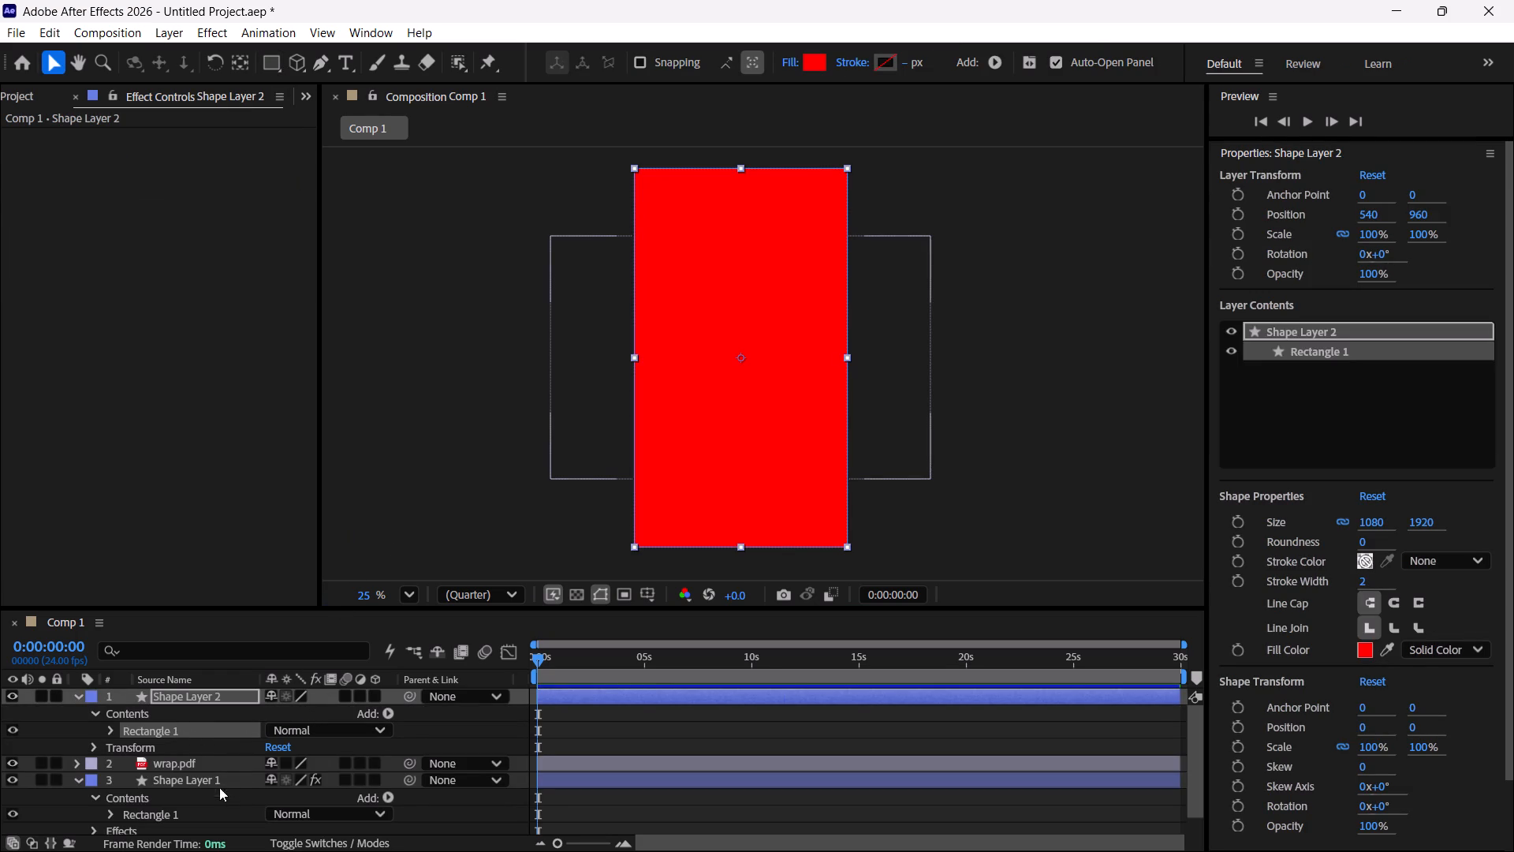
left_click_drag(184, 764, 185, 763)
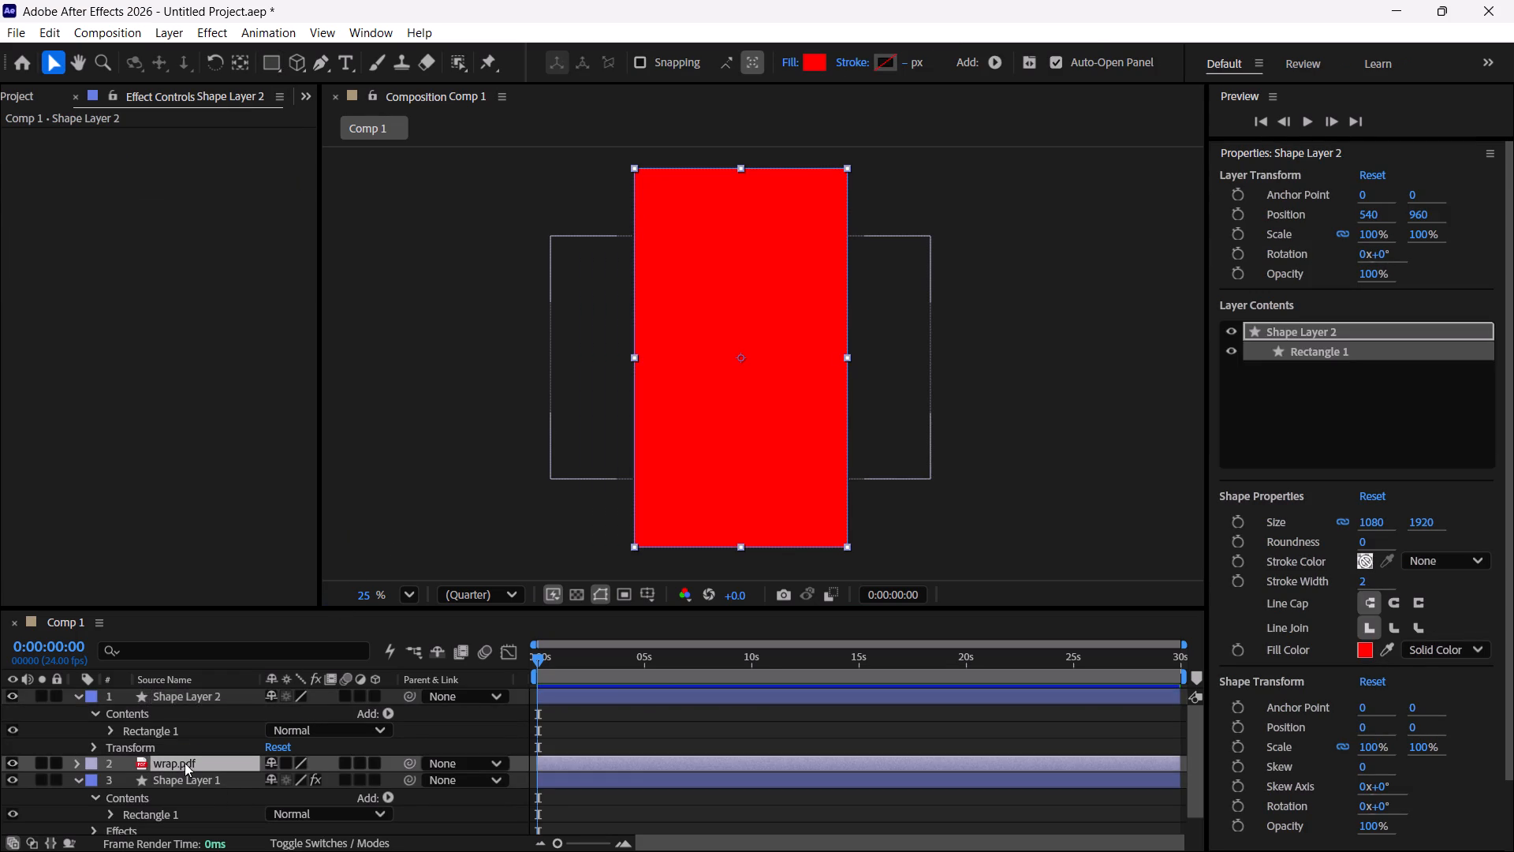
left_click_drag(185, 763, 196, 692)
Apply Gradient Ramp to Shape Layer 2, sampling dark orange from the wrapper's bottom as start colour and light orange from its upper body as end colour.
left_click(191, 721)
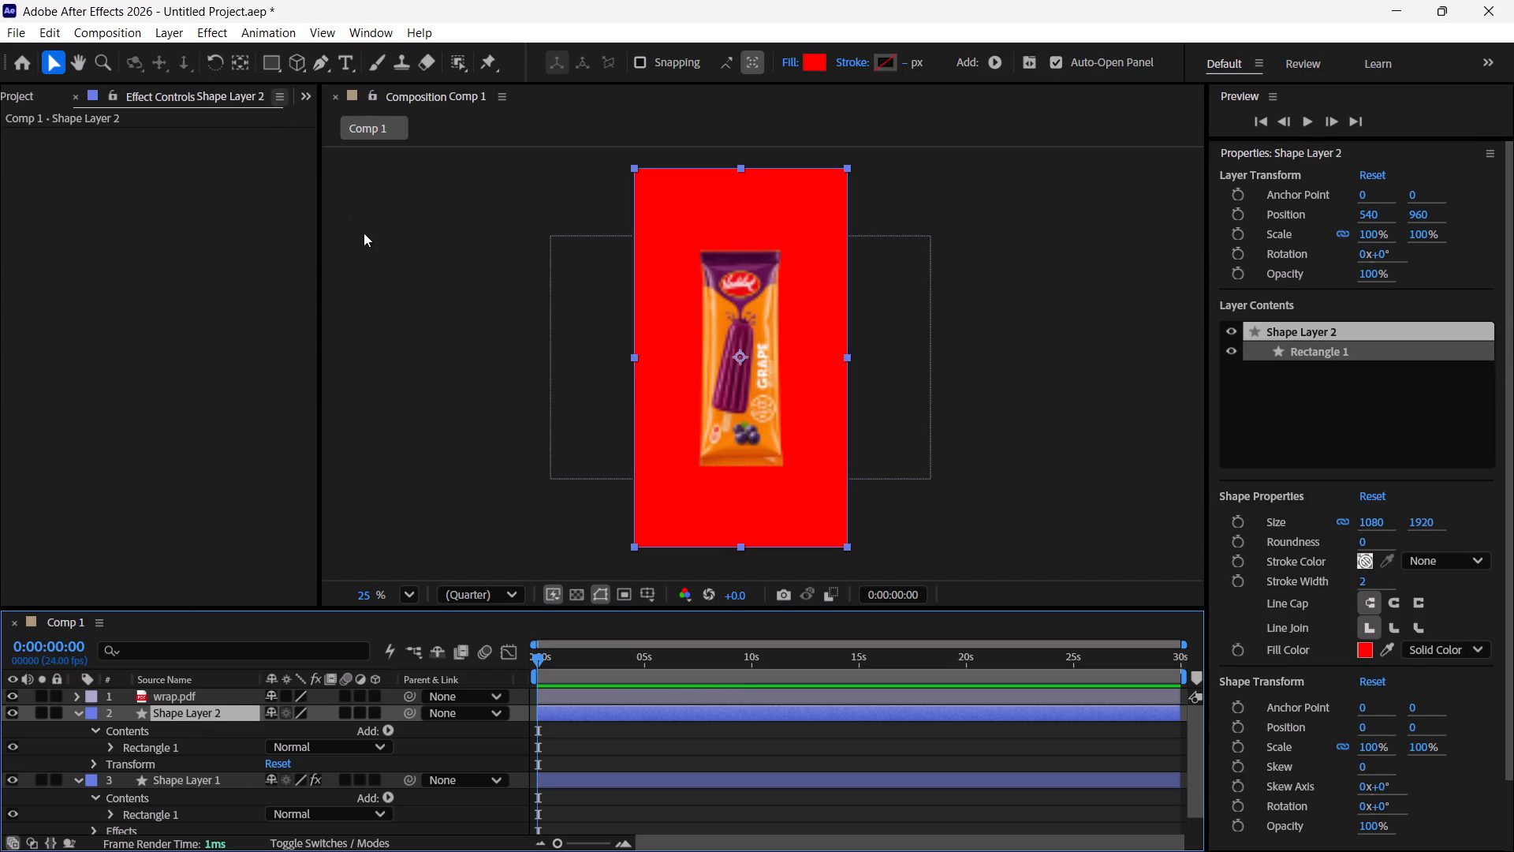
left_click(202, 33)
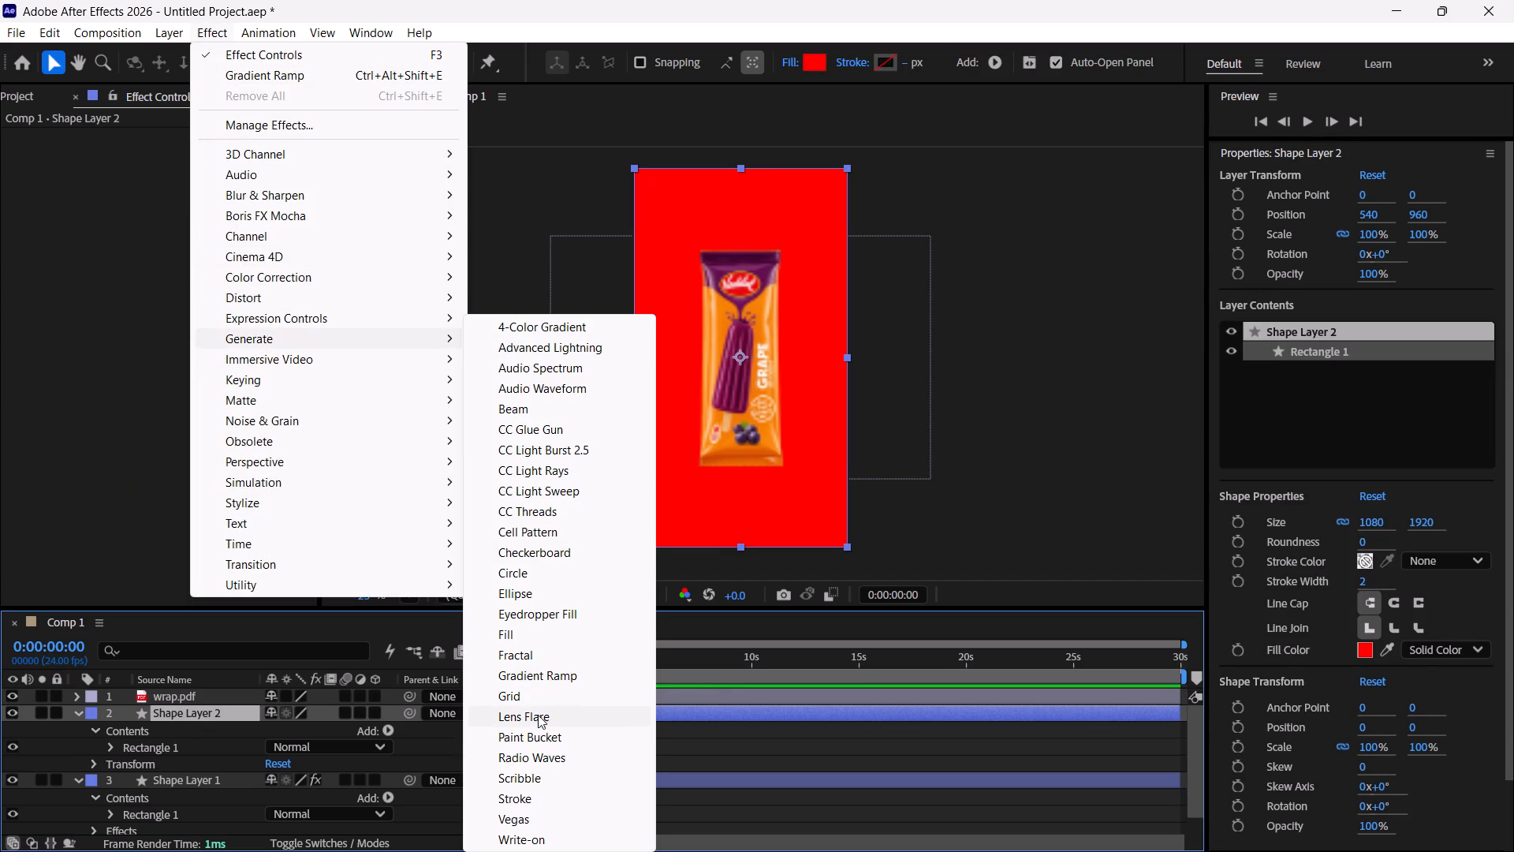
left_click(541, 678)
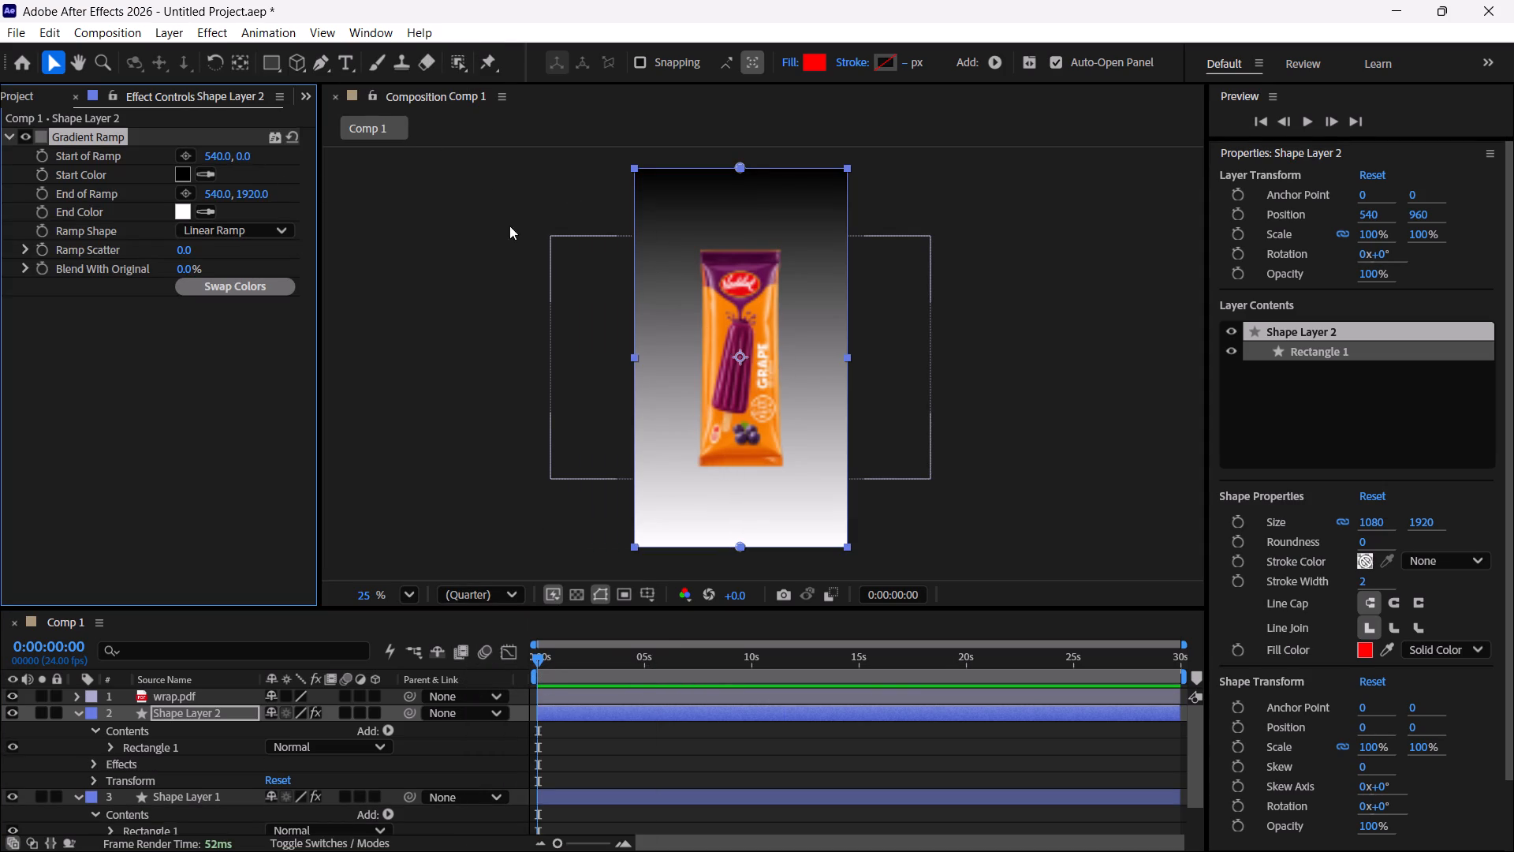
left_click(200, 170)
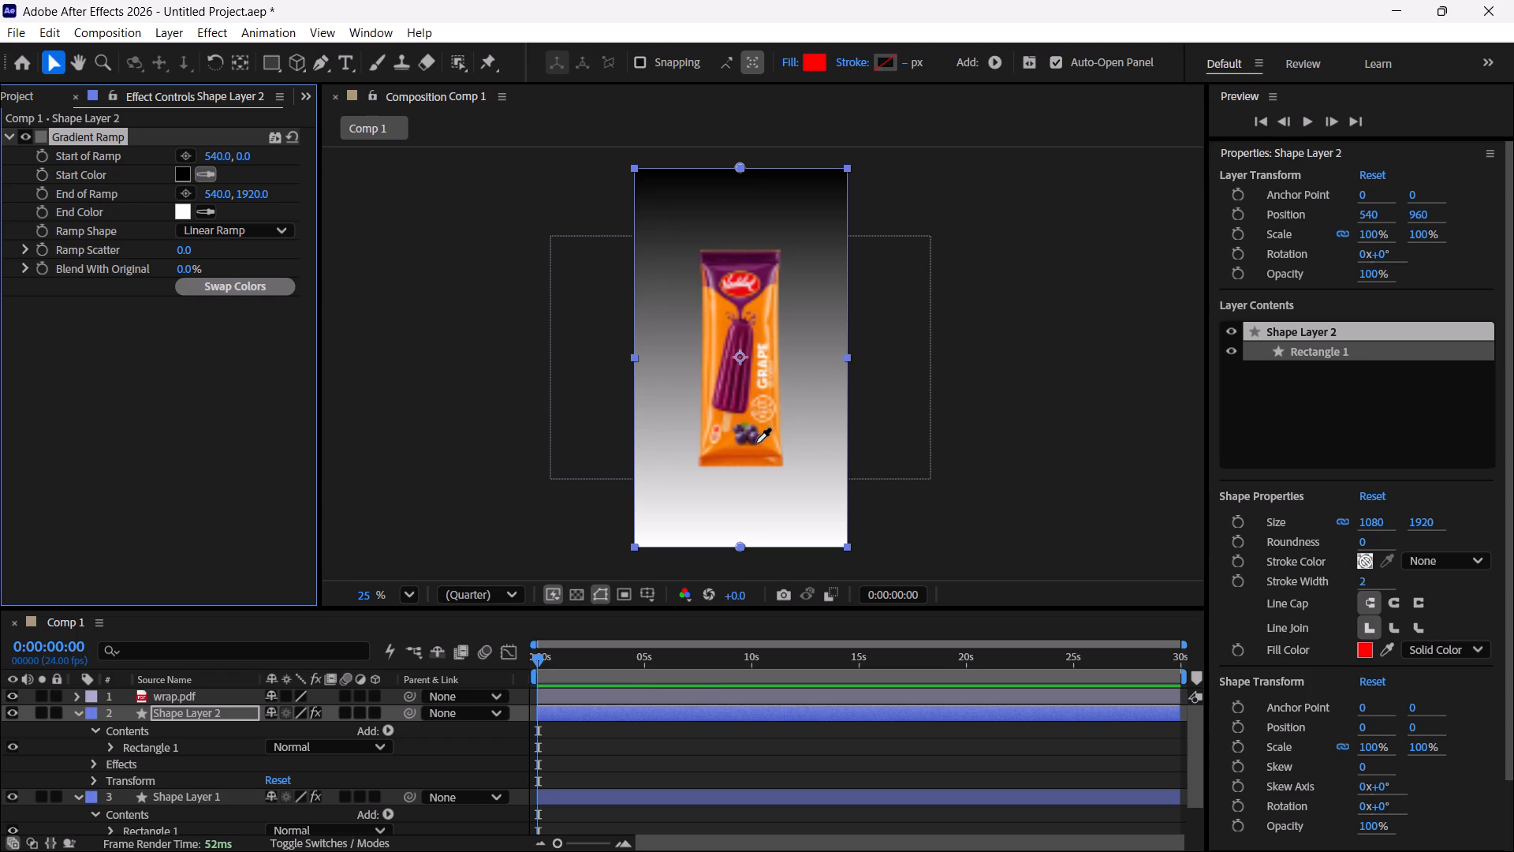
left_click(734, 452)
left_click(204, 210)
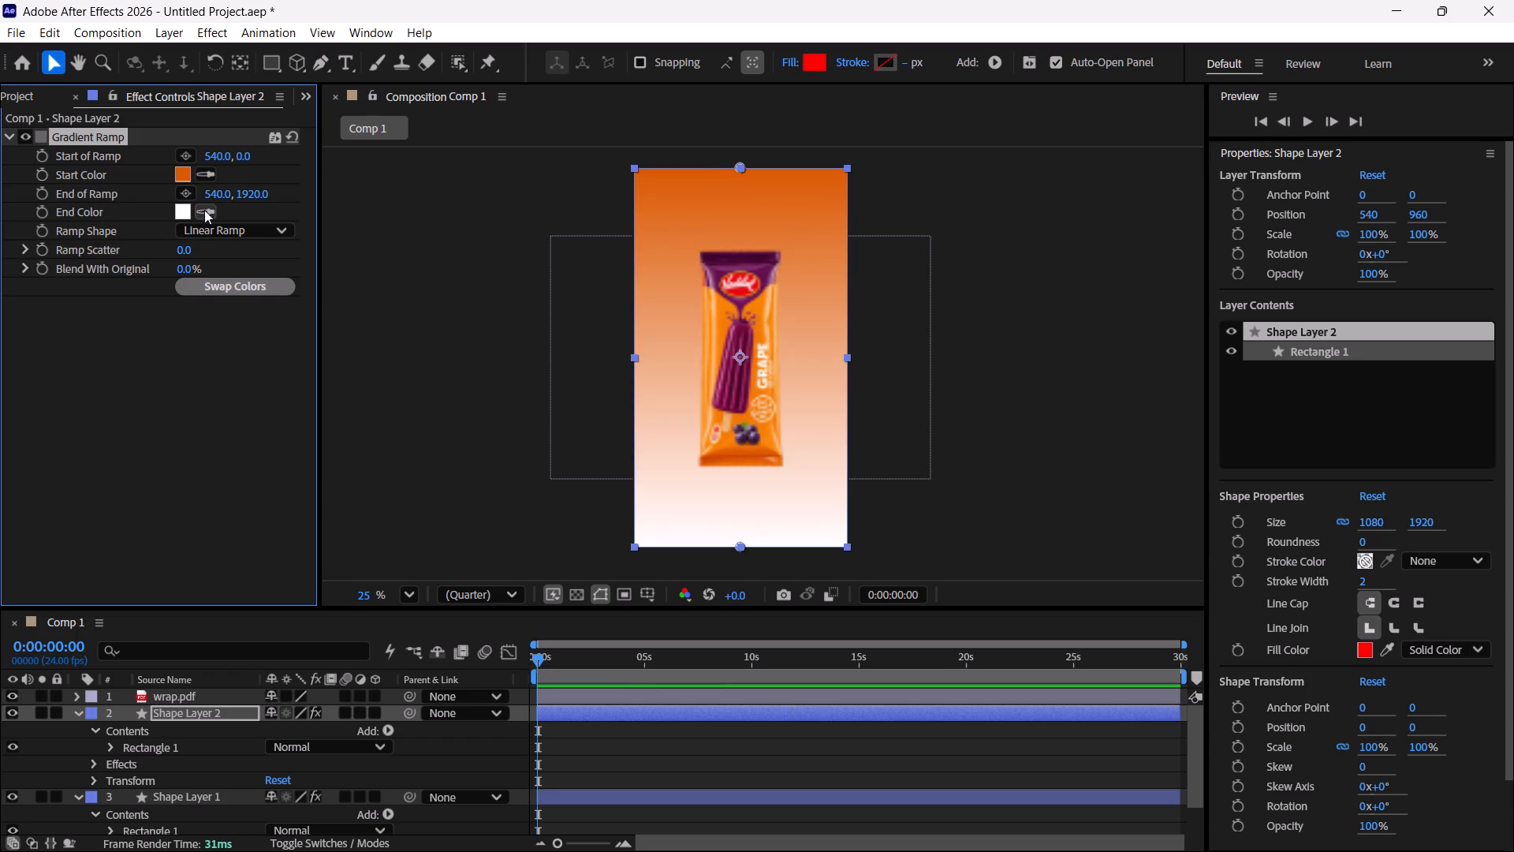
left_click(715, 331)
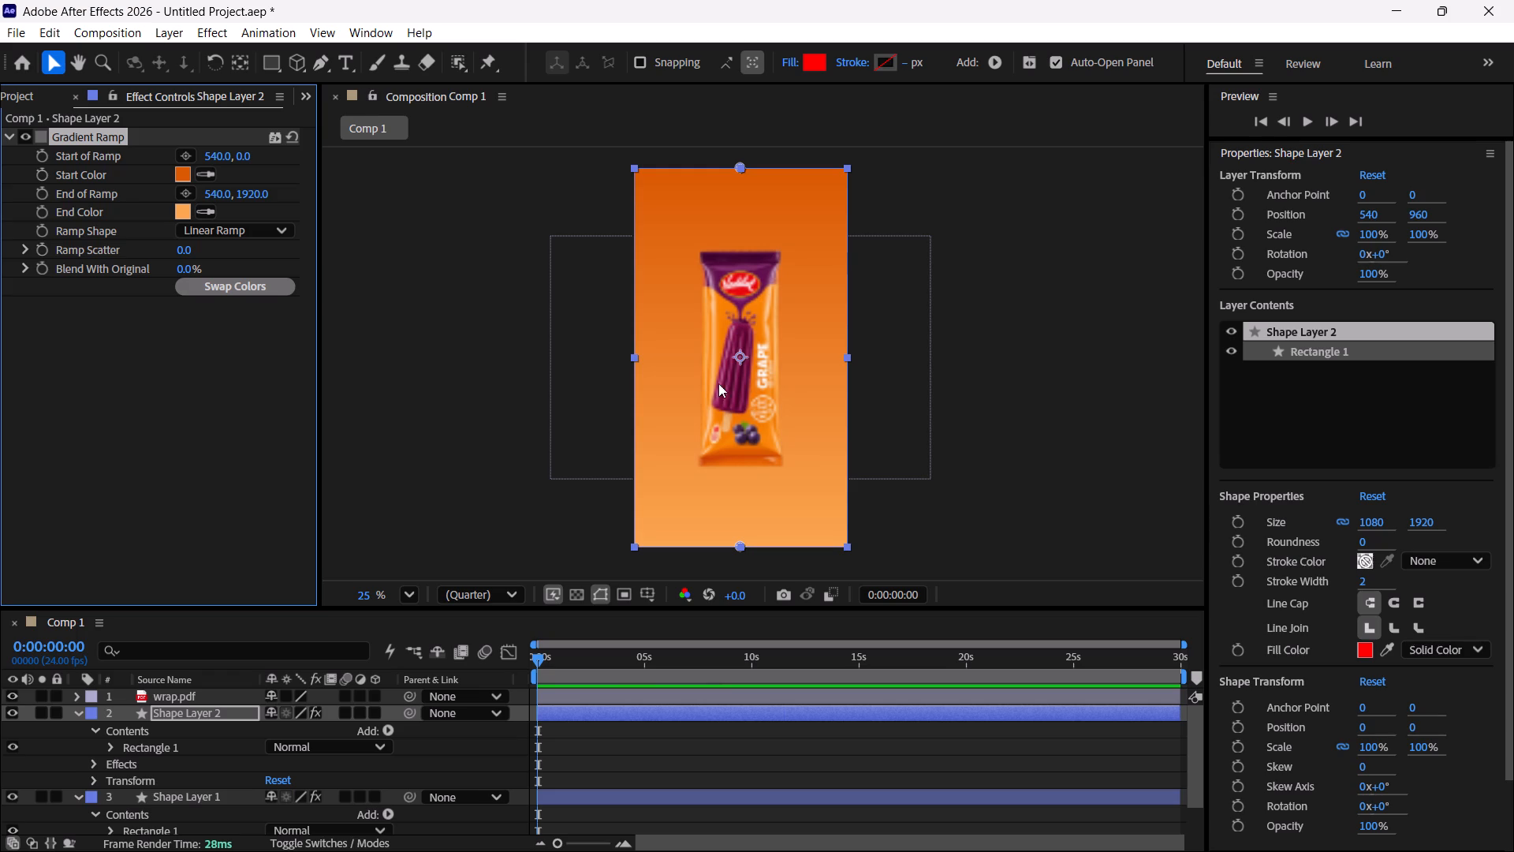
Move the orange Gradient Ramp's end point to about 316, 1164 and deselect the layer.
left_click(181, 187)
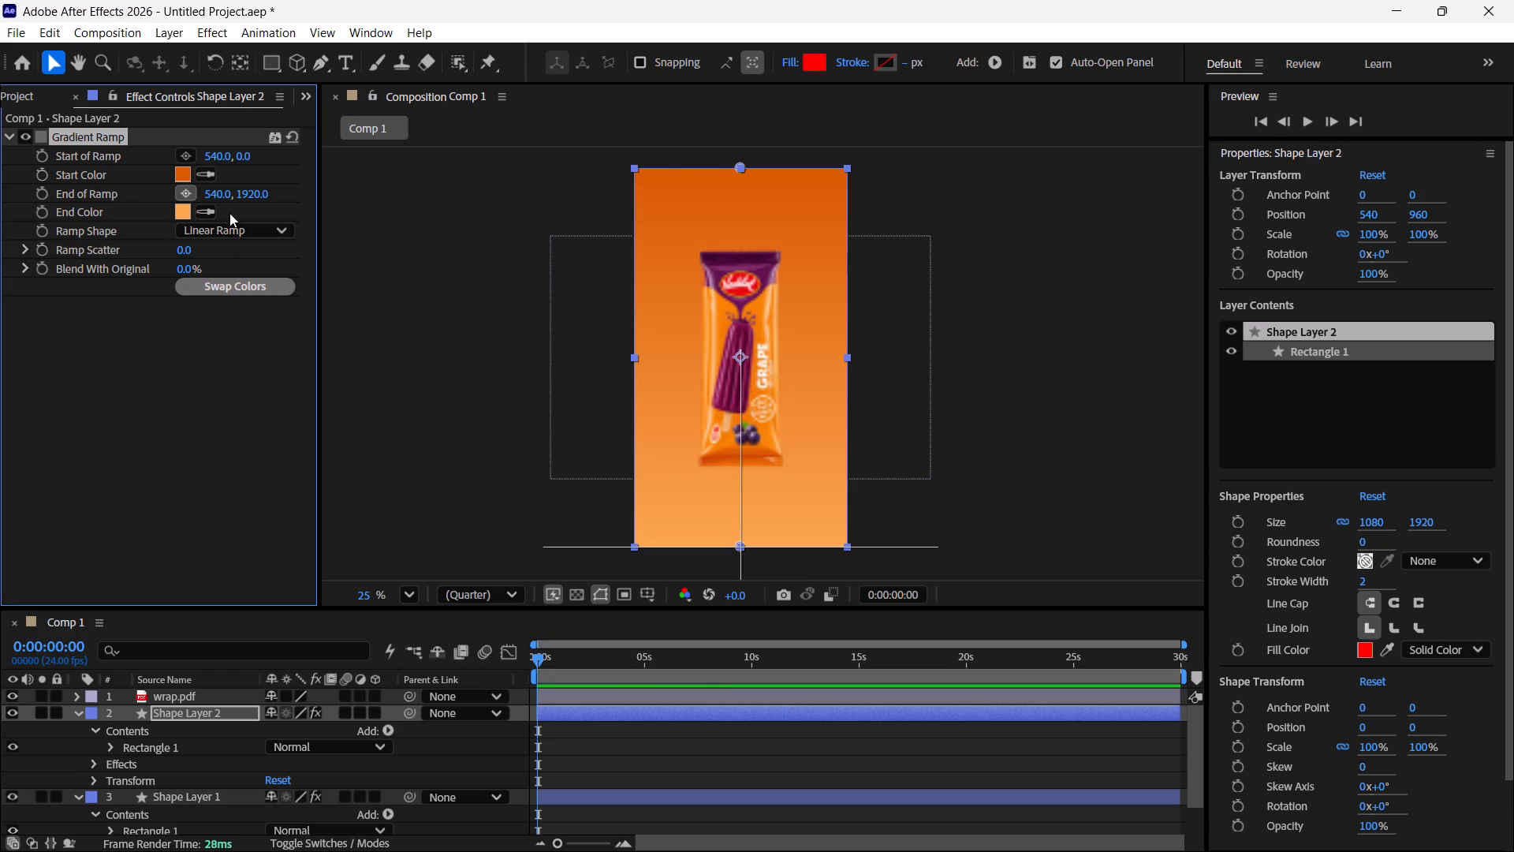
left_click(699, 361)
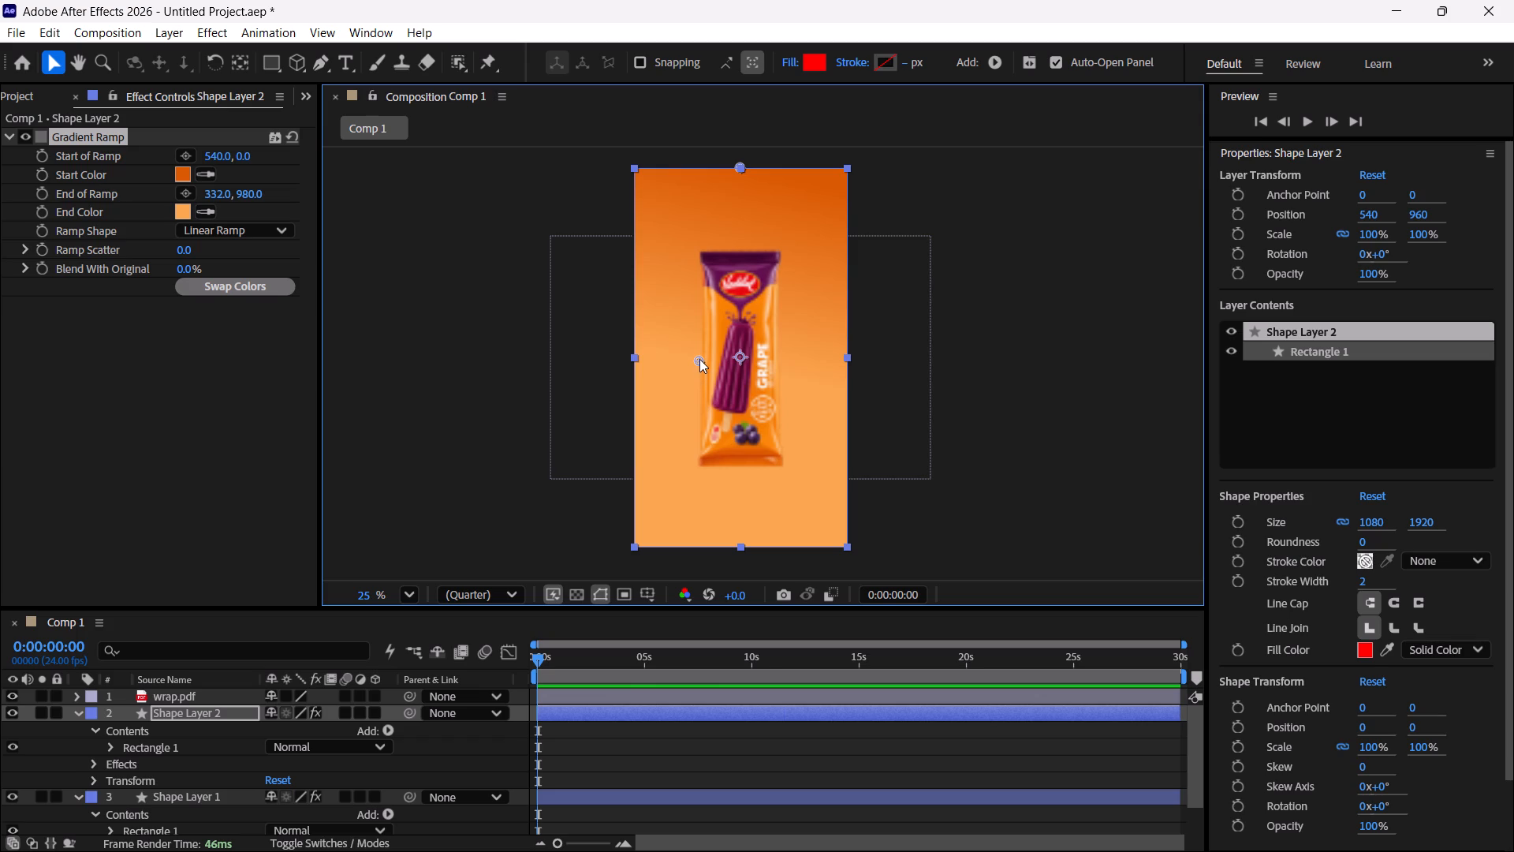
left_click_drag(699, 359, 696, 519)
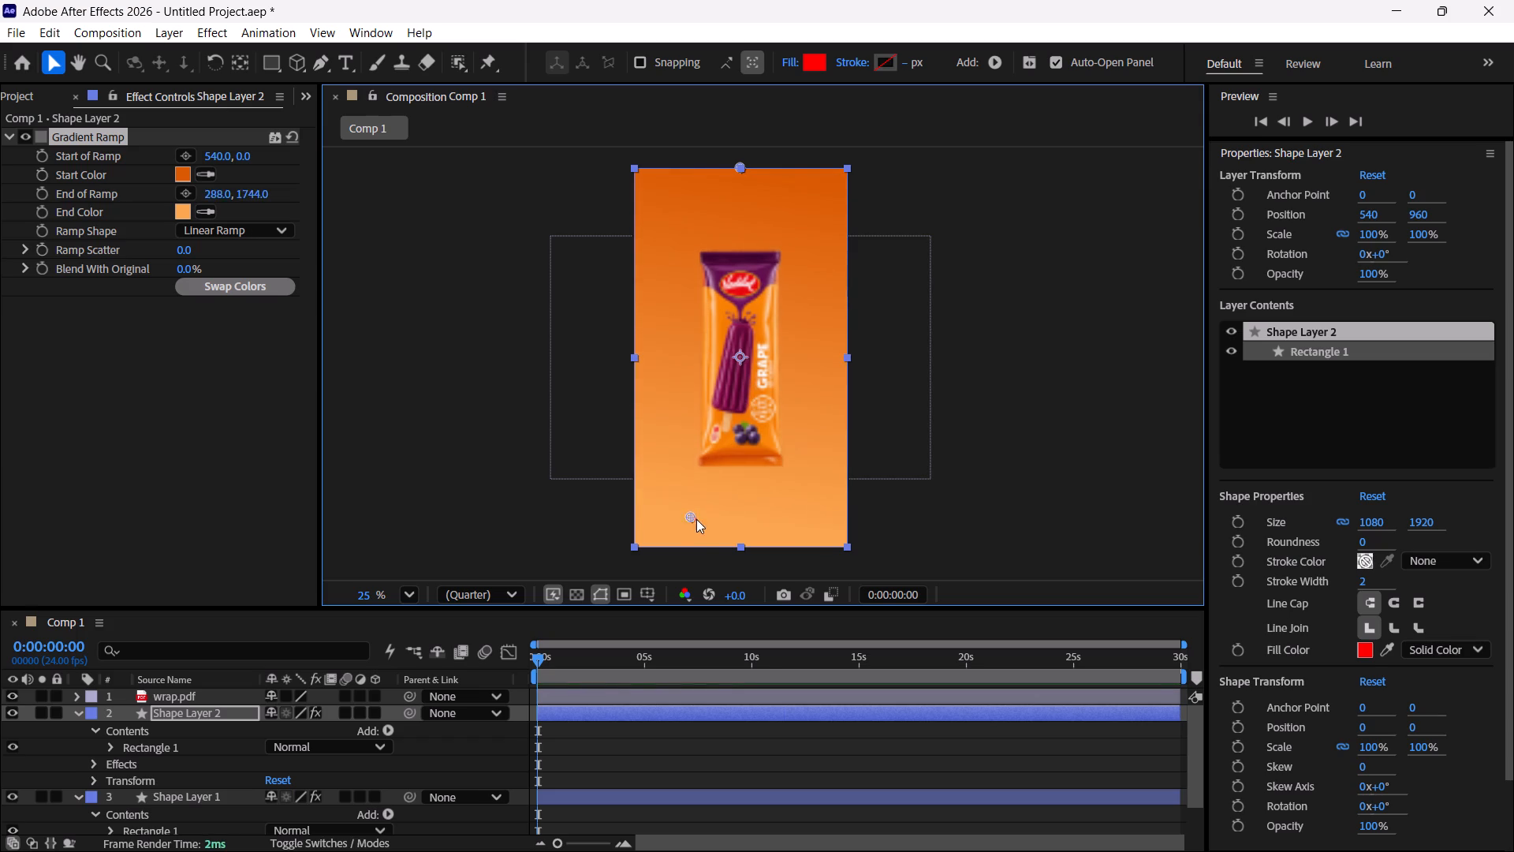
left_click_drag(696, 519, 699, 417)
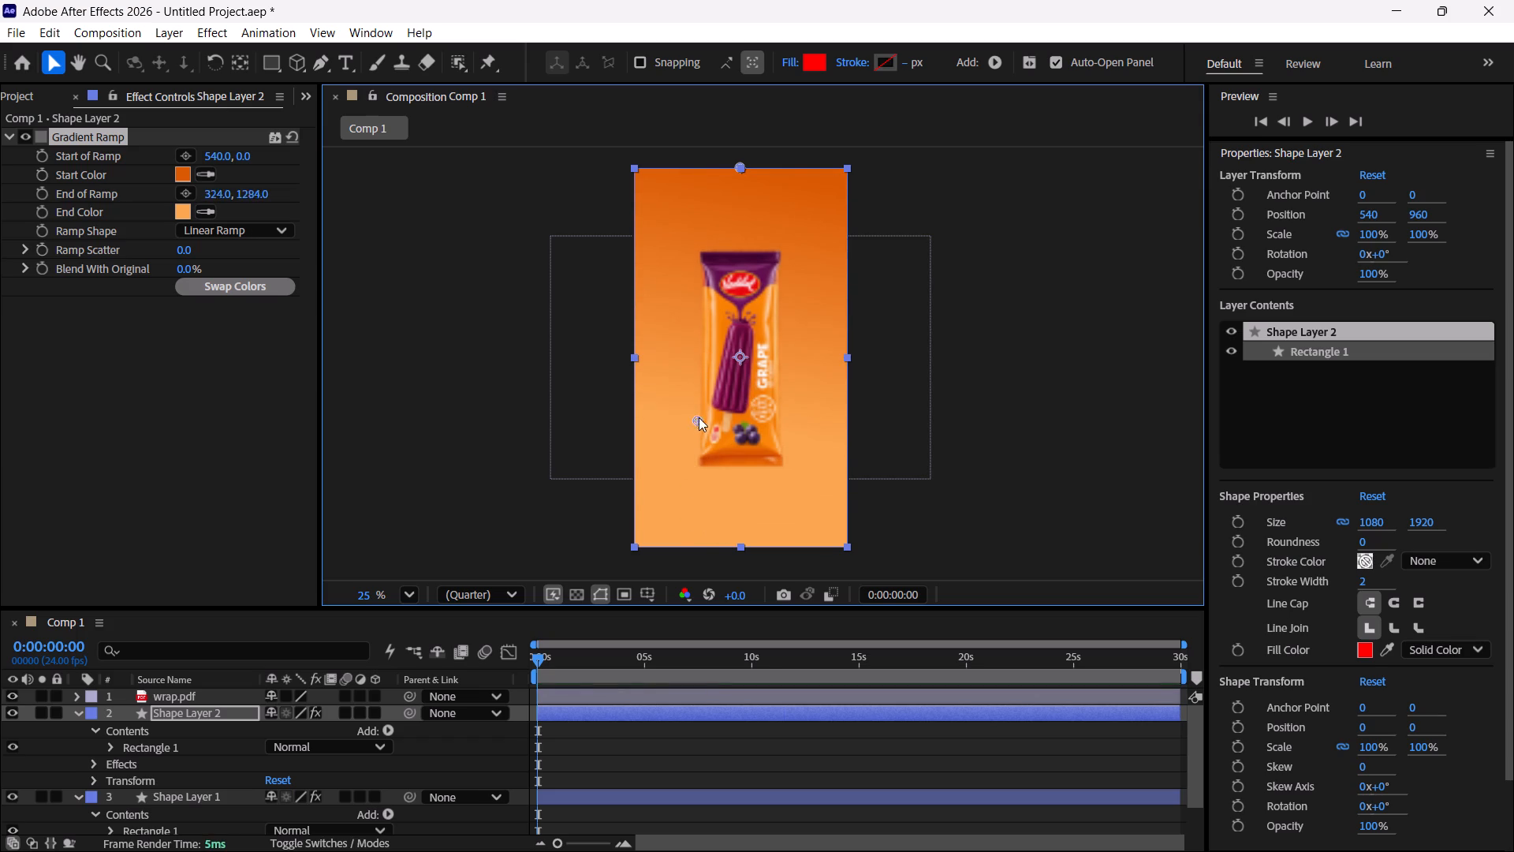
left_click_drag(699, 417, 696, 395)
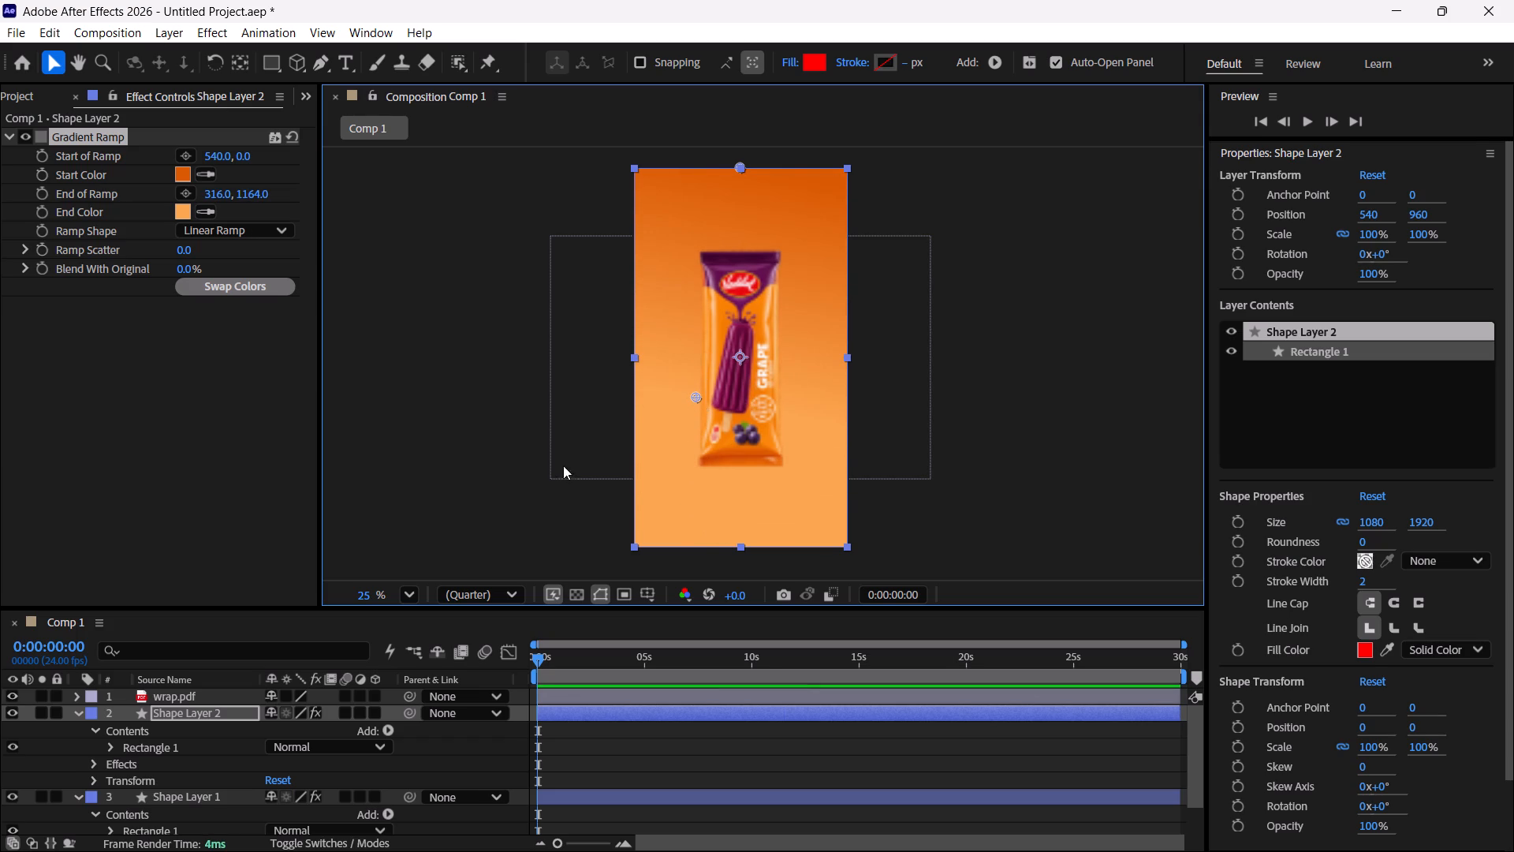
left_click(395, 293)
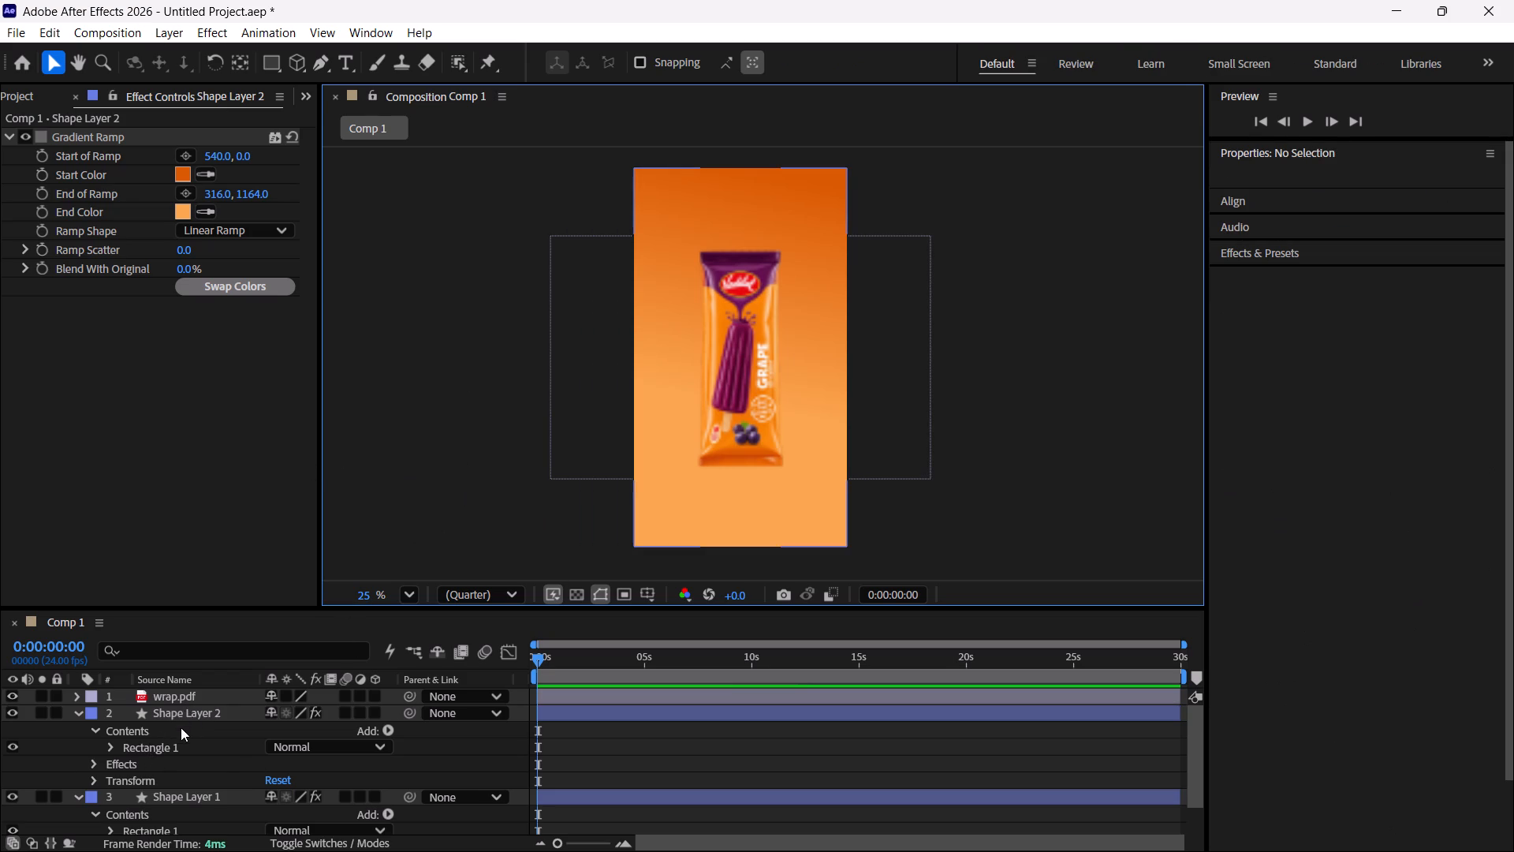
With both gradient shape layers selected and the Rectangle tool active, show the Title/Action Safe guides over the composition.
scroll(219, 760, "down", 3)
scroll(219, 760, "up", 1)
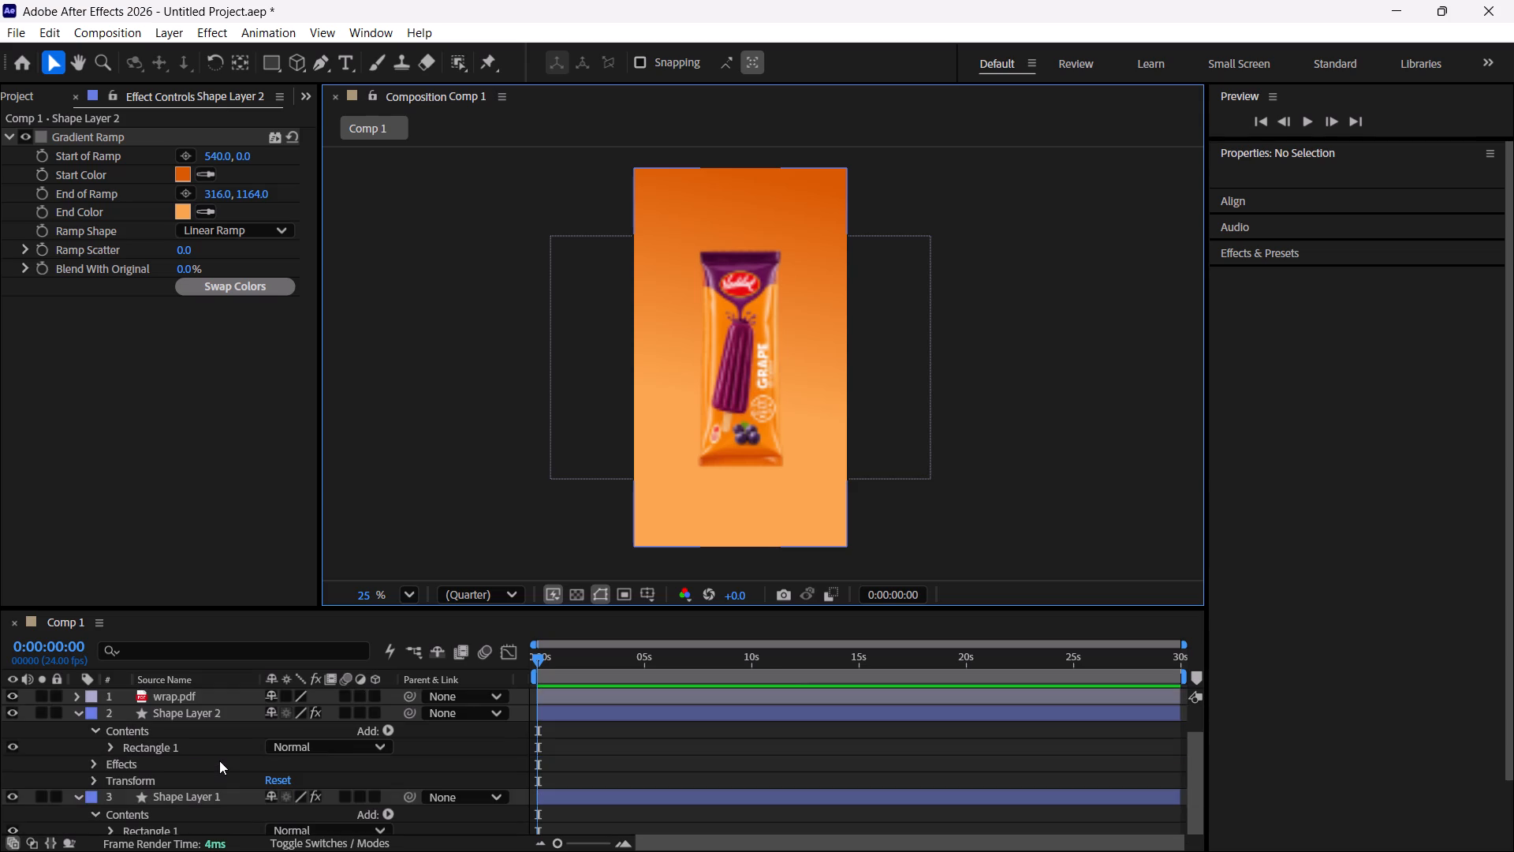
scroll(219, 760, "up", 1)
left_click(192, 709)
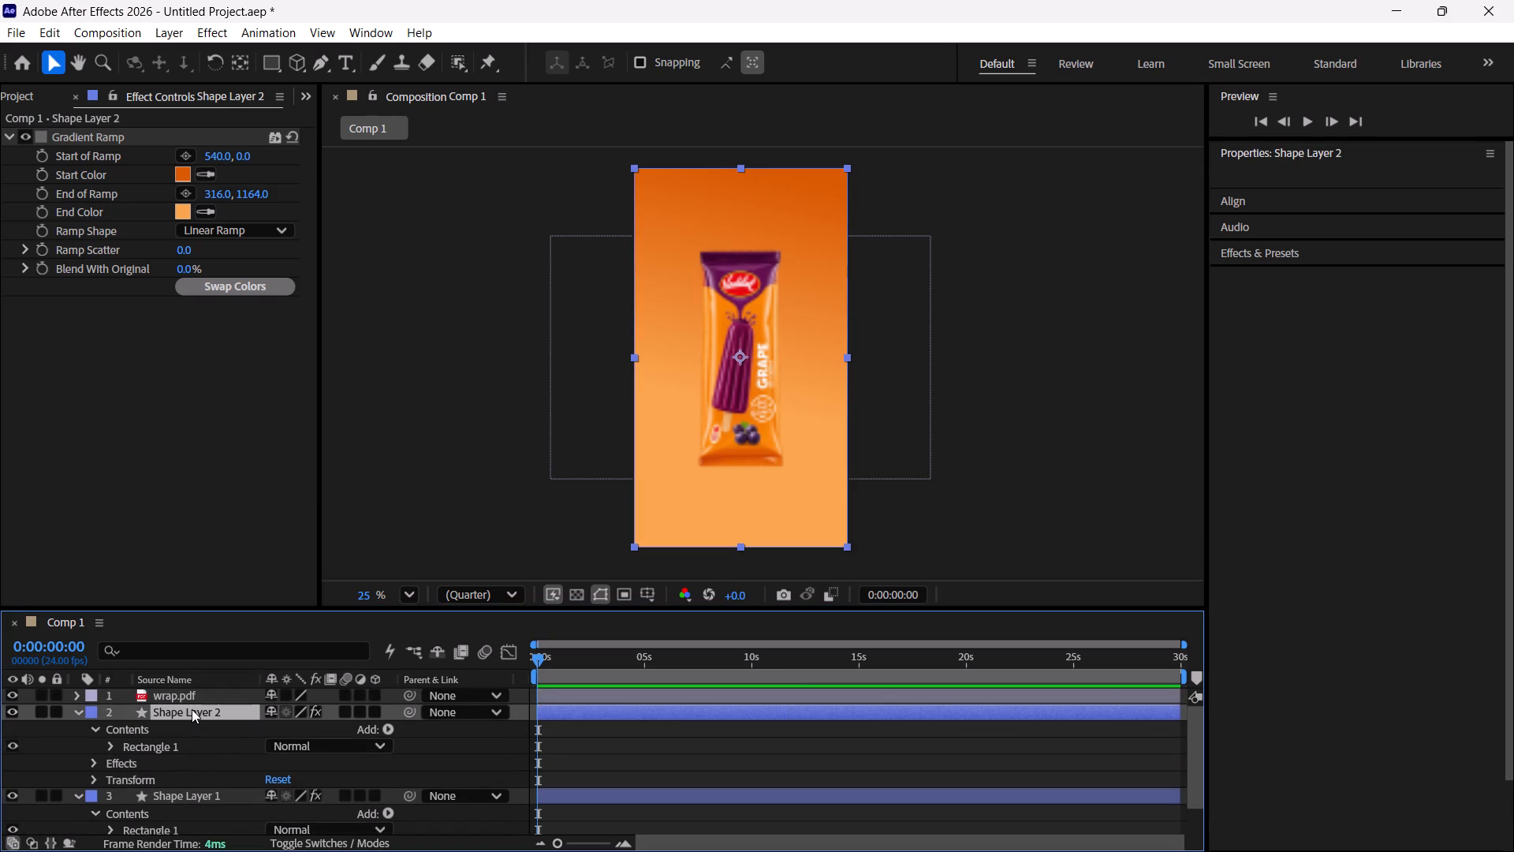
left_click(199, 789, "shift")
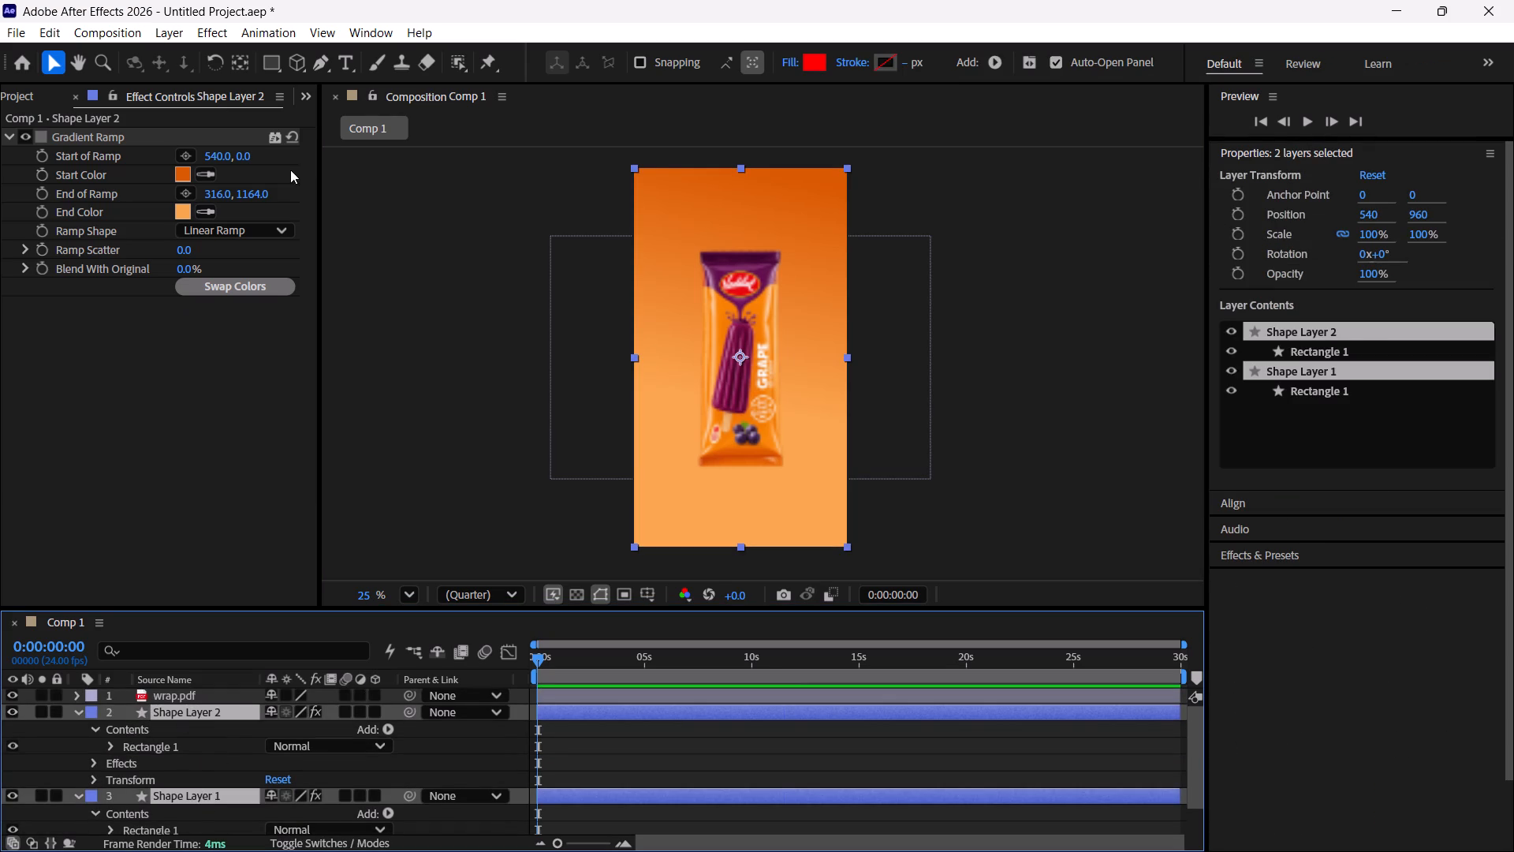
left_click(266, 66)
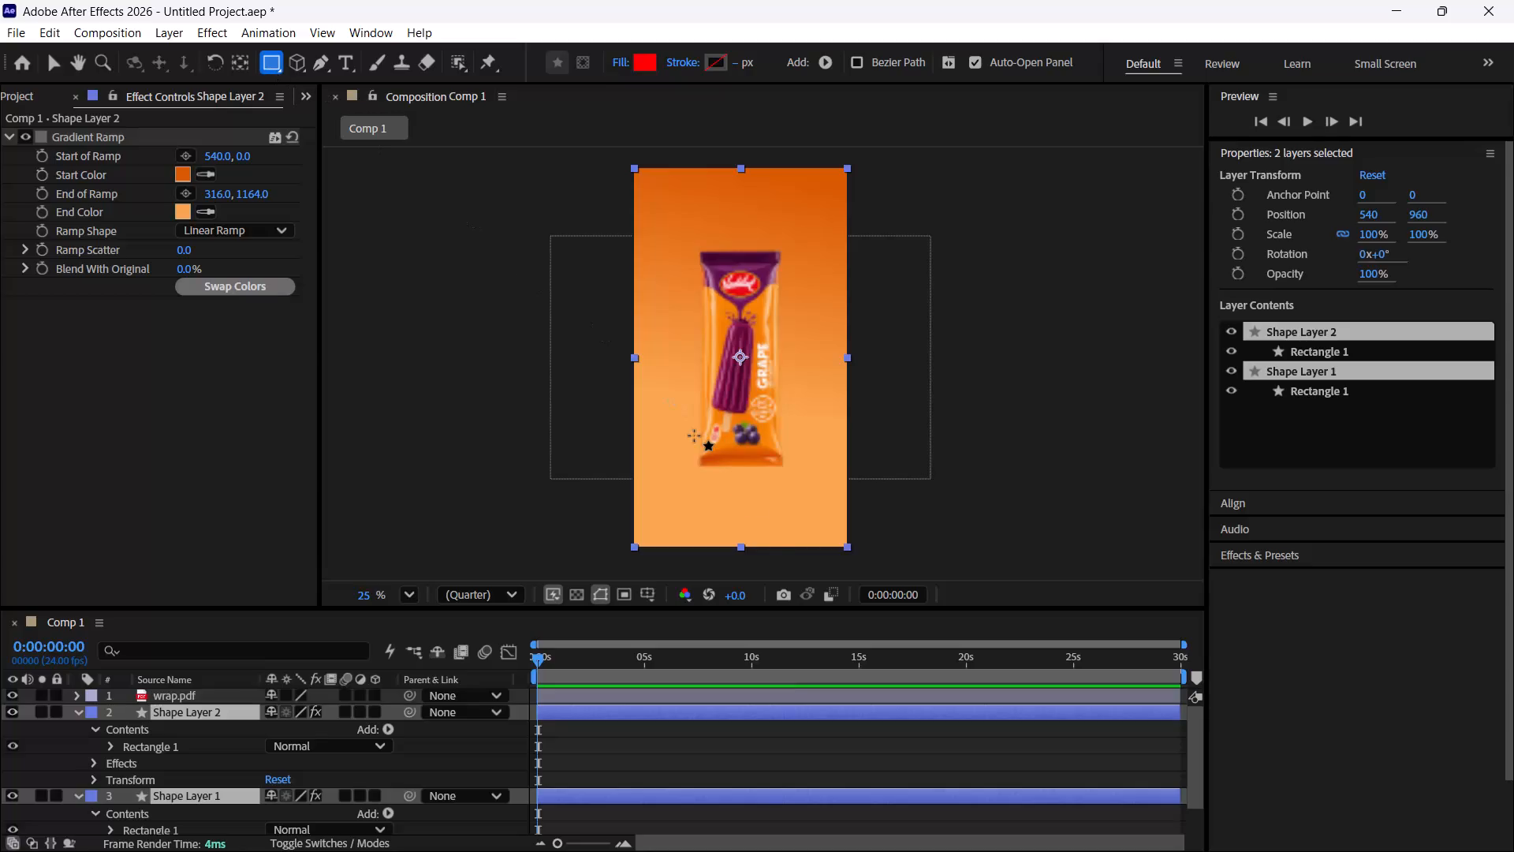
left_click(646, 592)
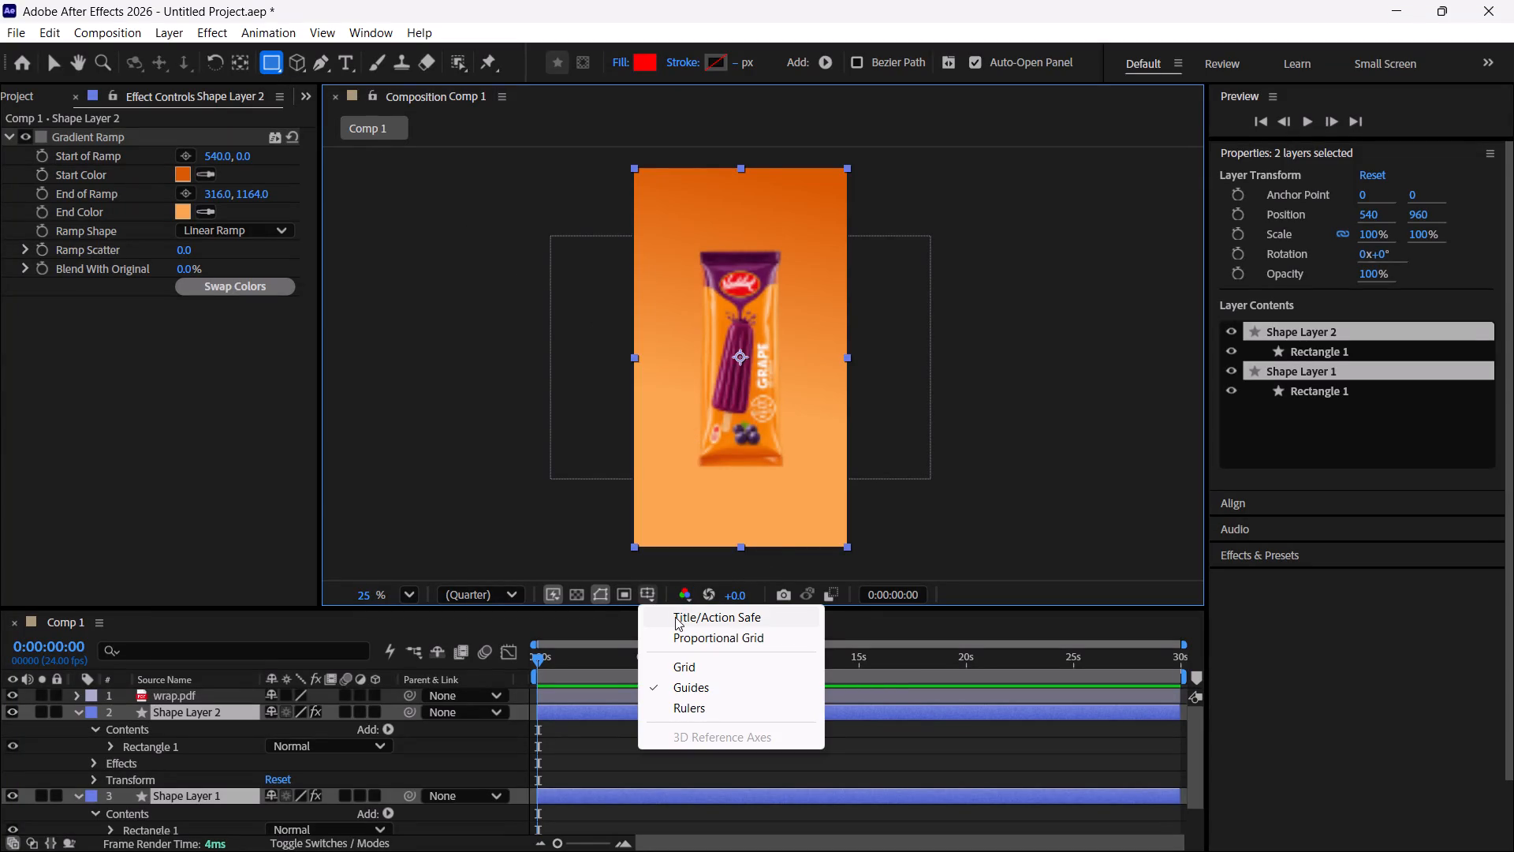
left_click(675, 617)
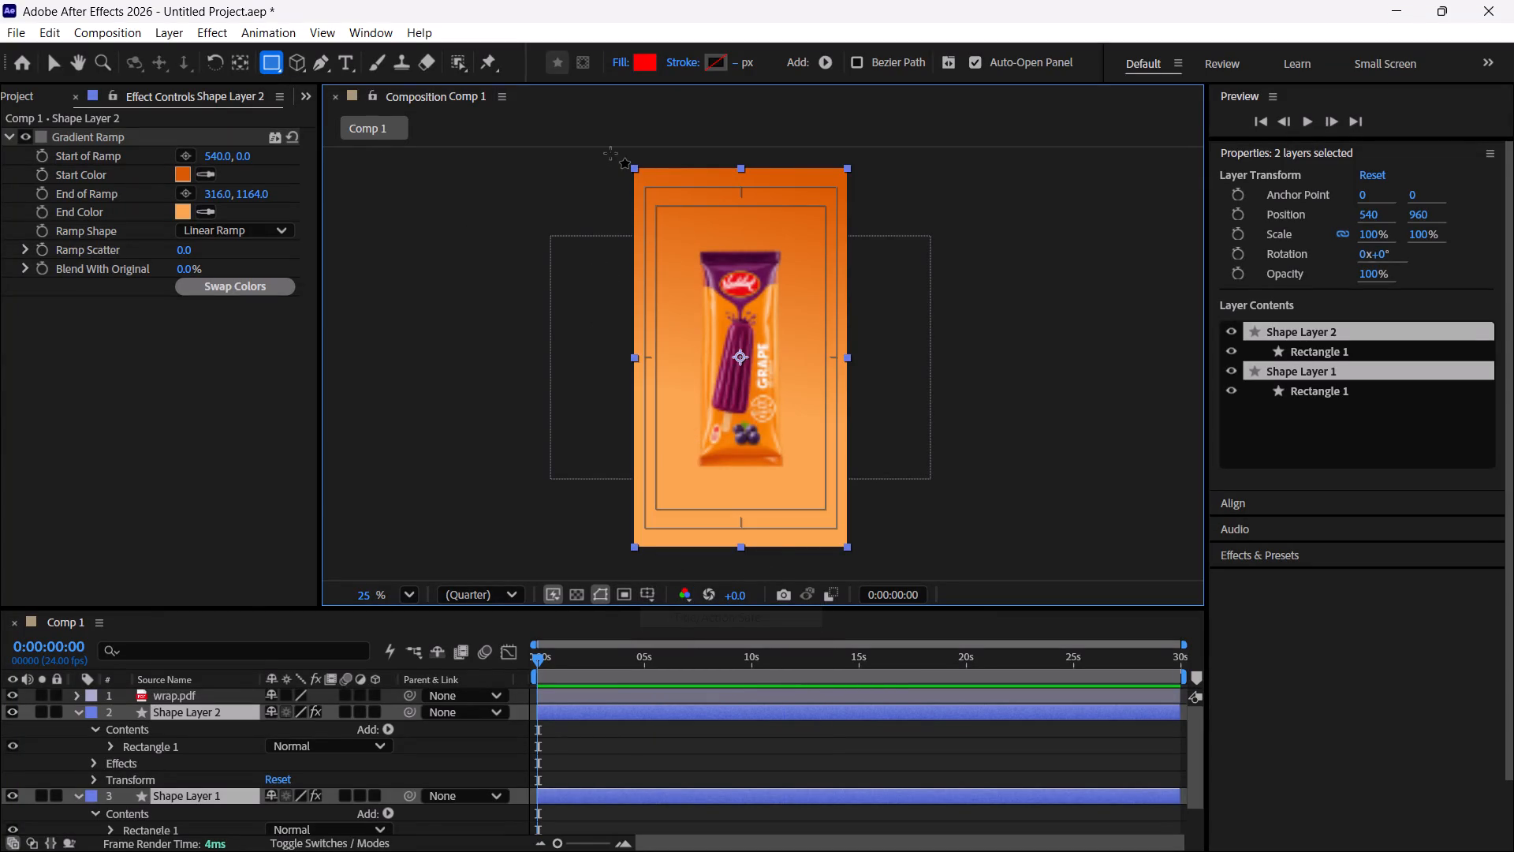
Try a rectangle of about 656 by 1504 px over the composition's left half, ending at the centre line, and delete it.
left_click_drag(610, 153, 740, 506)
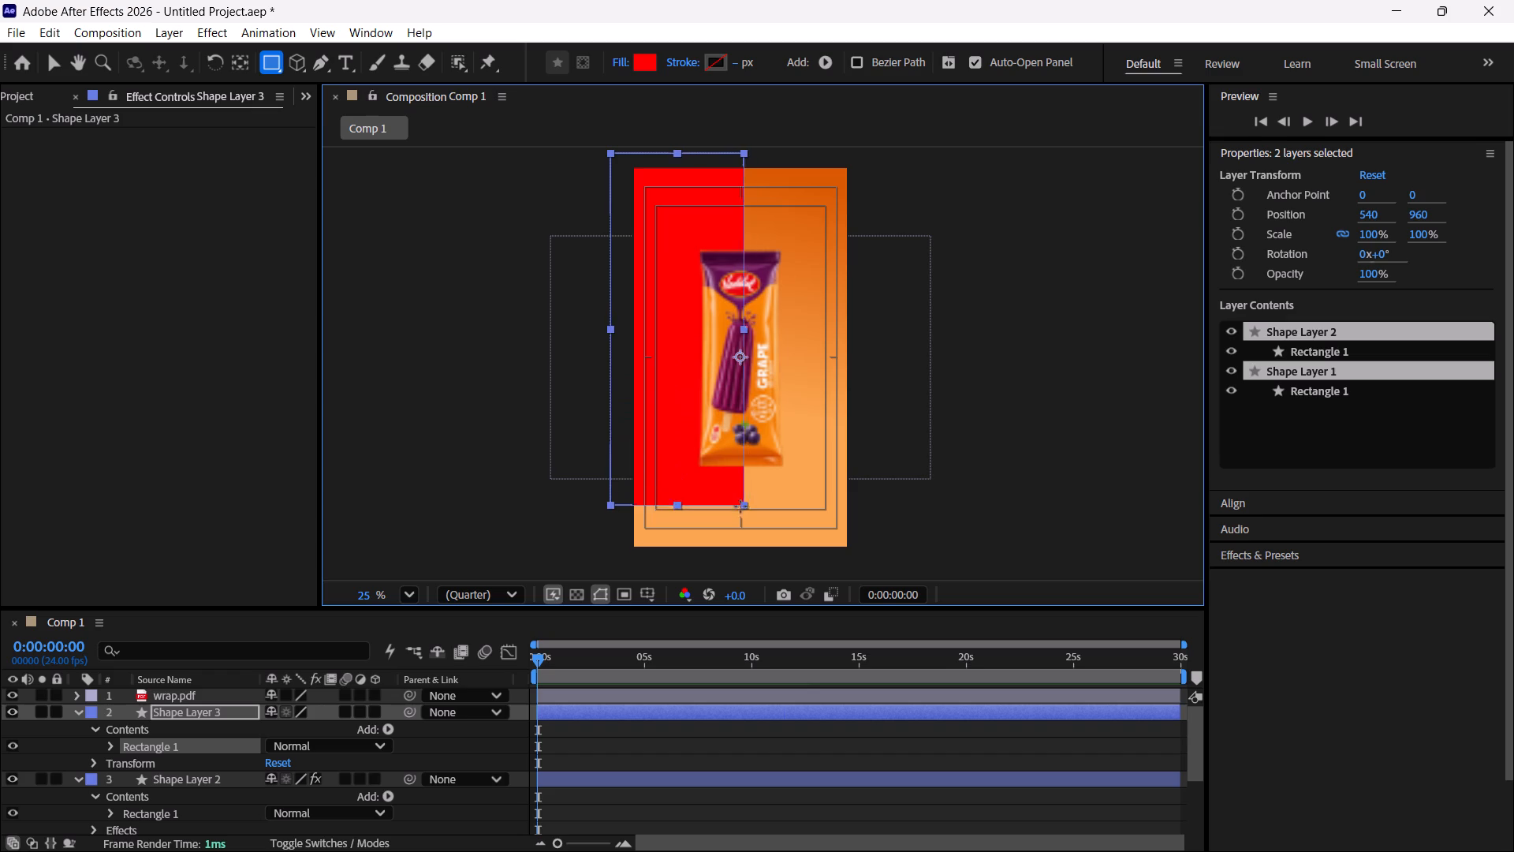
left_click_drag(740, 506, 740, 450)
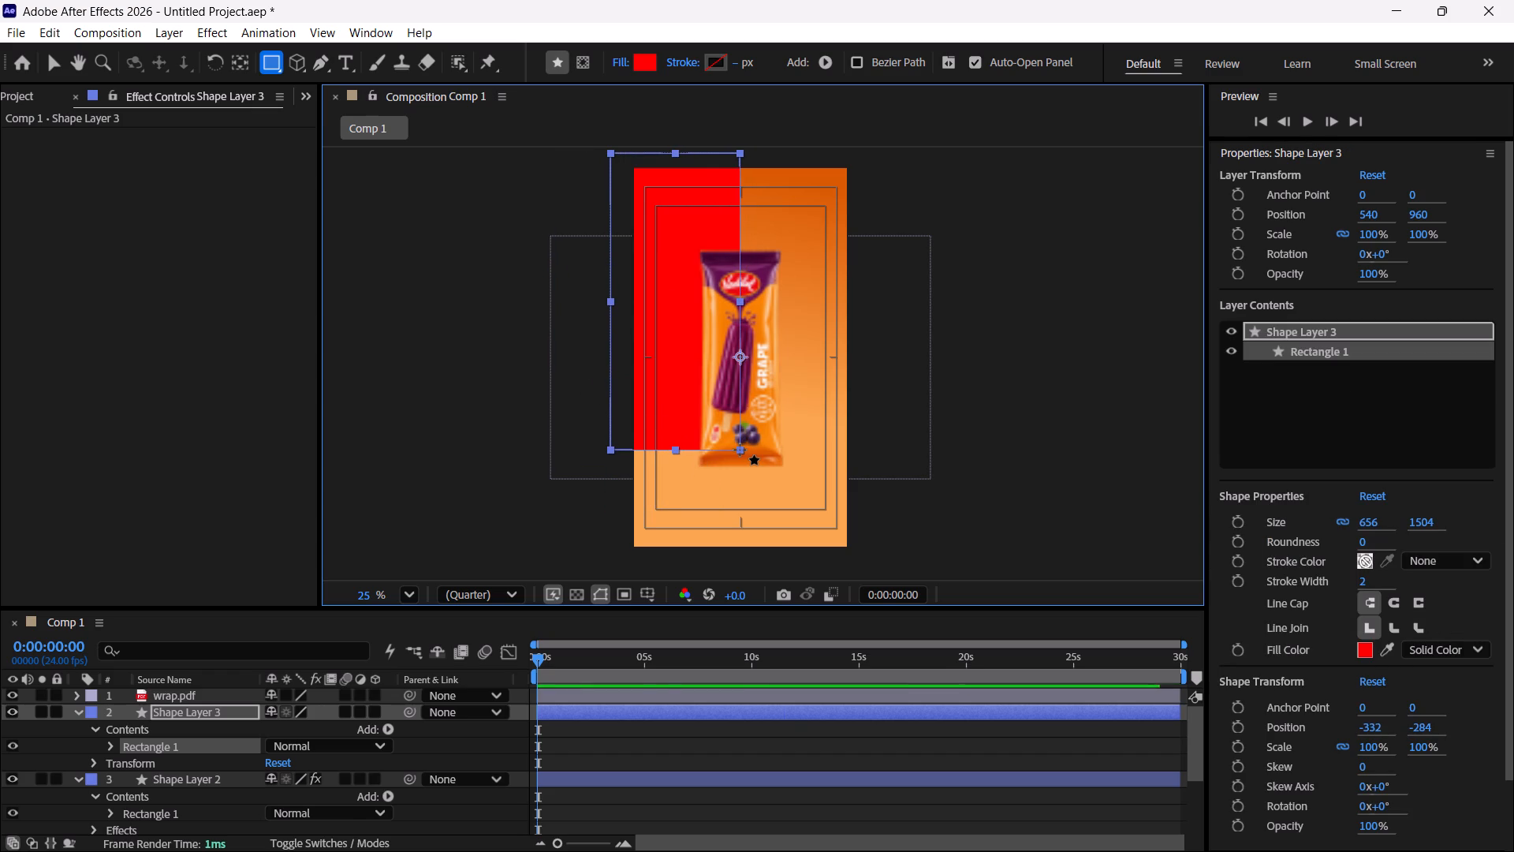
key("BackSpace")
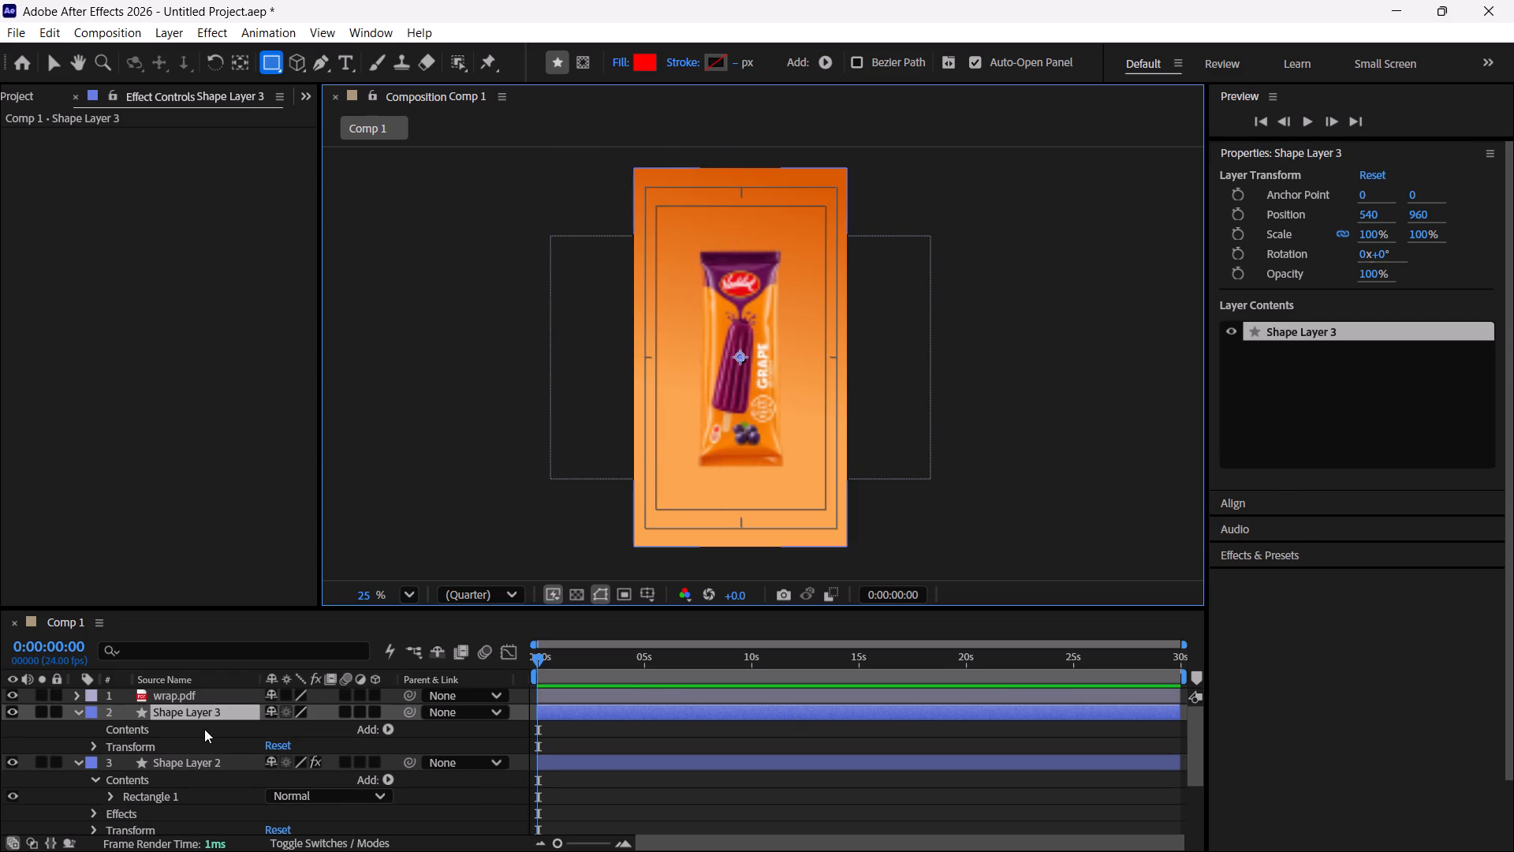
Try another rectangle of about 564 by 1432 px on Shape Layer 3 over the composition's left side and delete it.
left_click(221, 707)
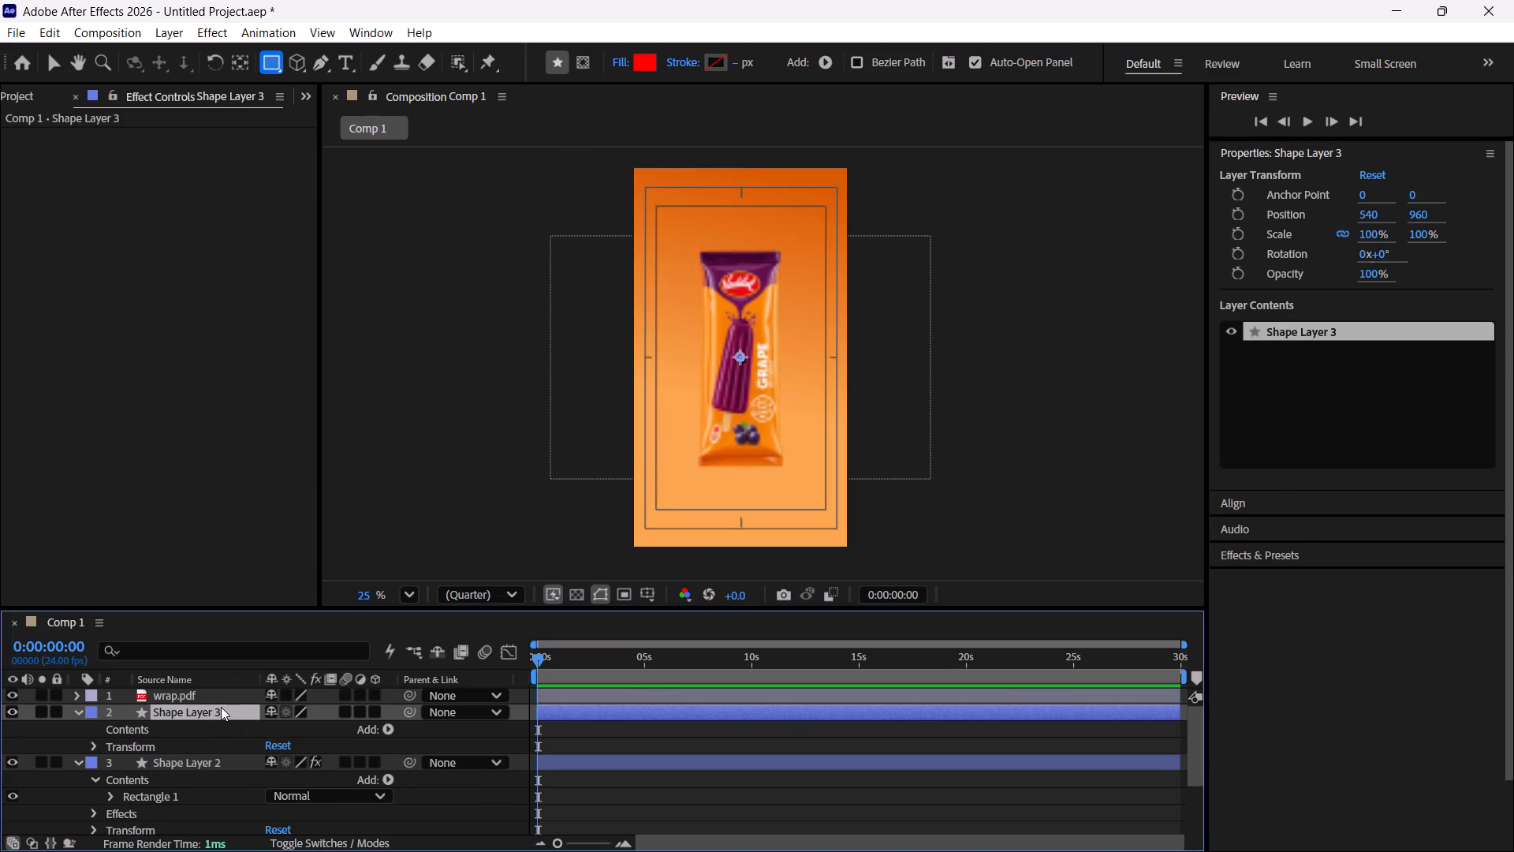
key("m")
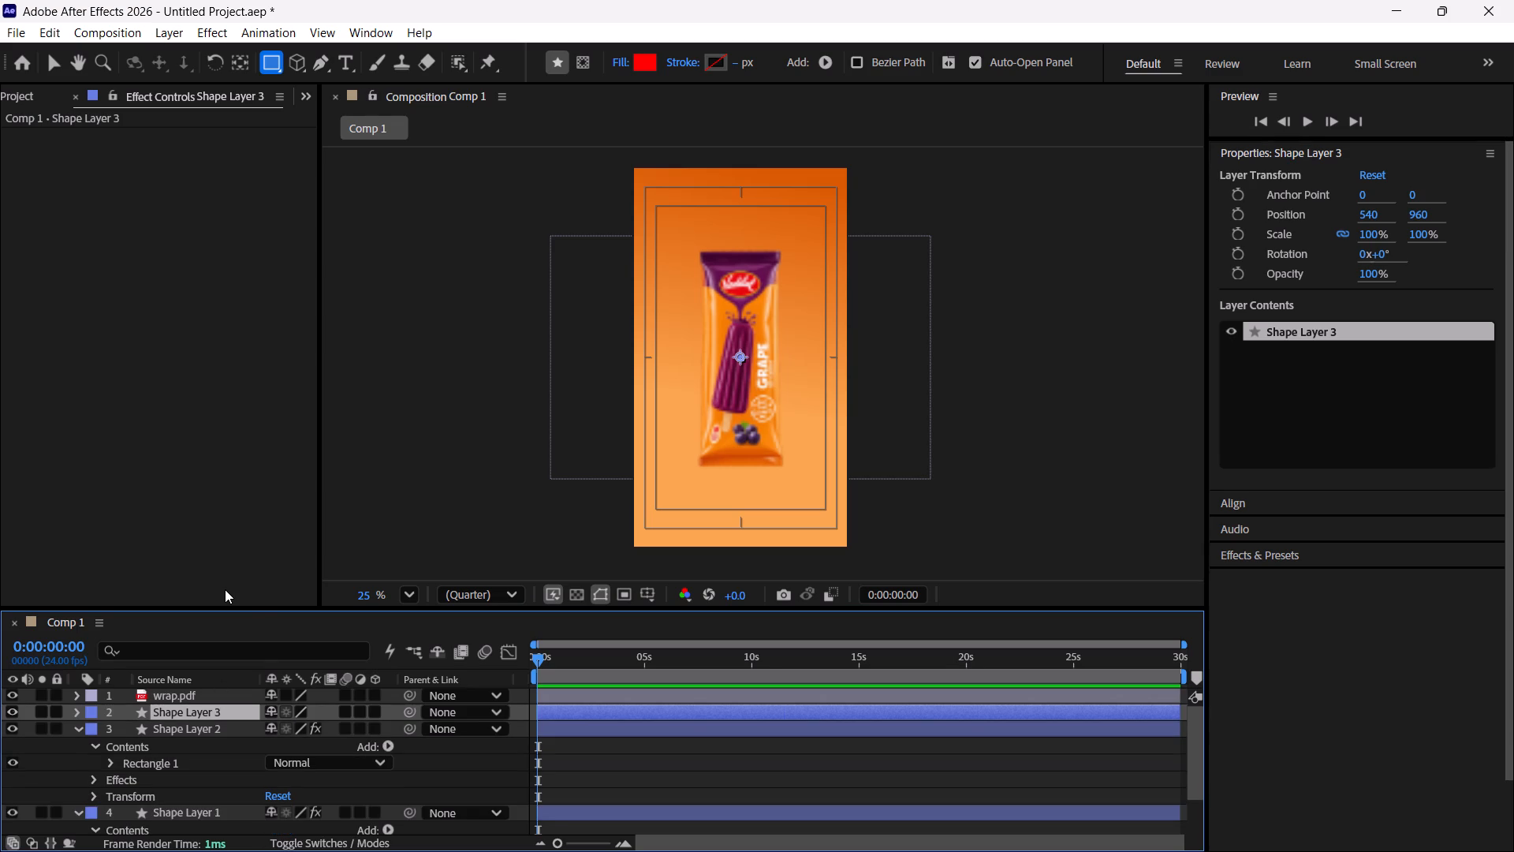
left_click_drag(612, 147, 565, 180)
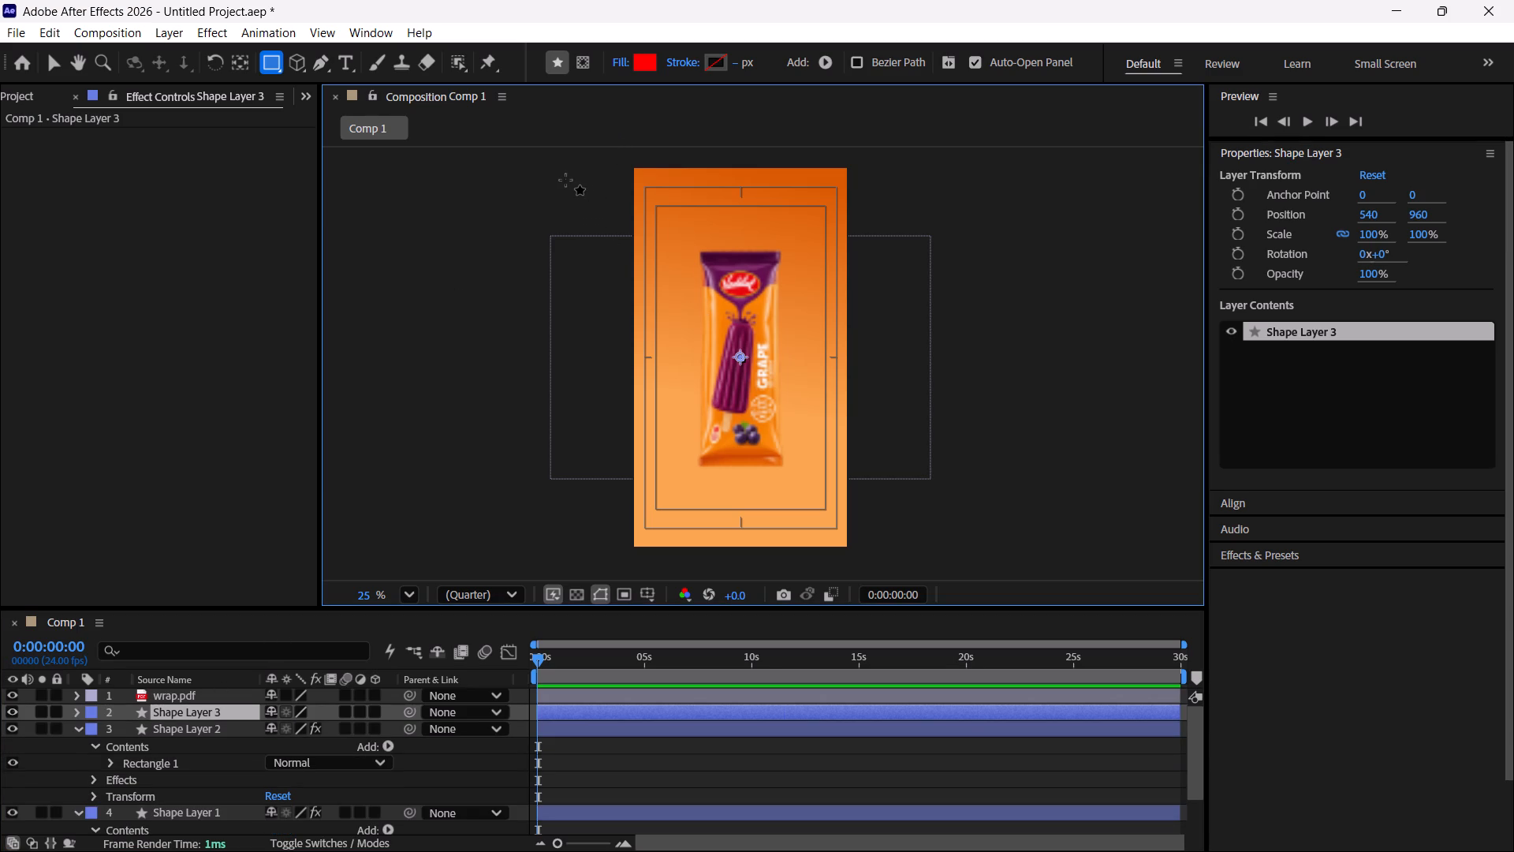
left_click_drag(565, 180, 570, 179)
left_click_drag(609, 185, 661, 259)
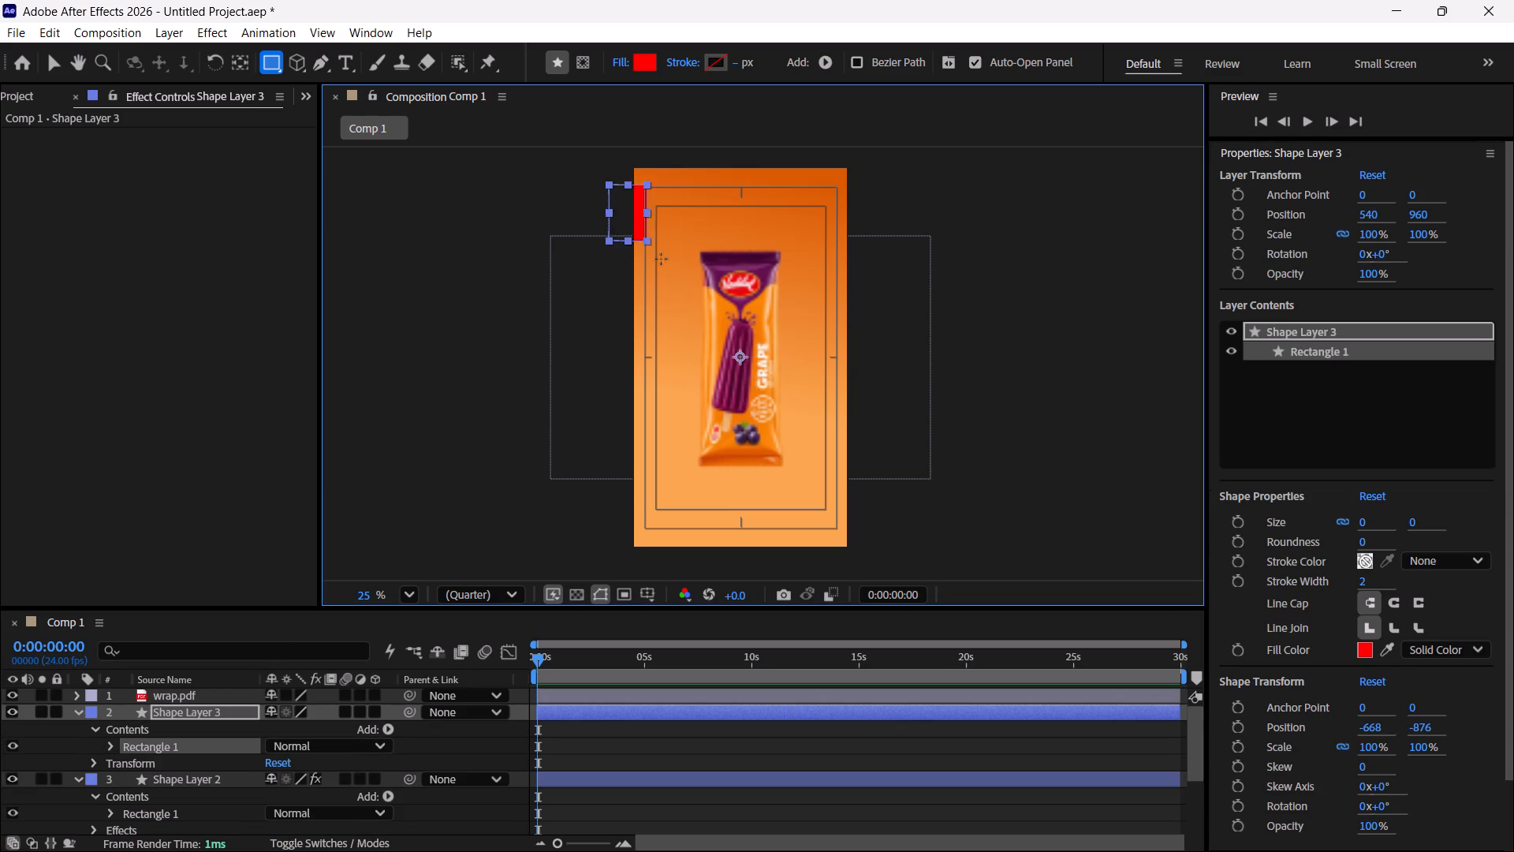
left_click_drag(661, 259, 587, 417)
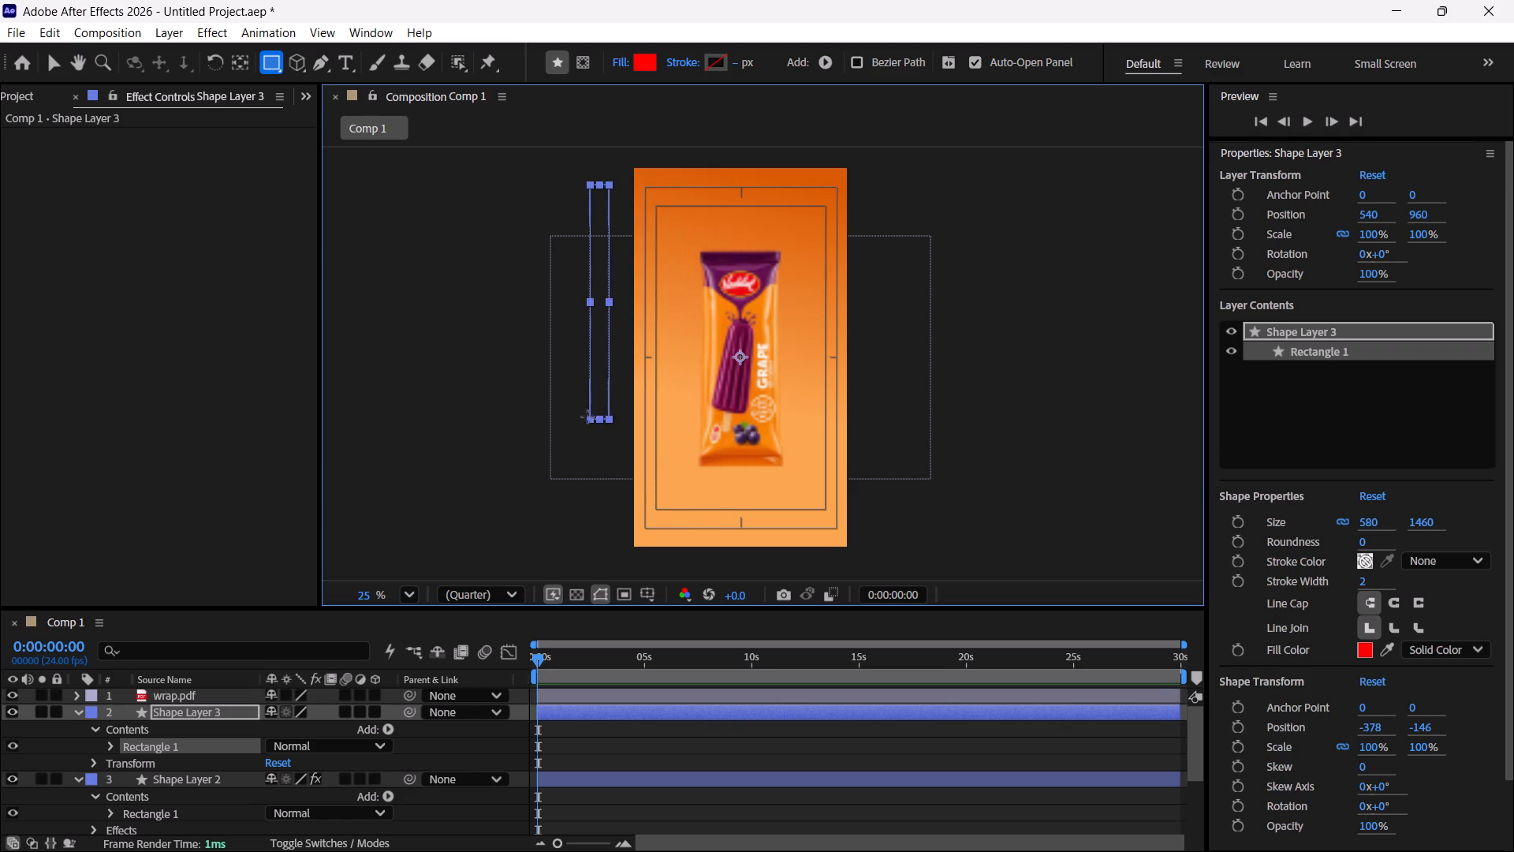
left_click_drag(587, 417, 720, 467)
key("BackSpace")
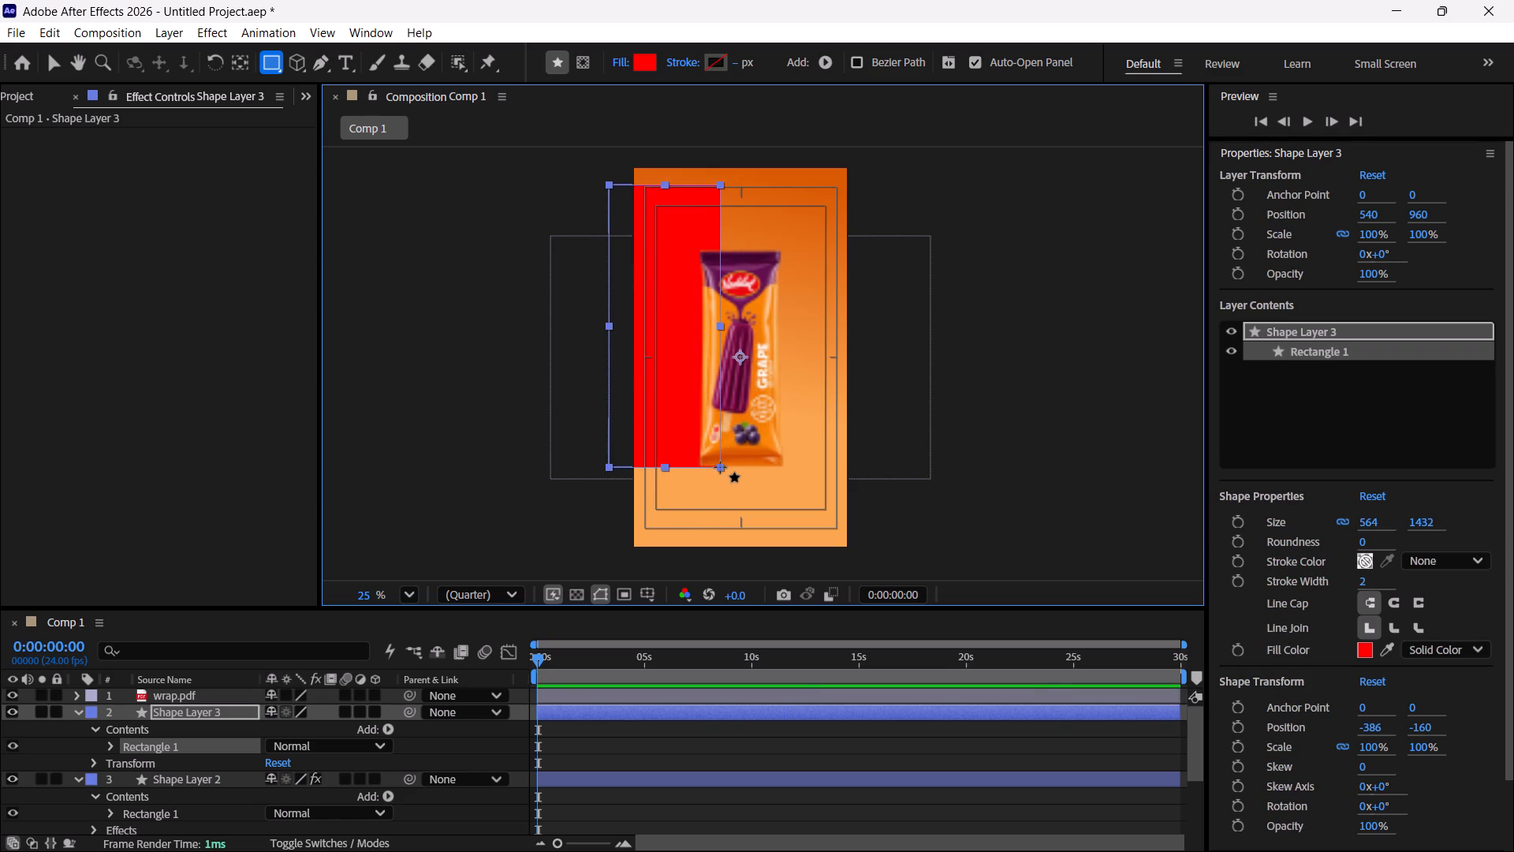
Toggle the visibility of Shape Layer 3 and Shape Layer 2 to check what each contributes to the composition.
scroll(255, 717, "up", 1)
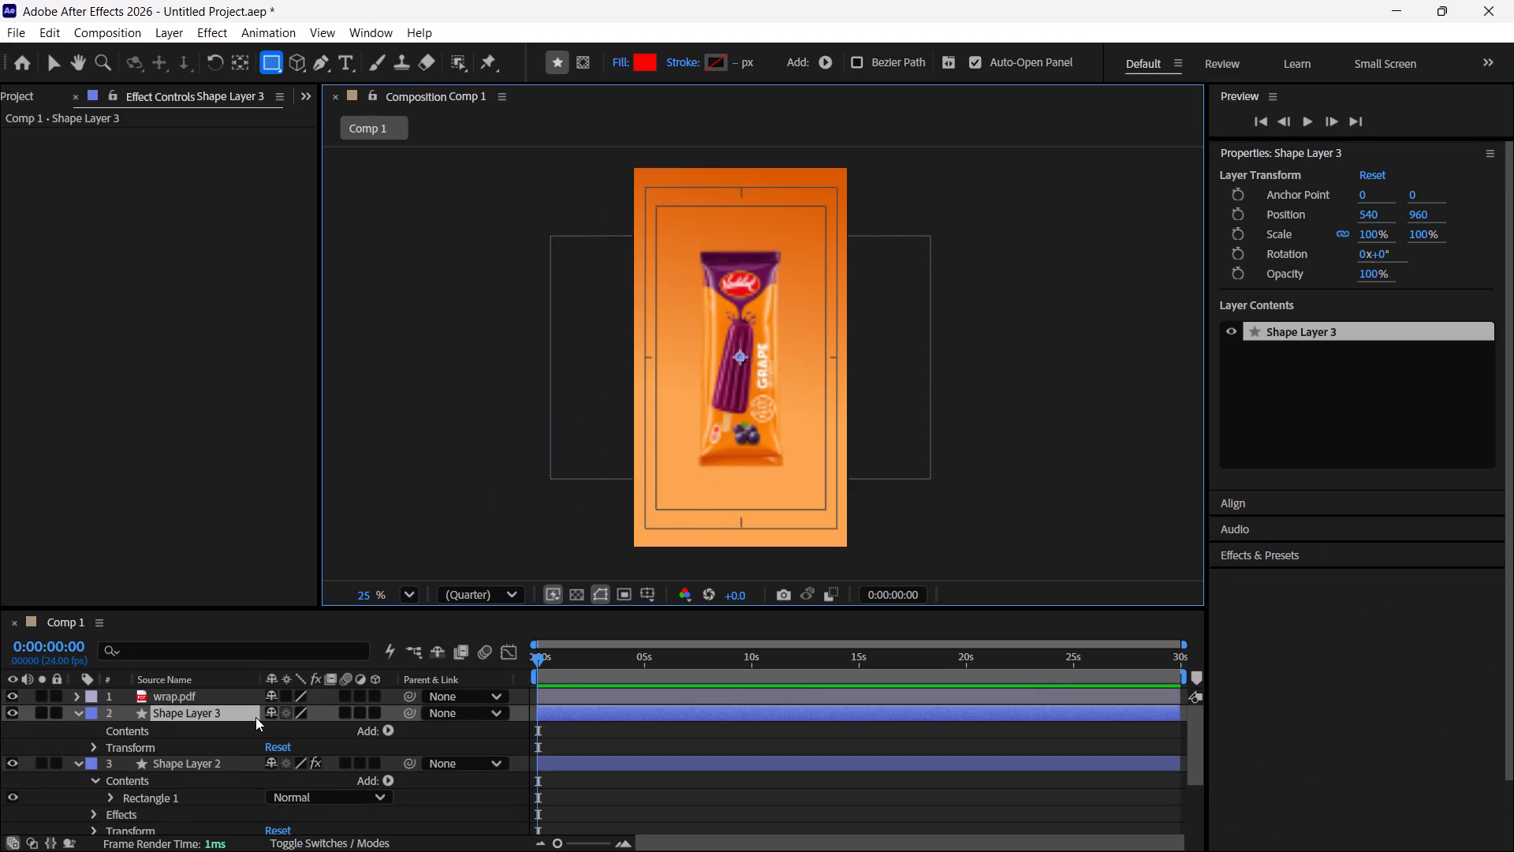
scroll(255, 717, "up", 1)
left_click(9, 710)
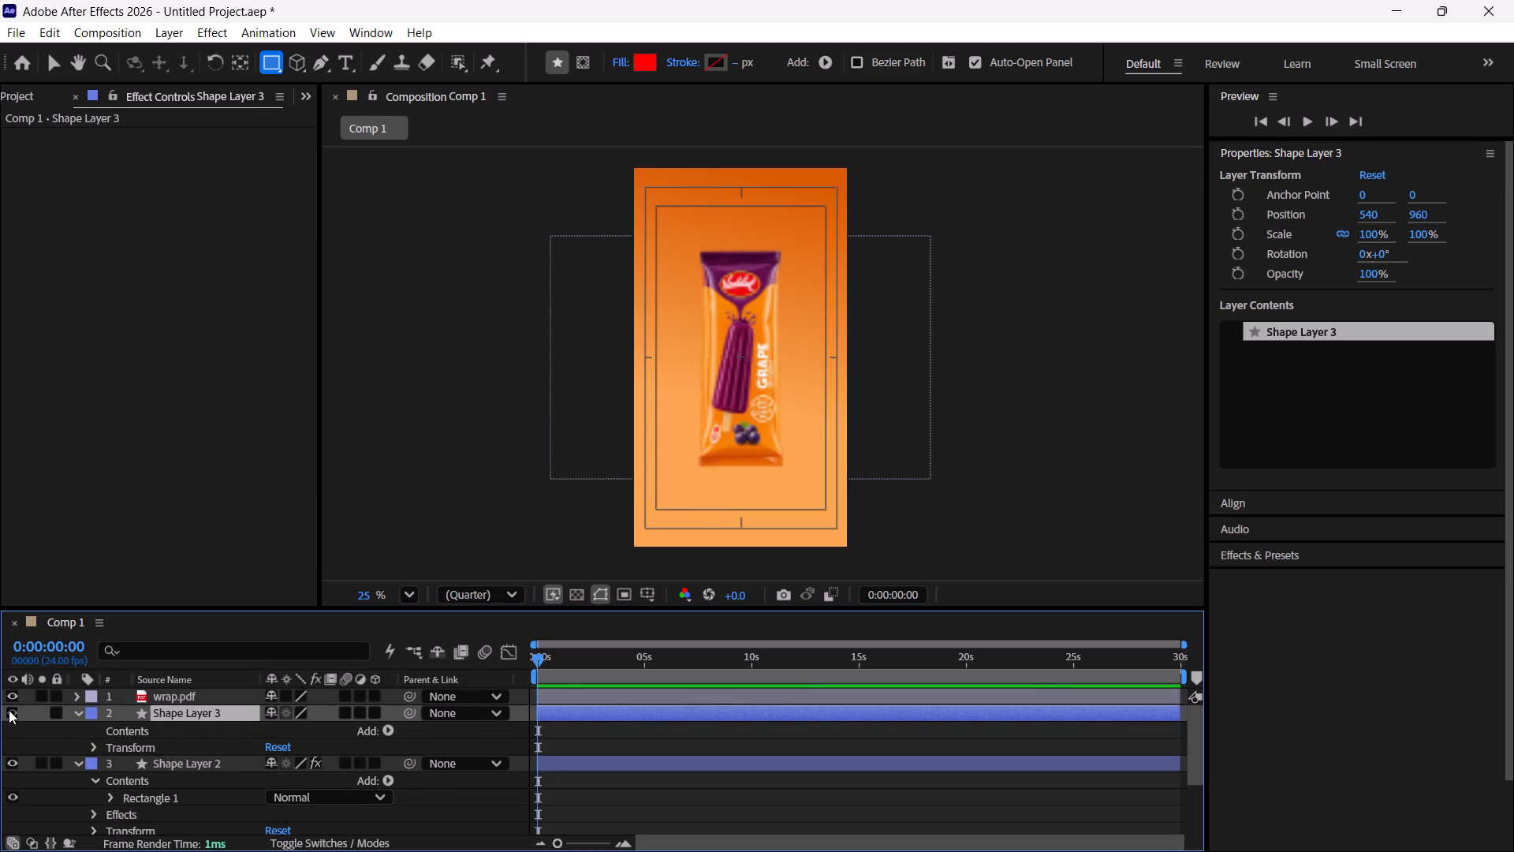
left_click(9, 710)
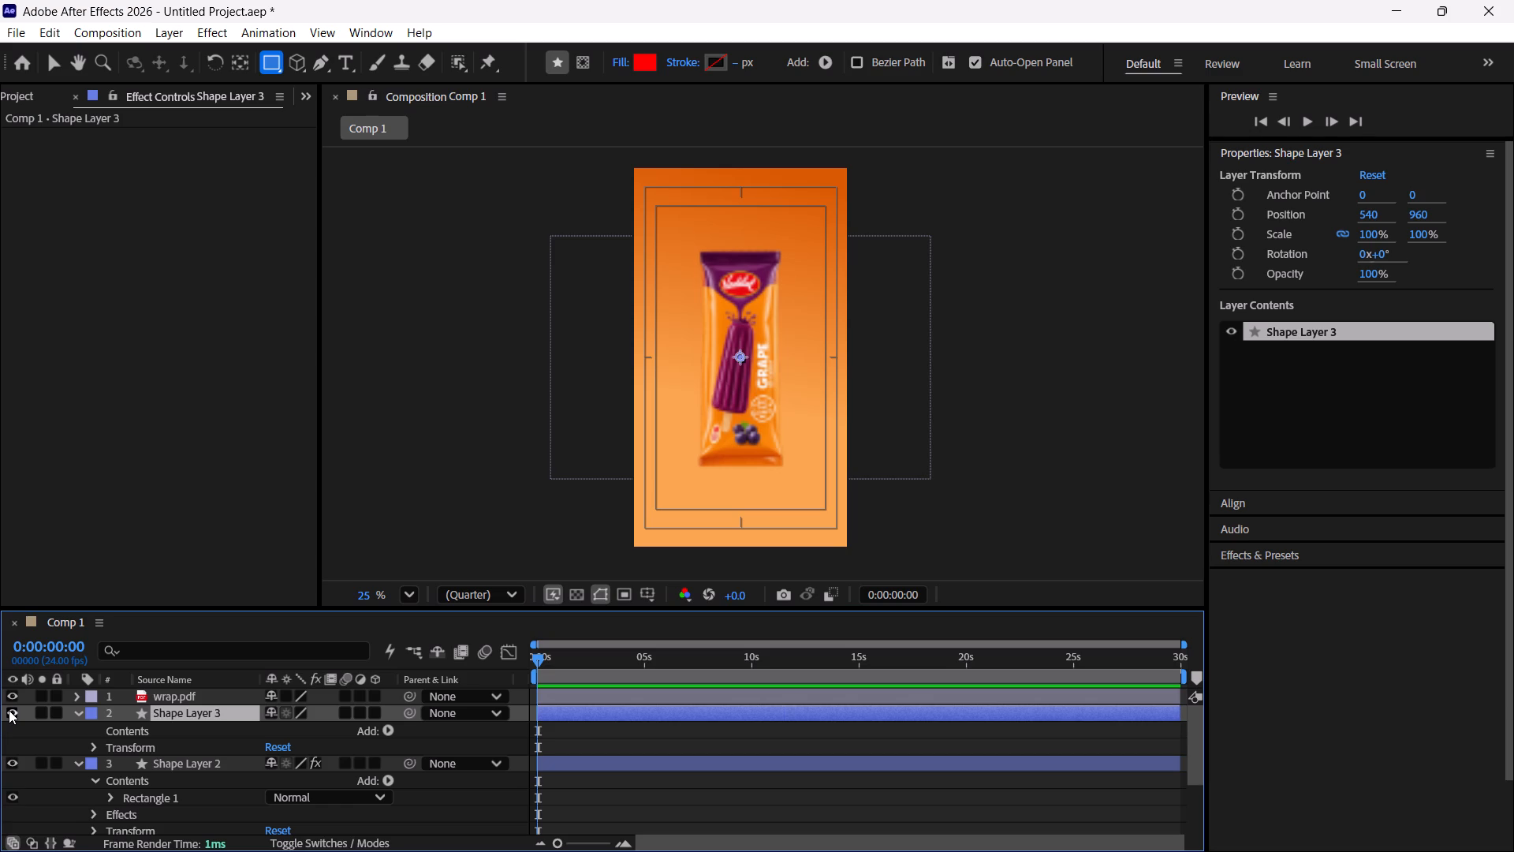
left_click(9, 710)
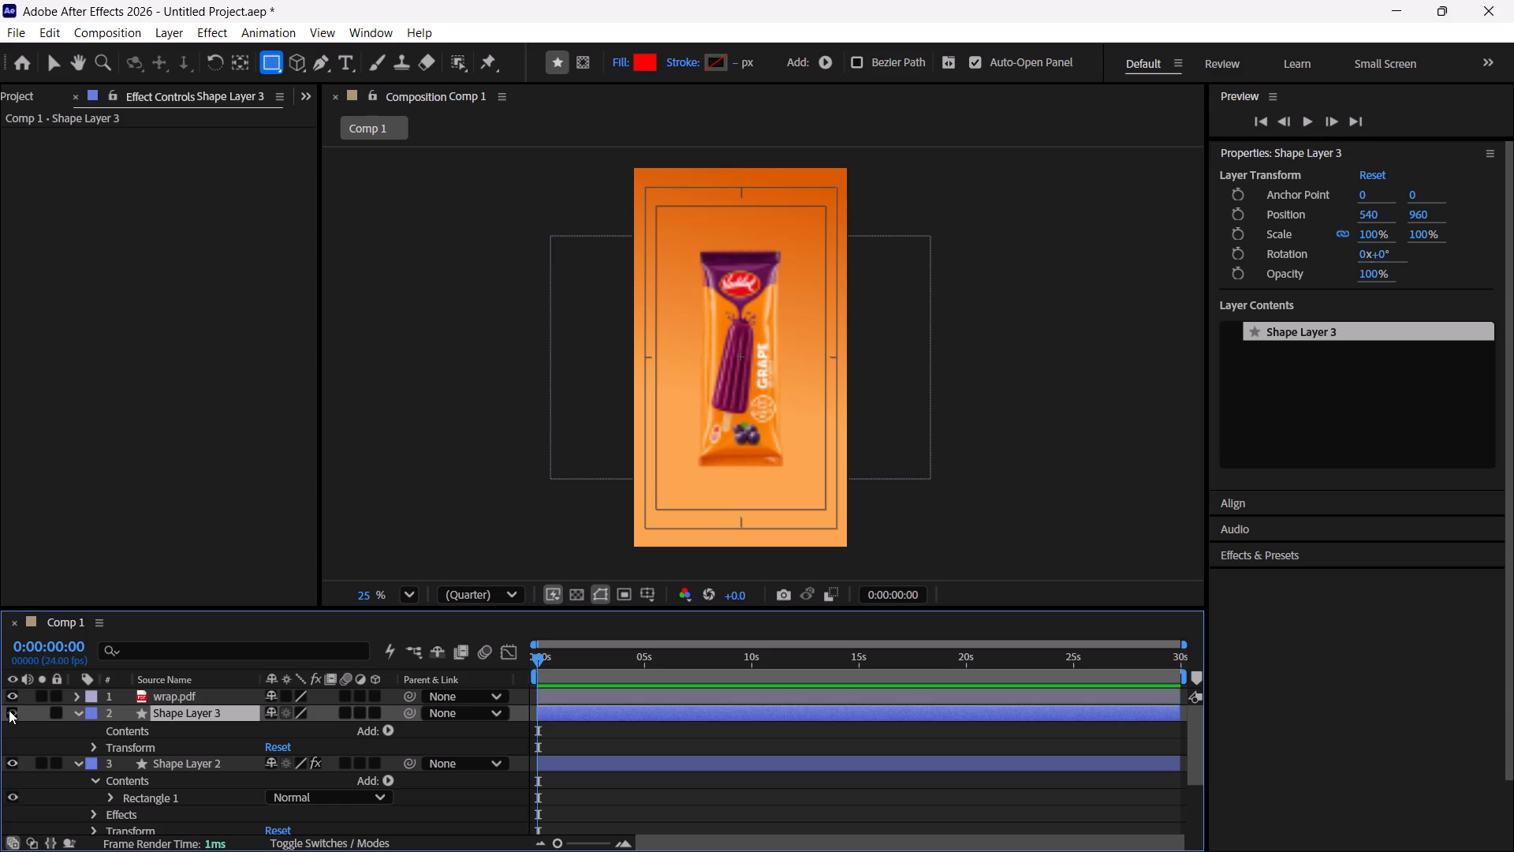
left_click(9, 710)
left_click(124, 481)
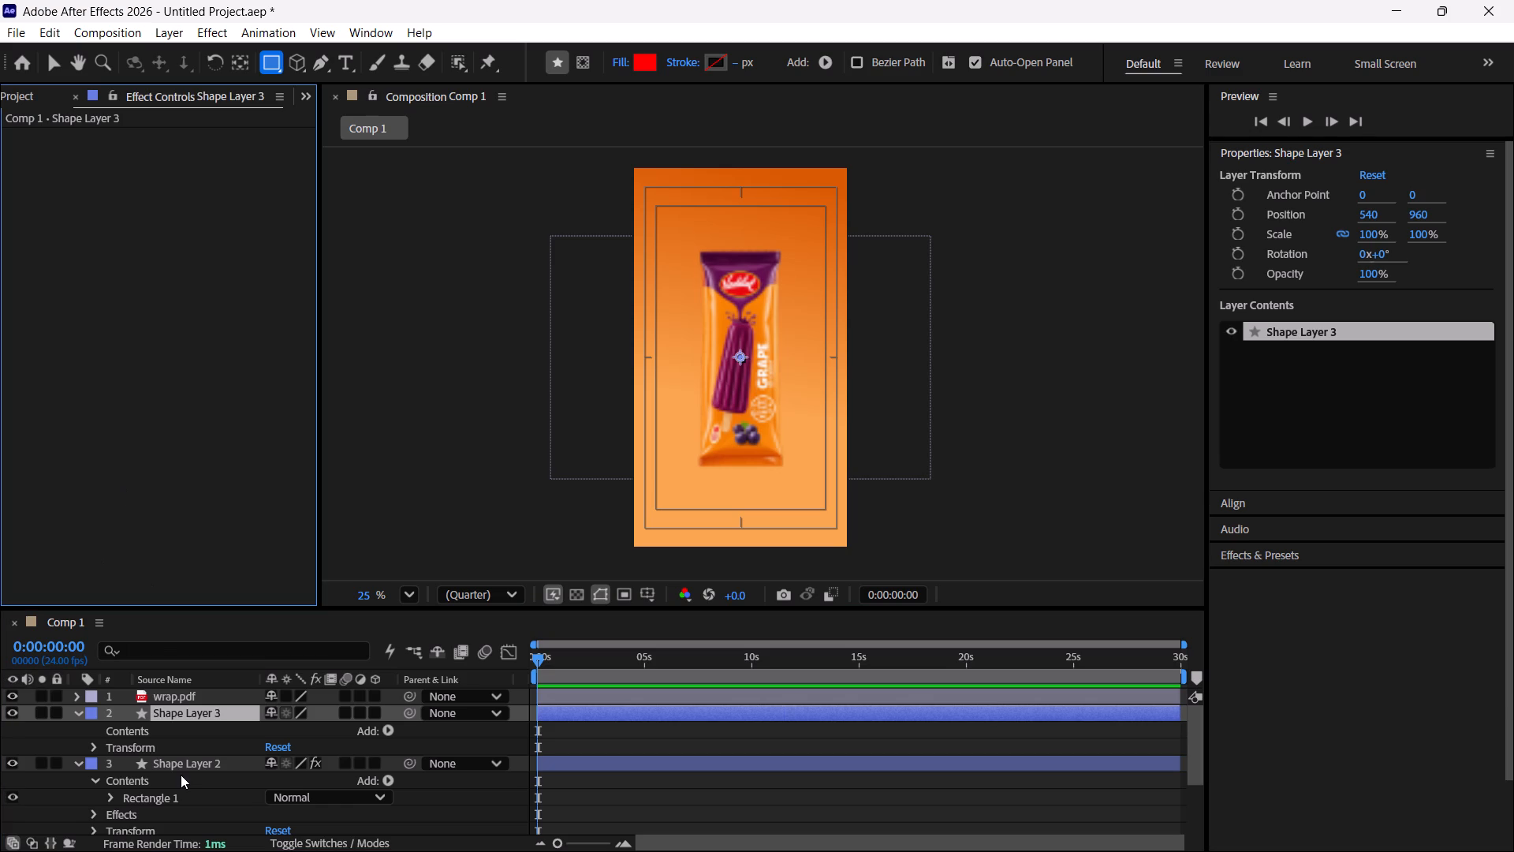
scroll(181, 775, "down", 6)
scroll(181, 775, "up", 2)
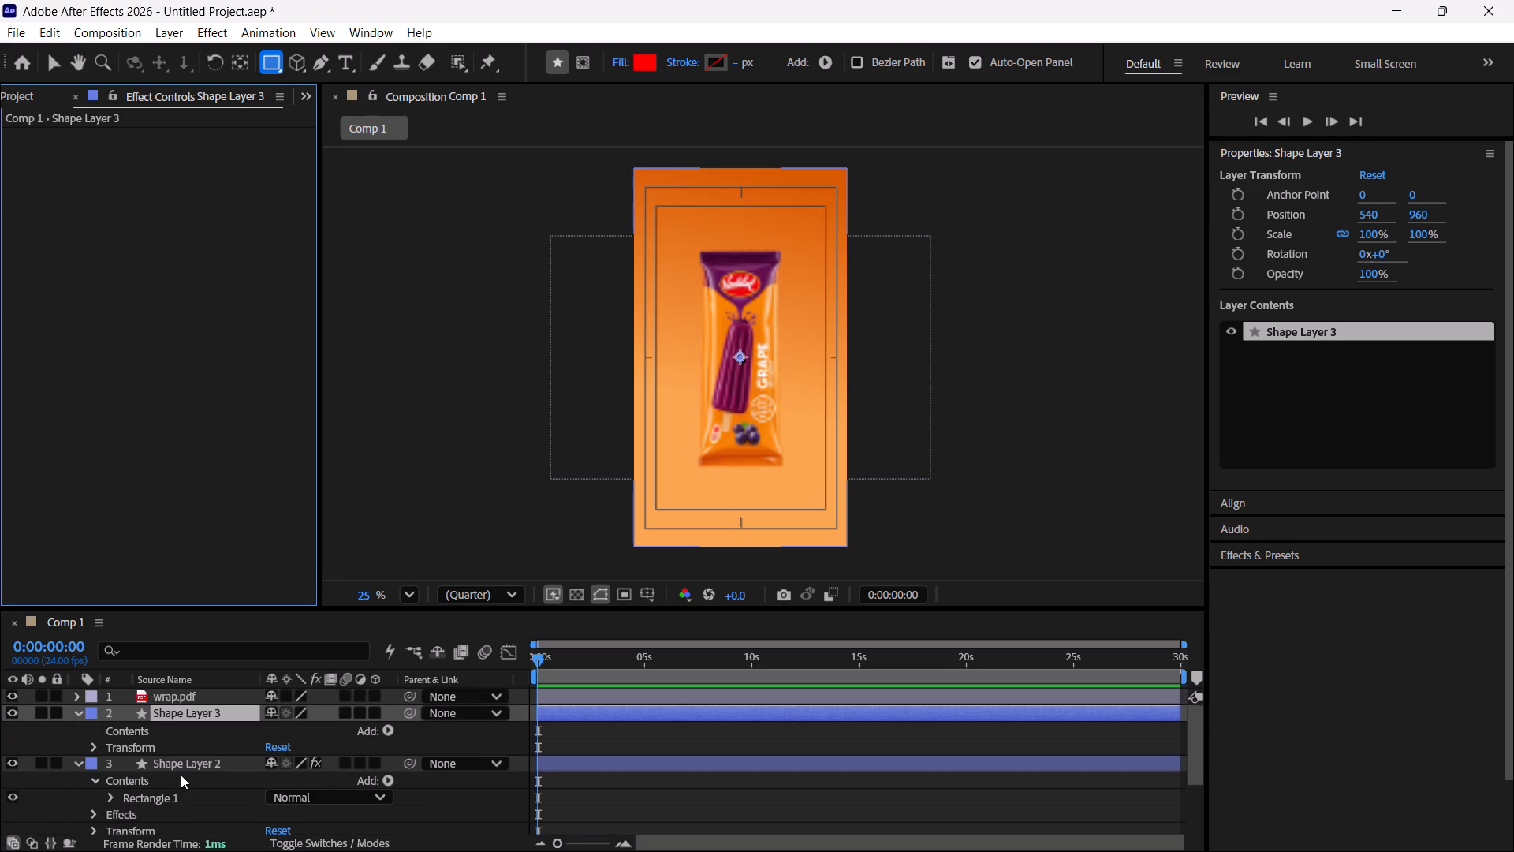
scroll(181, 775, "up", 1)
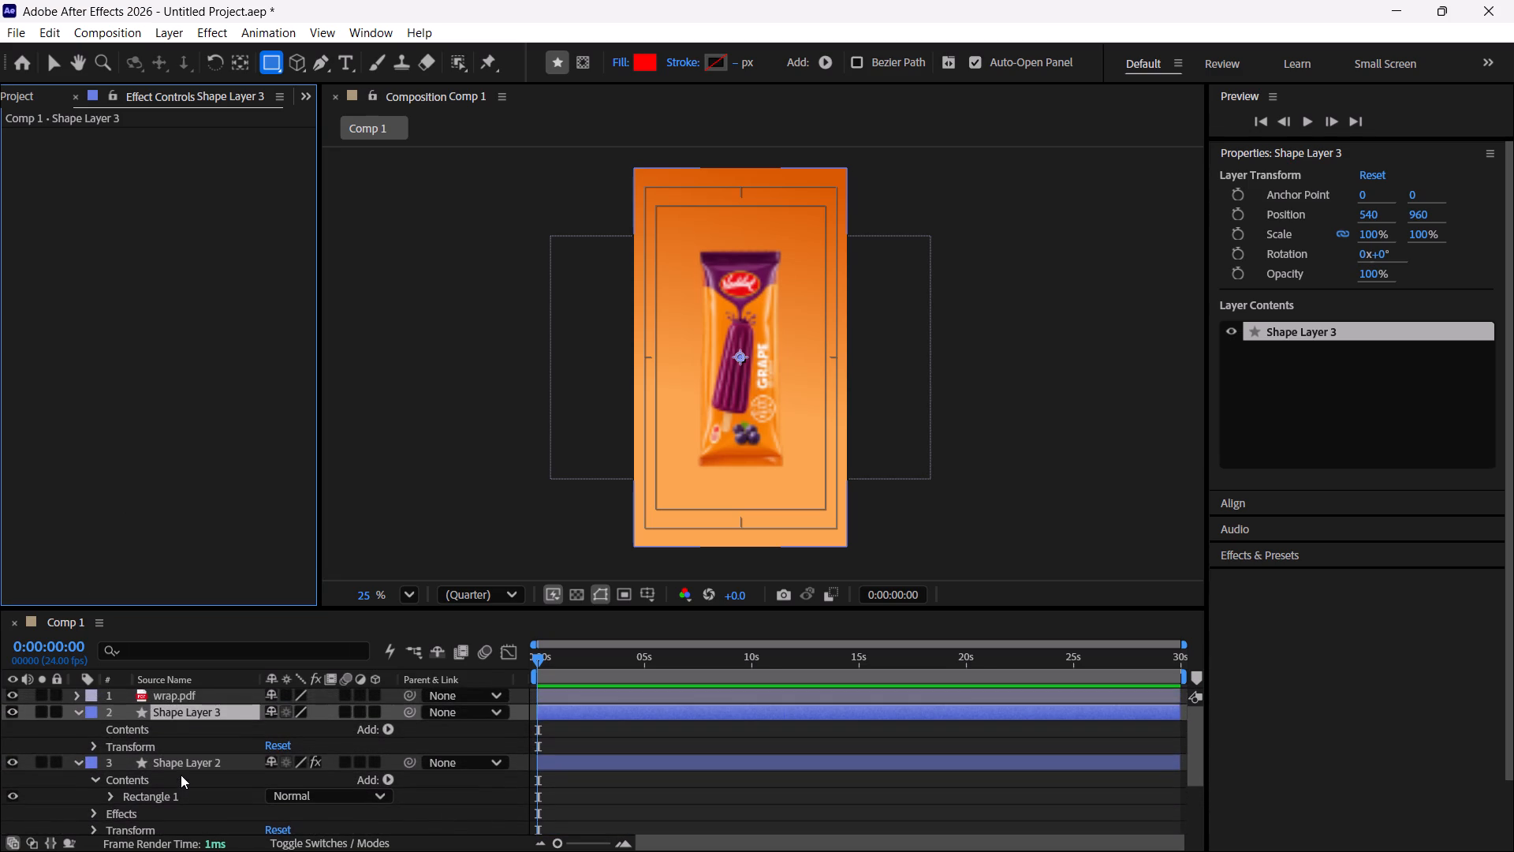
left_click(12, 766)
left_click(12, 766)
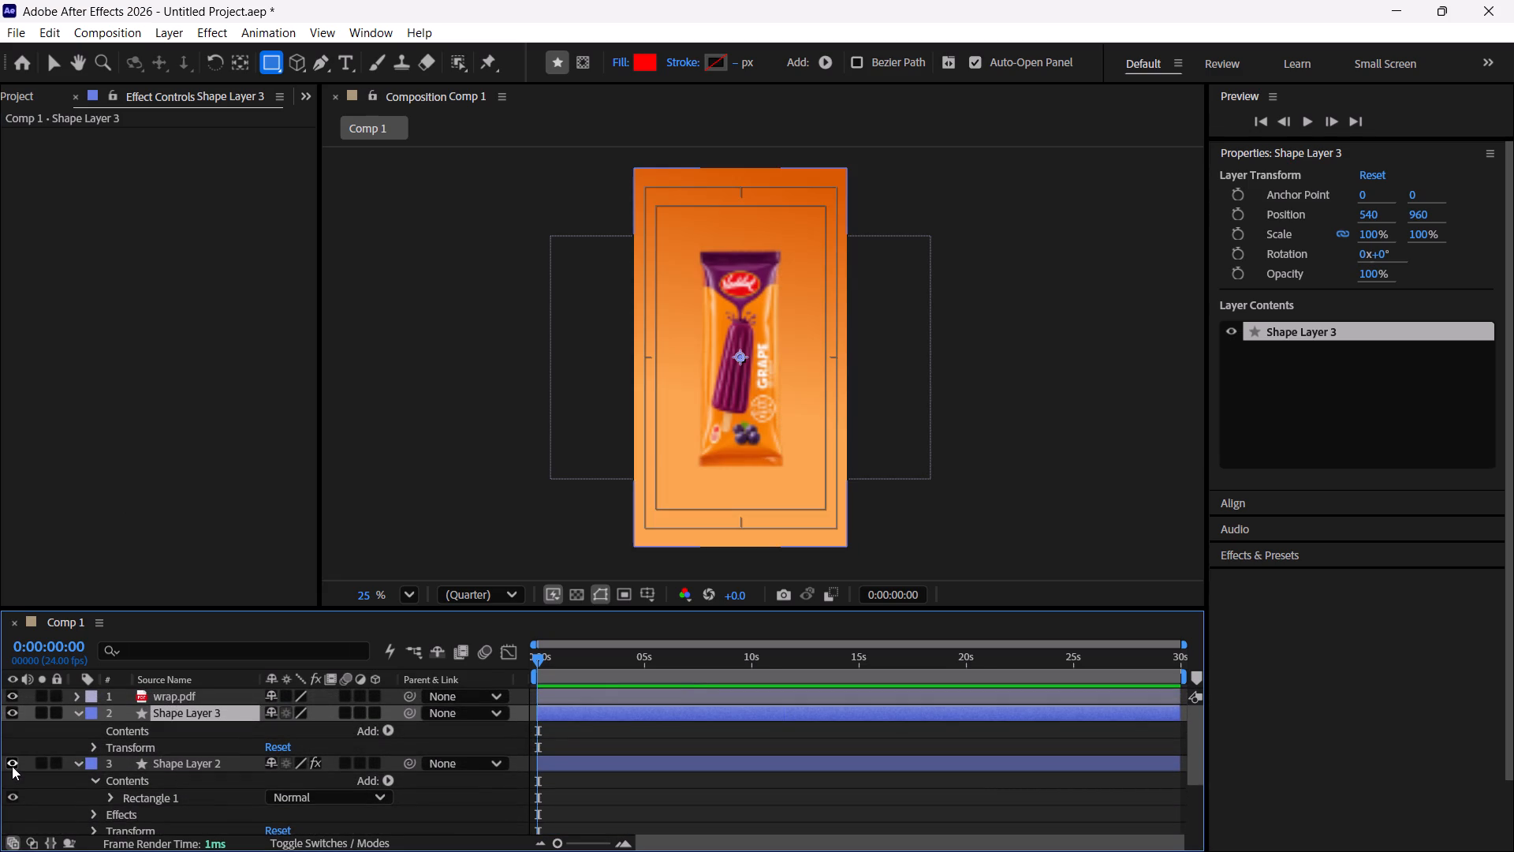
left_click(12, 766)
left_click(12, 766)
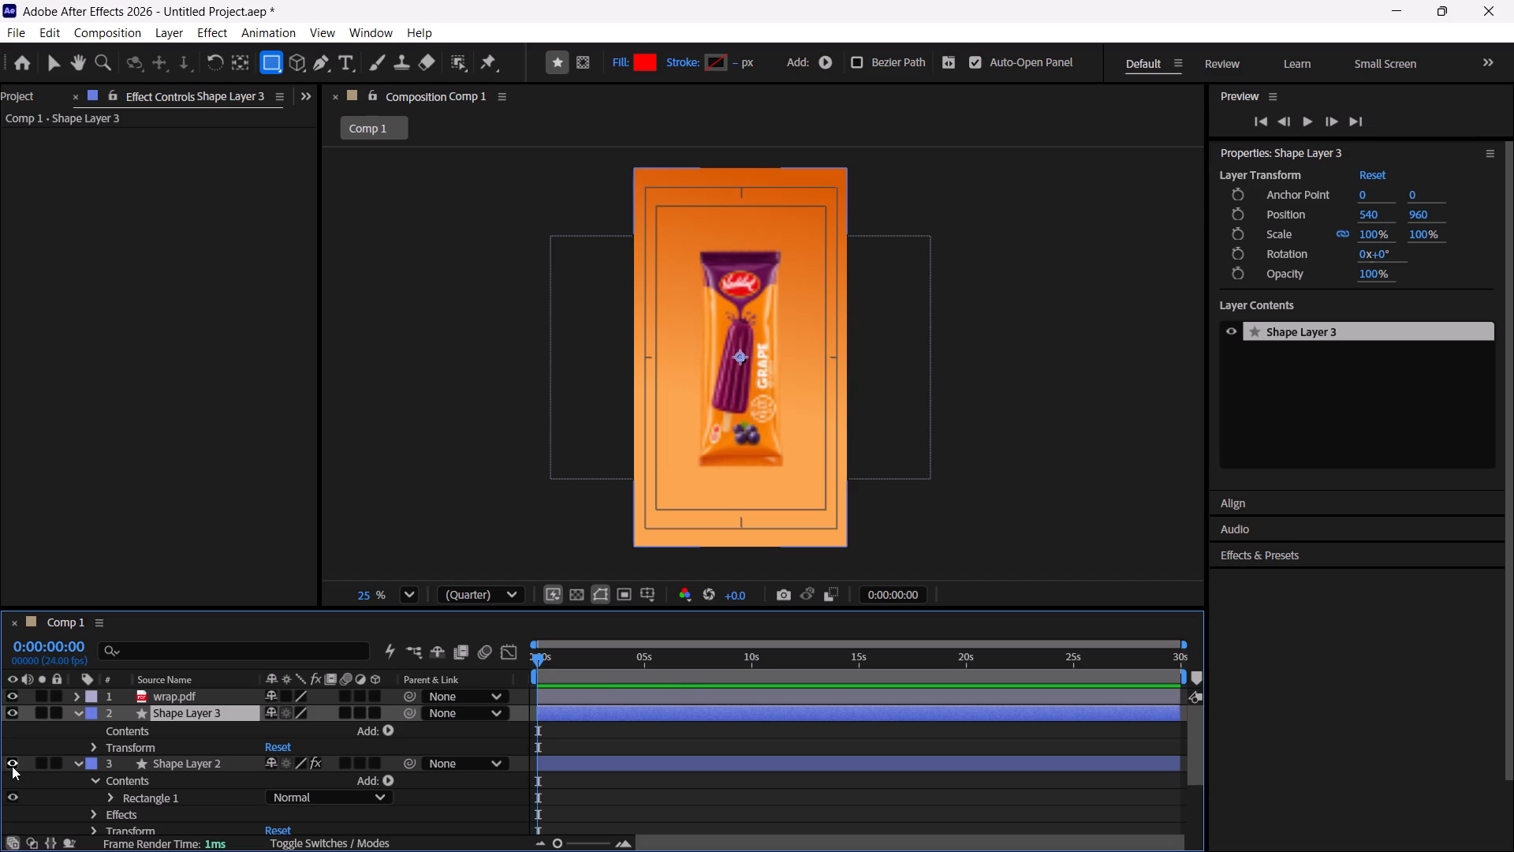
left_click(12, 766)
left_click(12, 766)
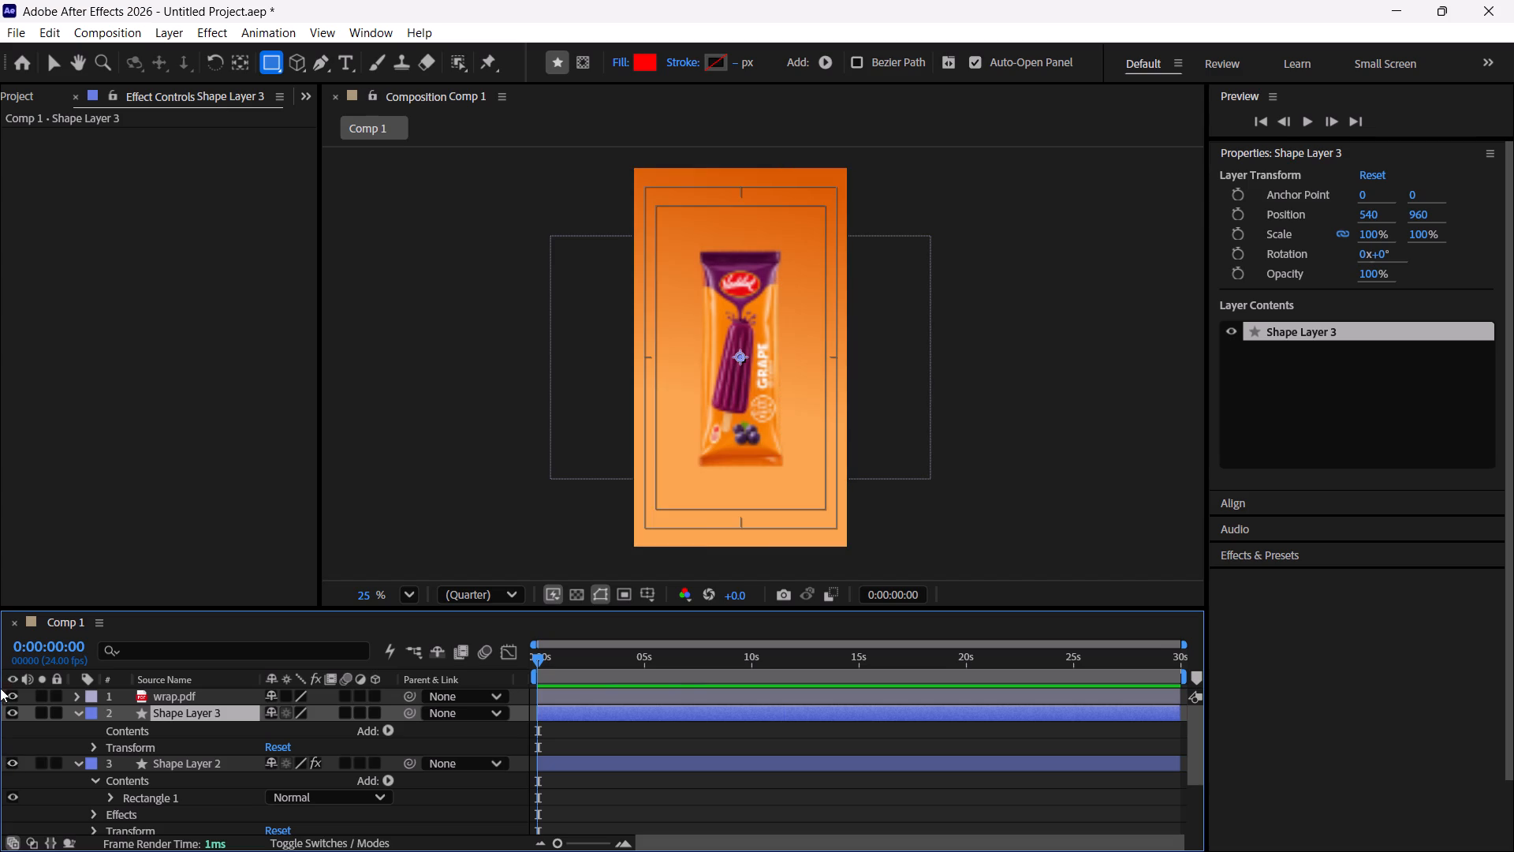
left_click(10, 711)
left_click(10, 711)
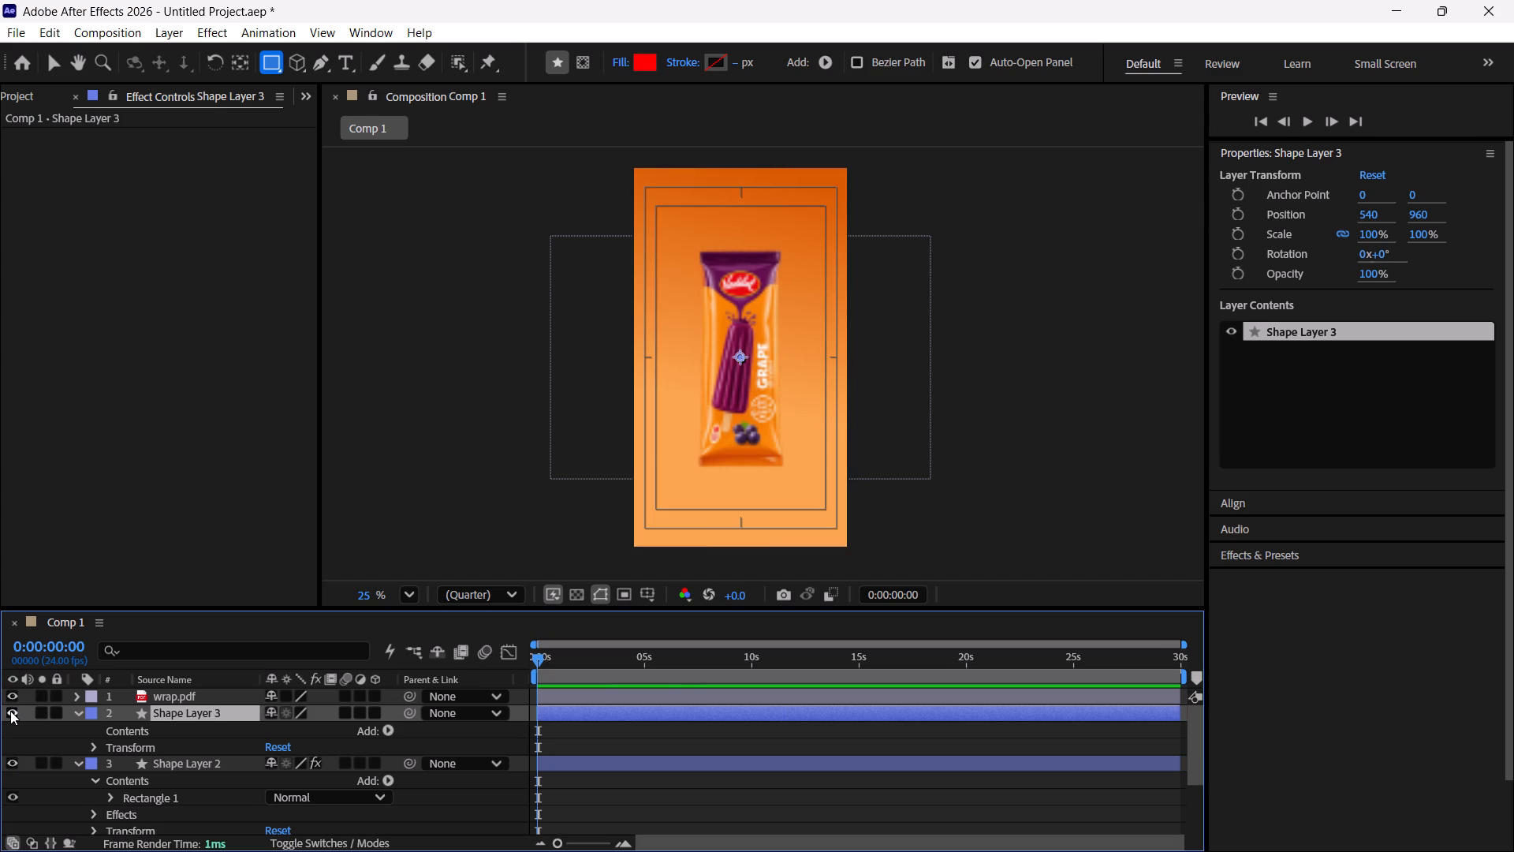
left_click(10, 711)
left_click(10, 711)
Delete the empty Shape Layer 3 from the composition.
scroll(743, 353, "up", 14, "ctrl")
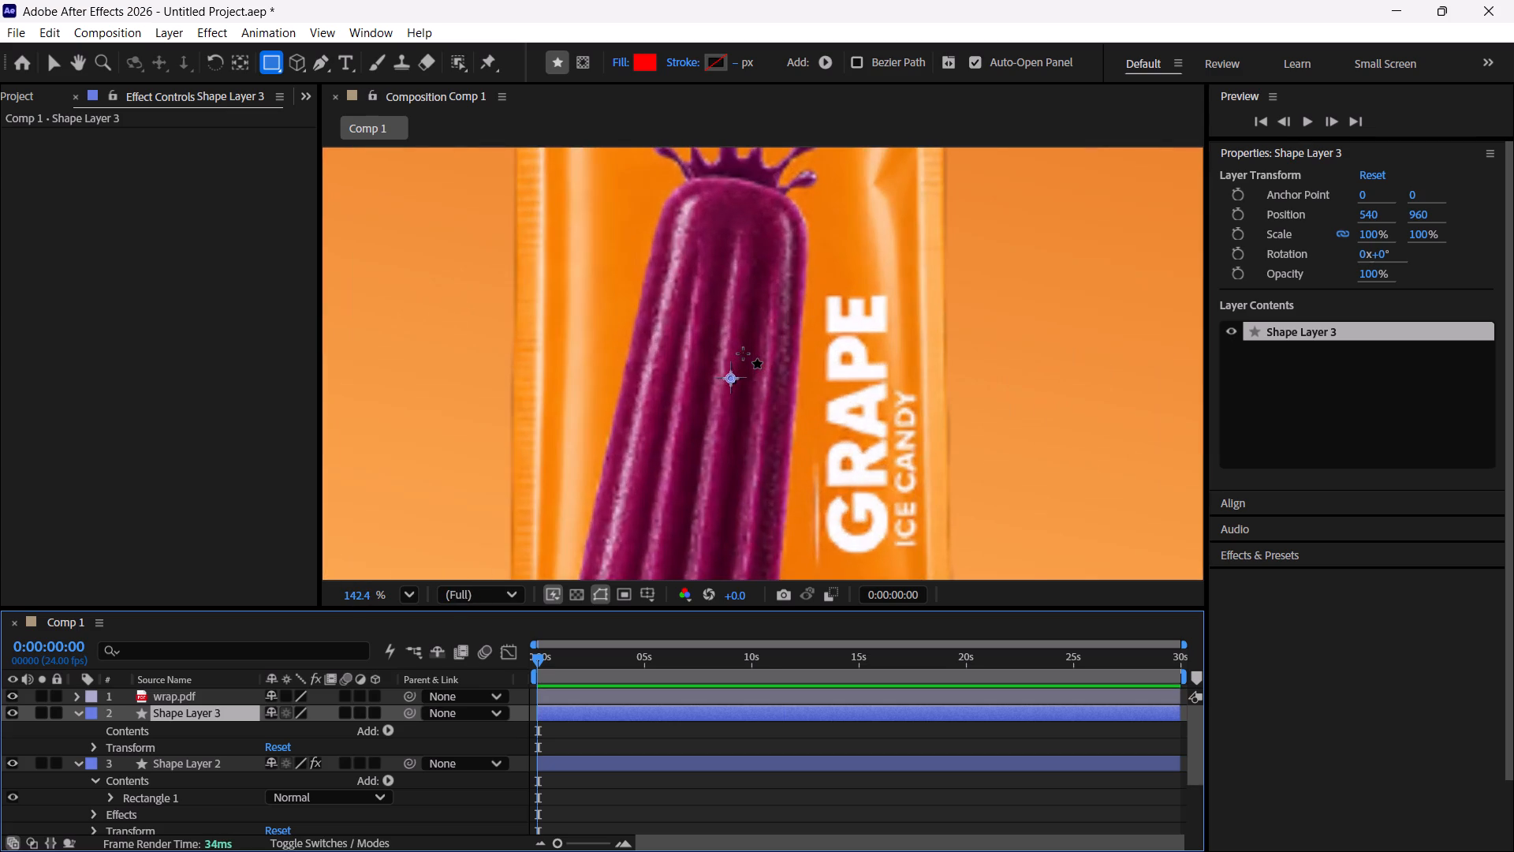
scroll(743, 353, "up", 15, "ctrl")
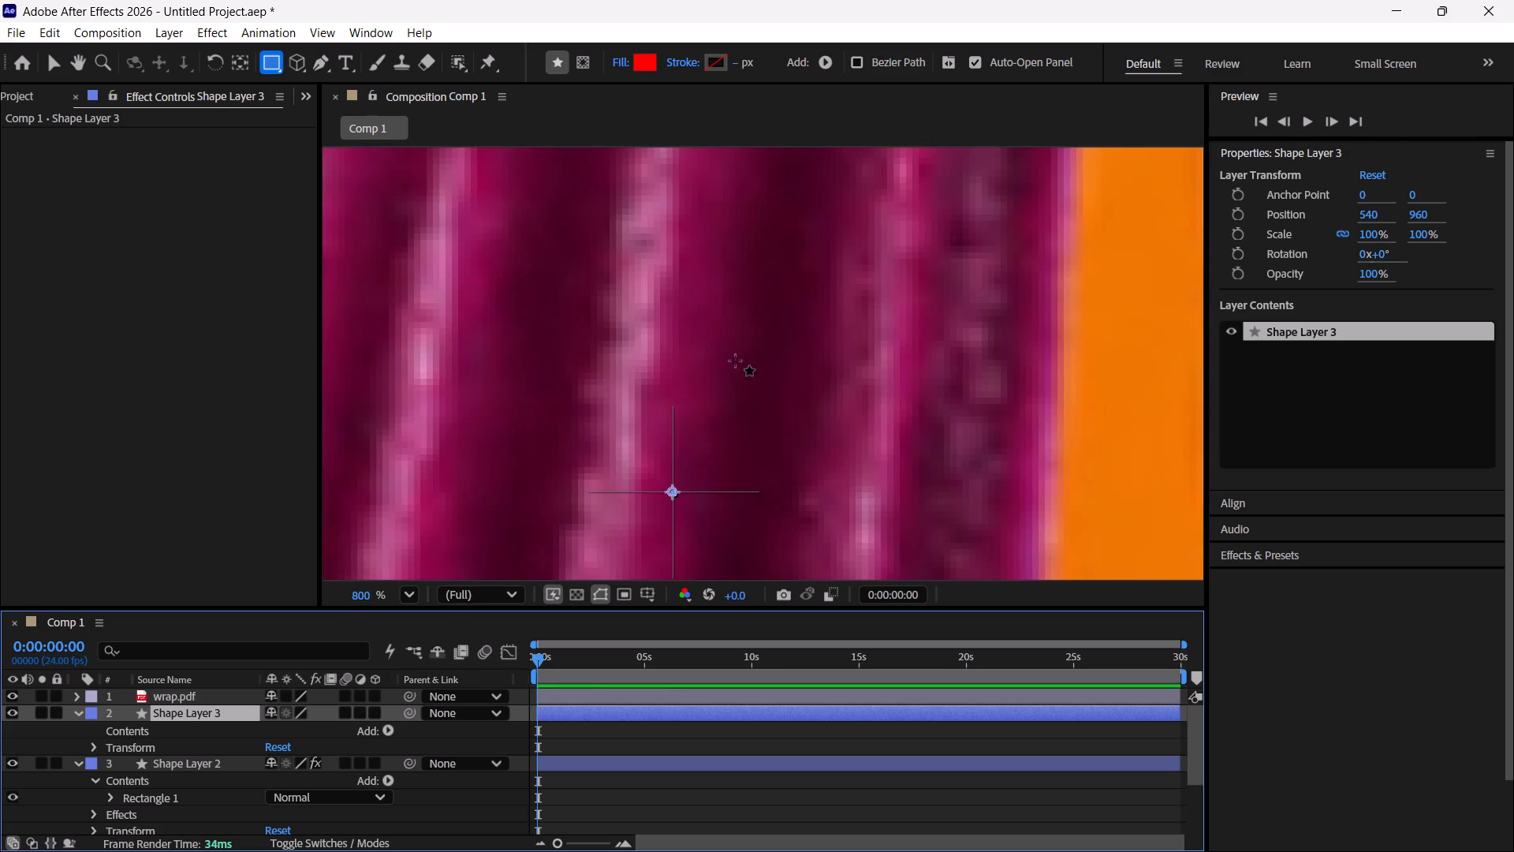
key("BackSpace")
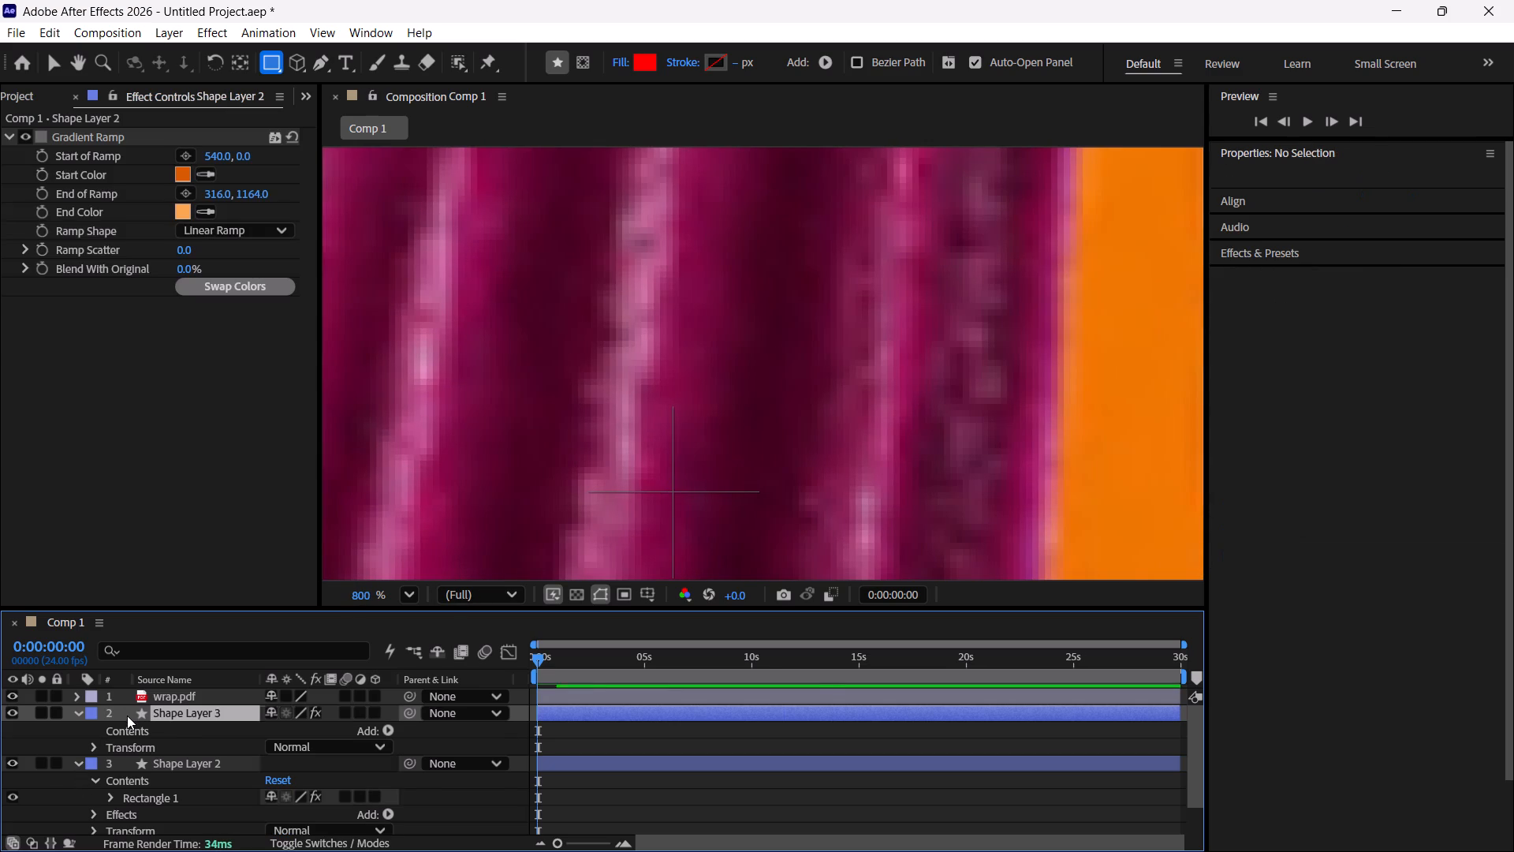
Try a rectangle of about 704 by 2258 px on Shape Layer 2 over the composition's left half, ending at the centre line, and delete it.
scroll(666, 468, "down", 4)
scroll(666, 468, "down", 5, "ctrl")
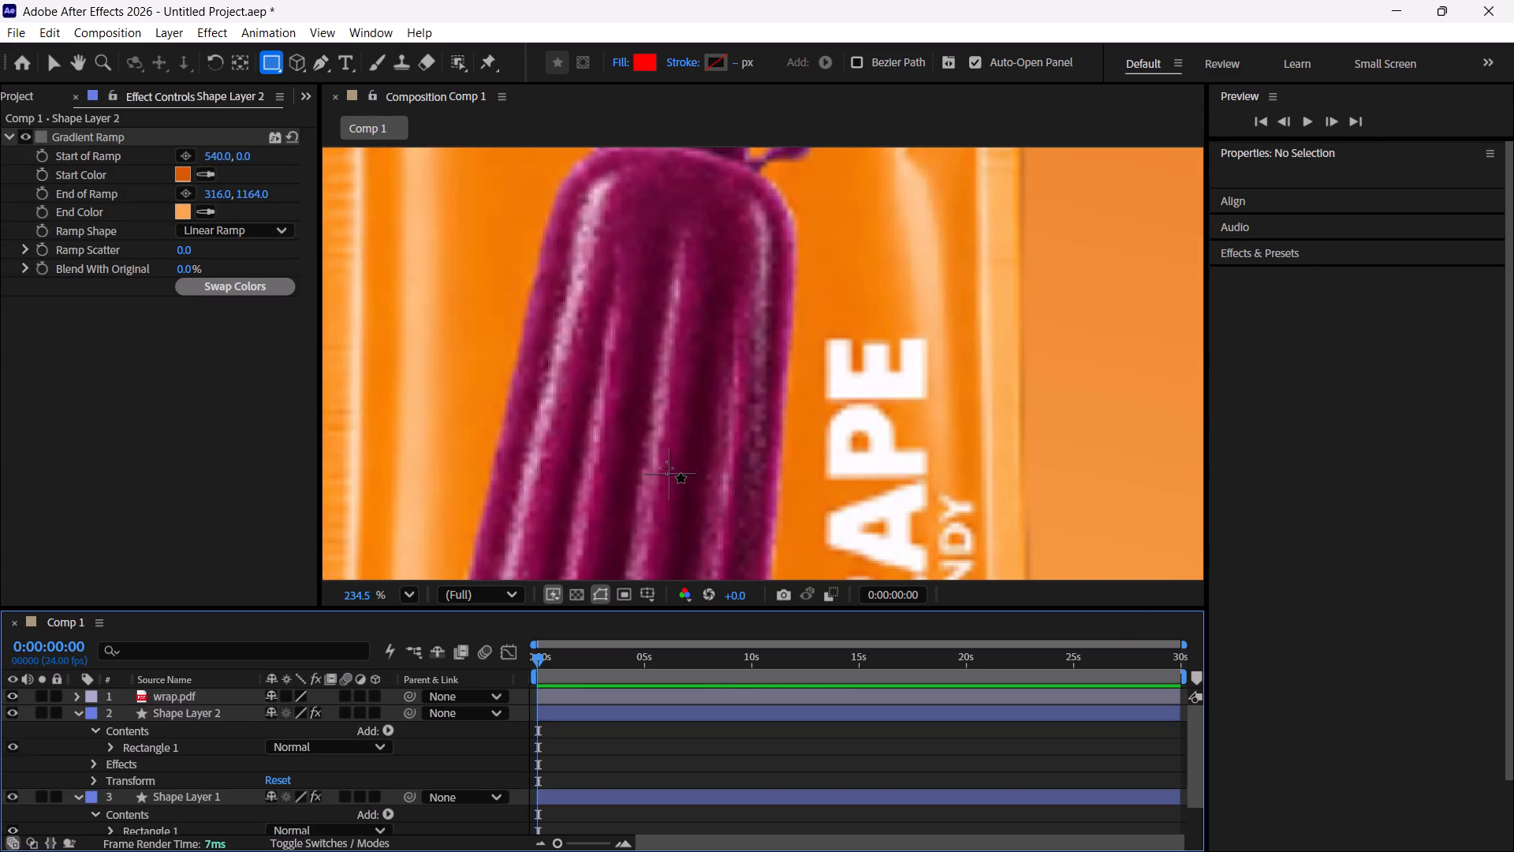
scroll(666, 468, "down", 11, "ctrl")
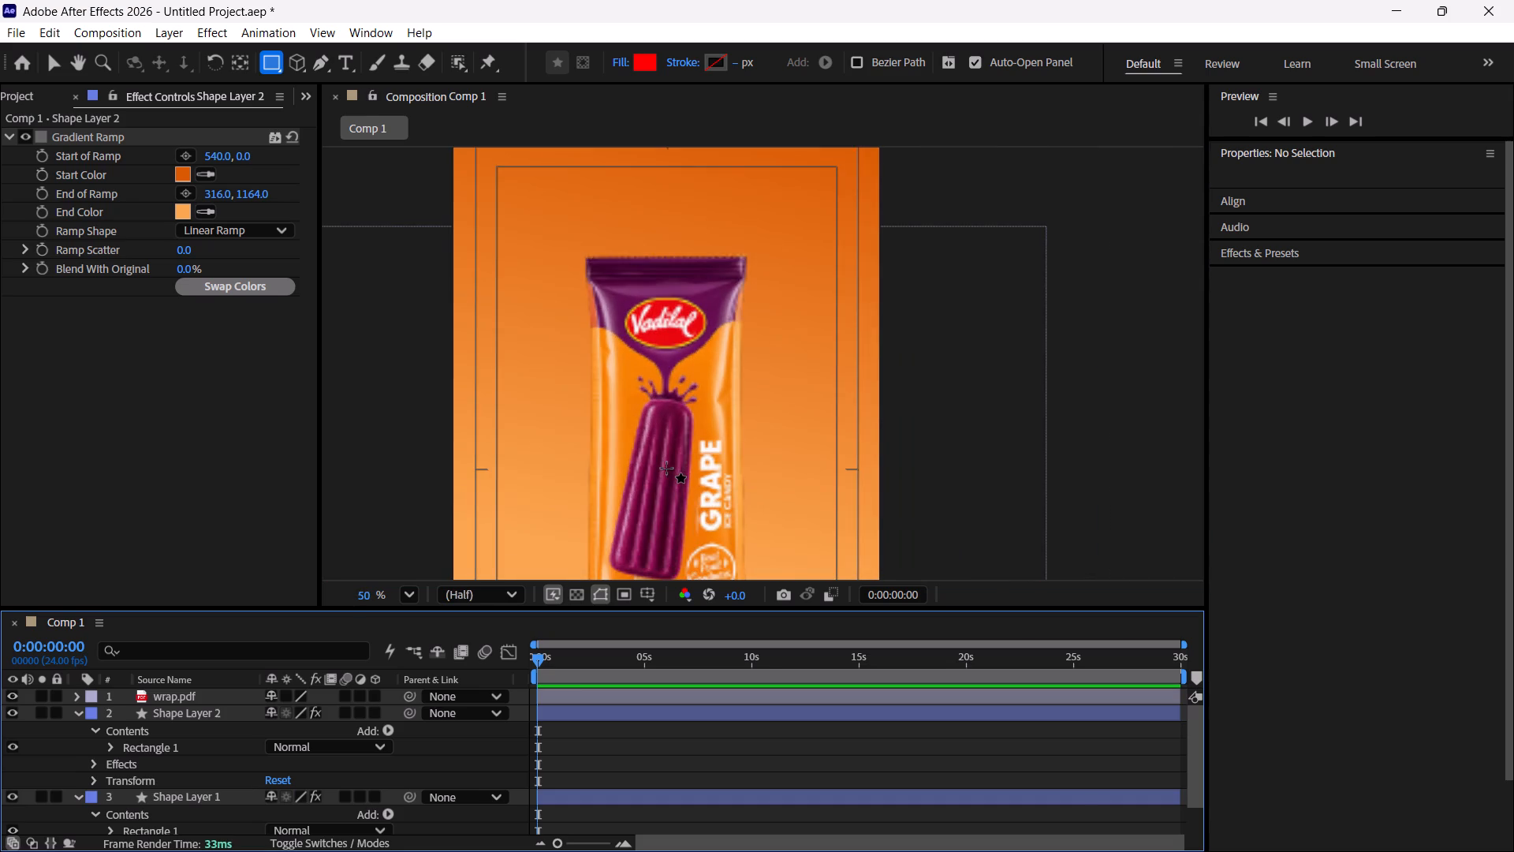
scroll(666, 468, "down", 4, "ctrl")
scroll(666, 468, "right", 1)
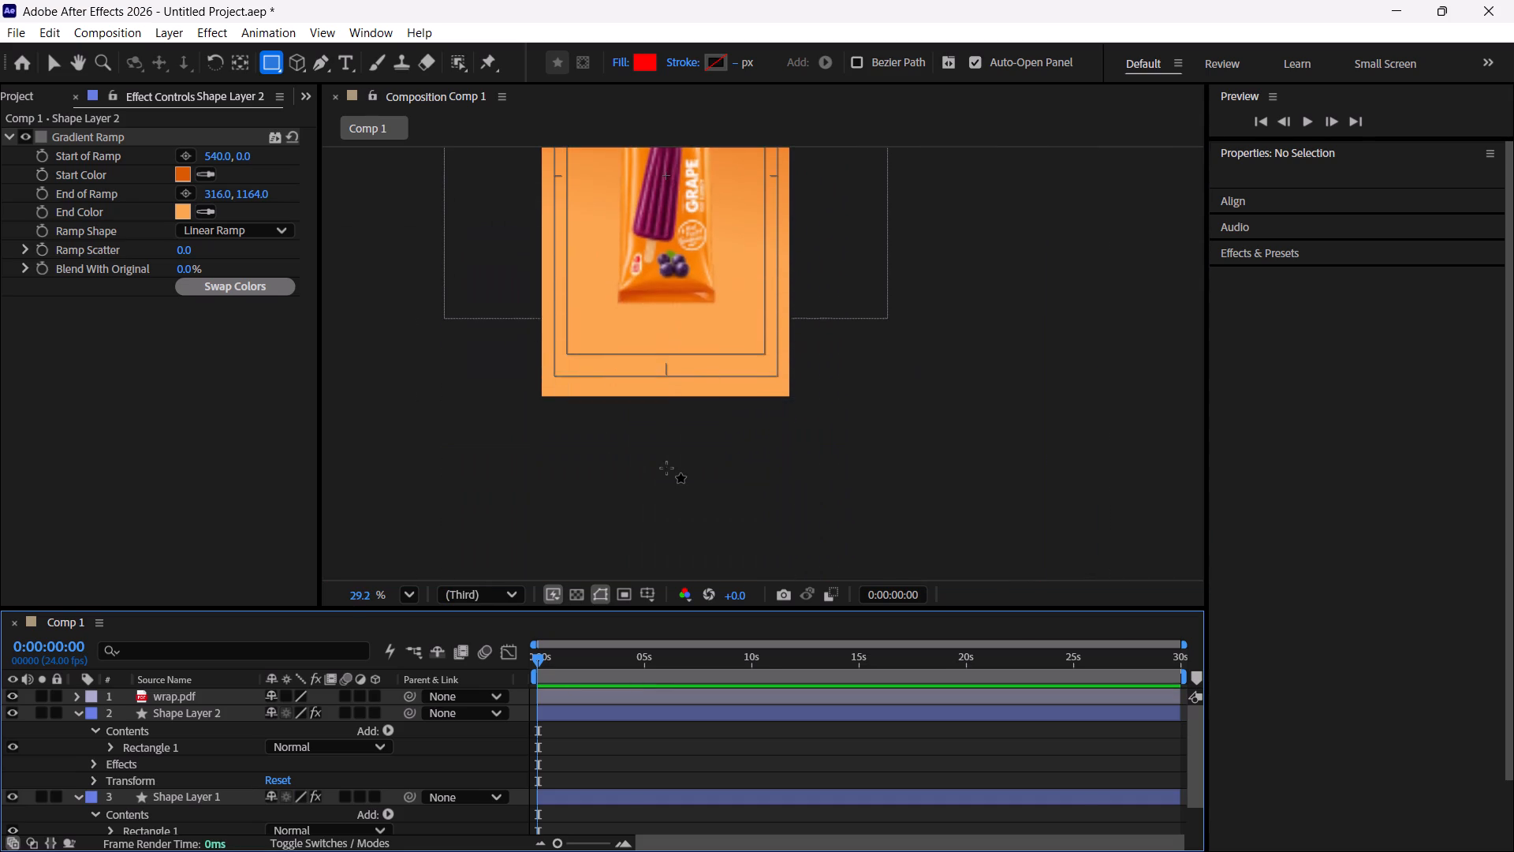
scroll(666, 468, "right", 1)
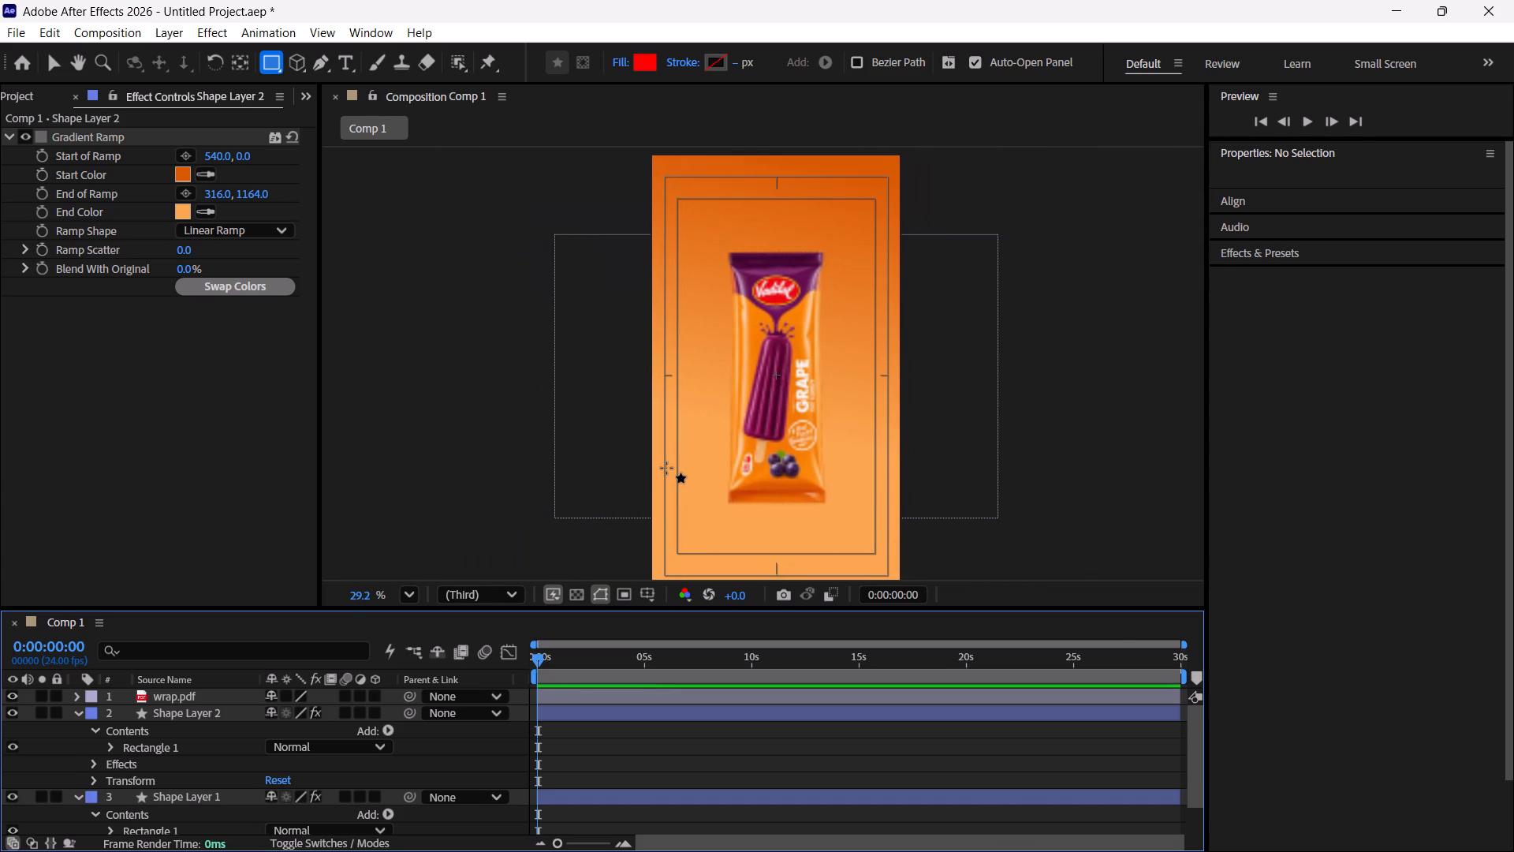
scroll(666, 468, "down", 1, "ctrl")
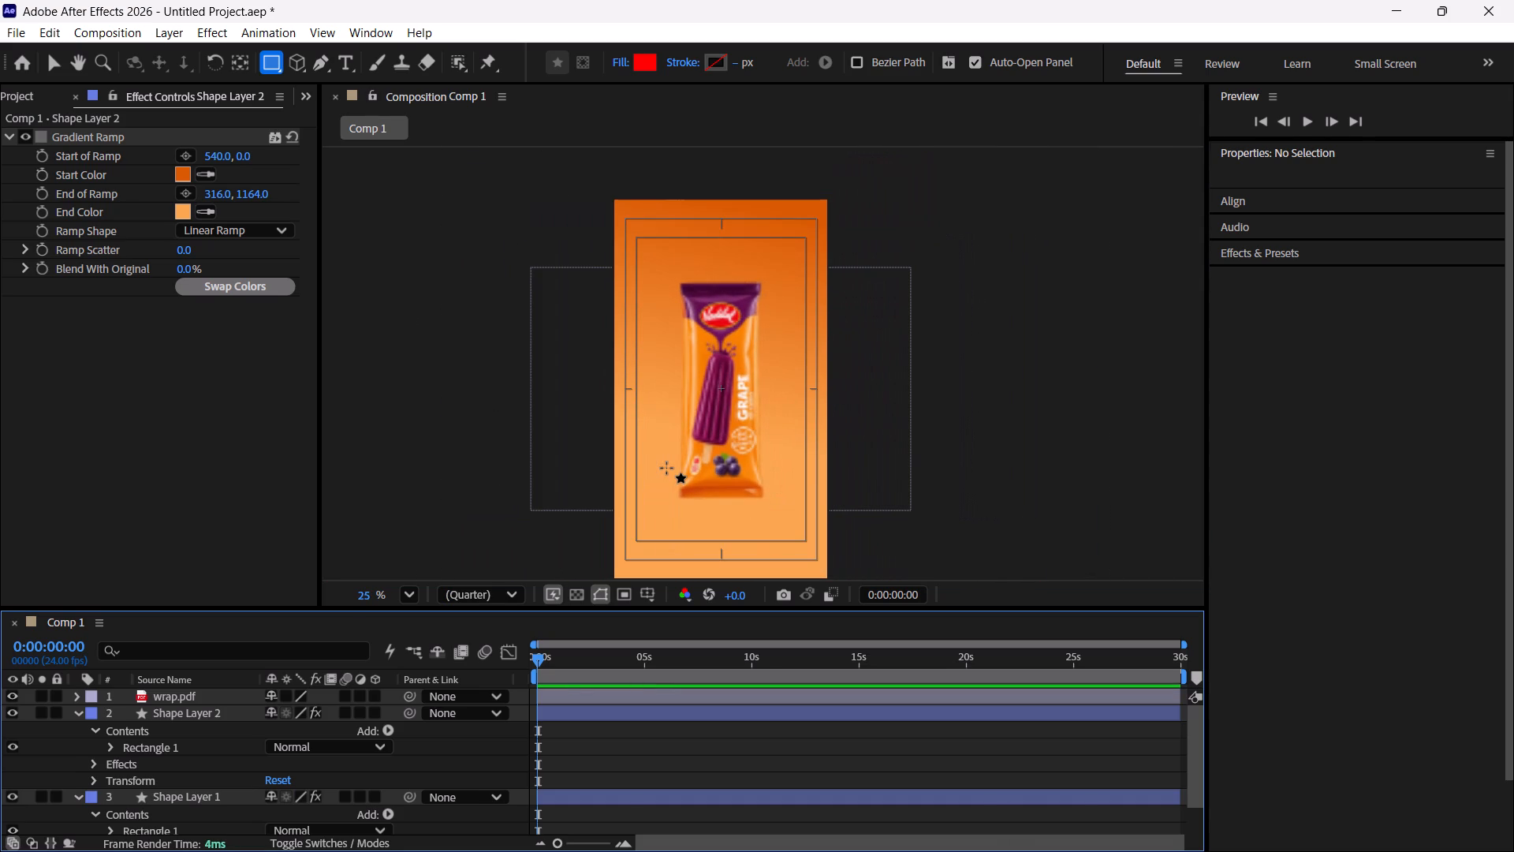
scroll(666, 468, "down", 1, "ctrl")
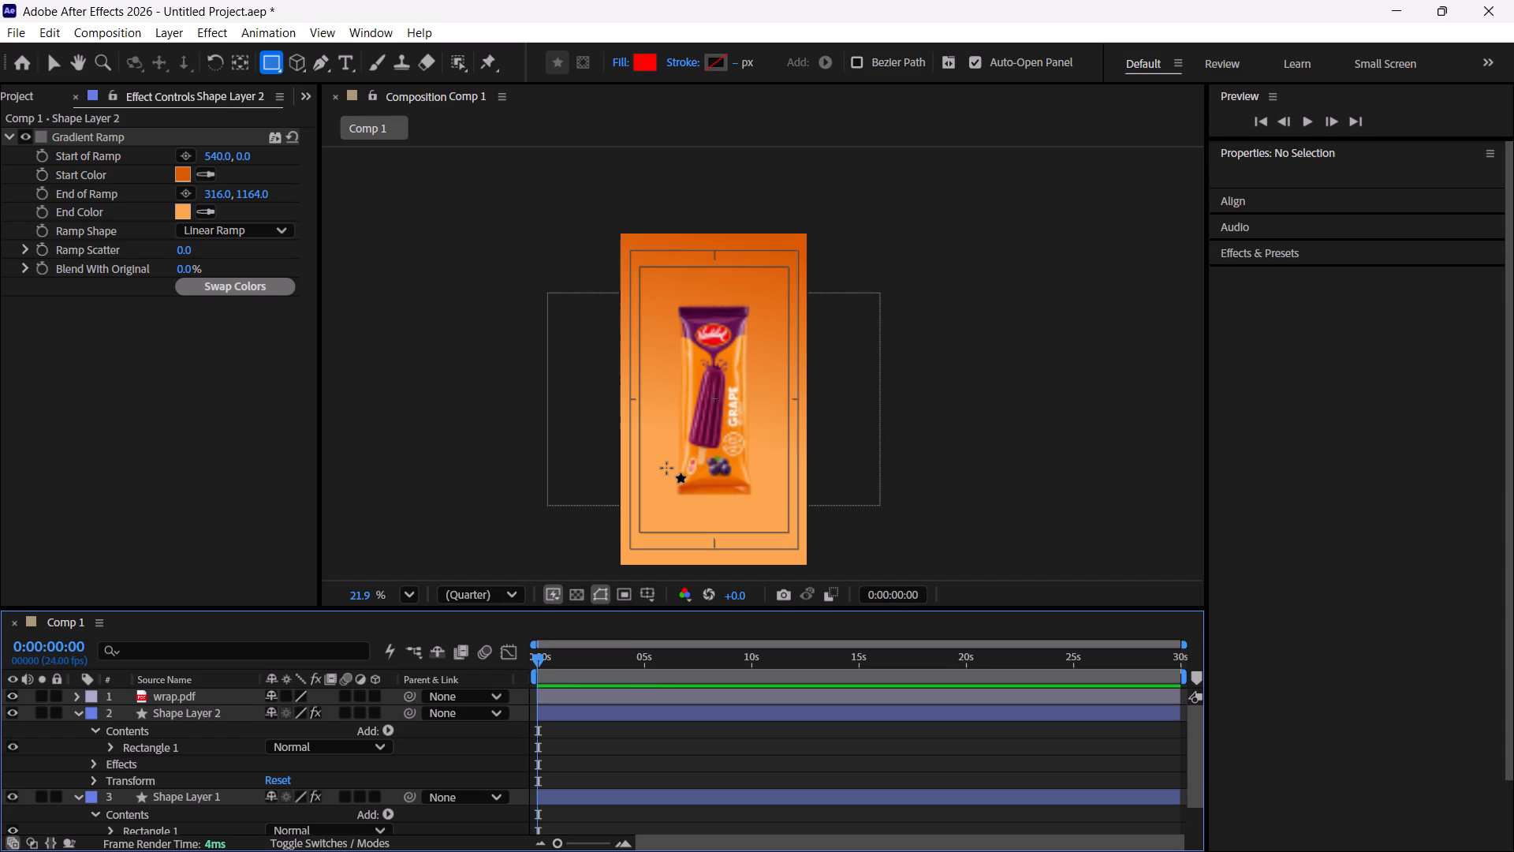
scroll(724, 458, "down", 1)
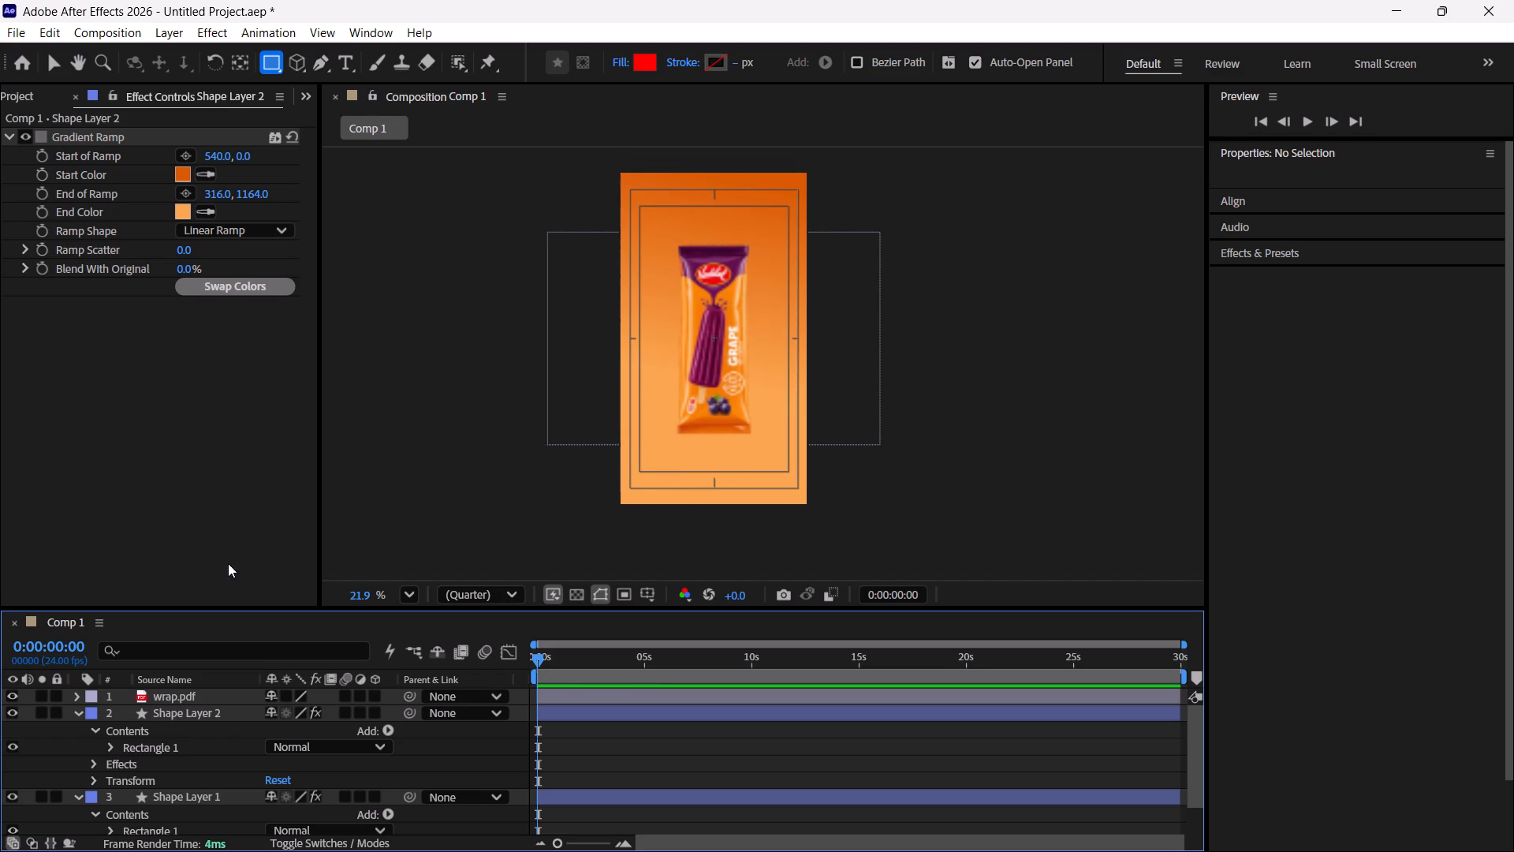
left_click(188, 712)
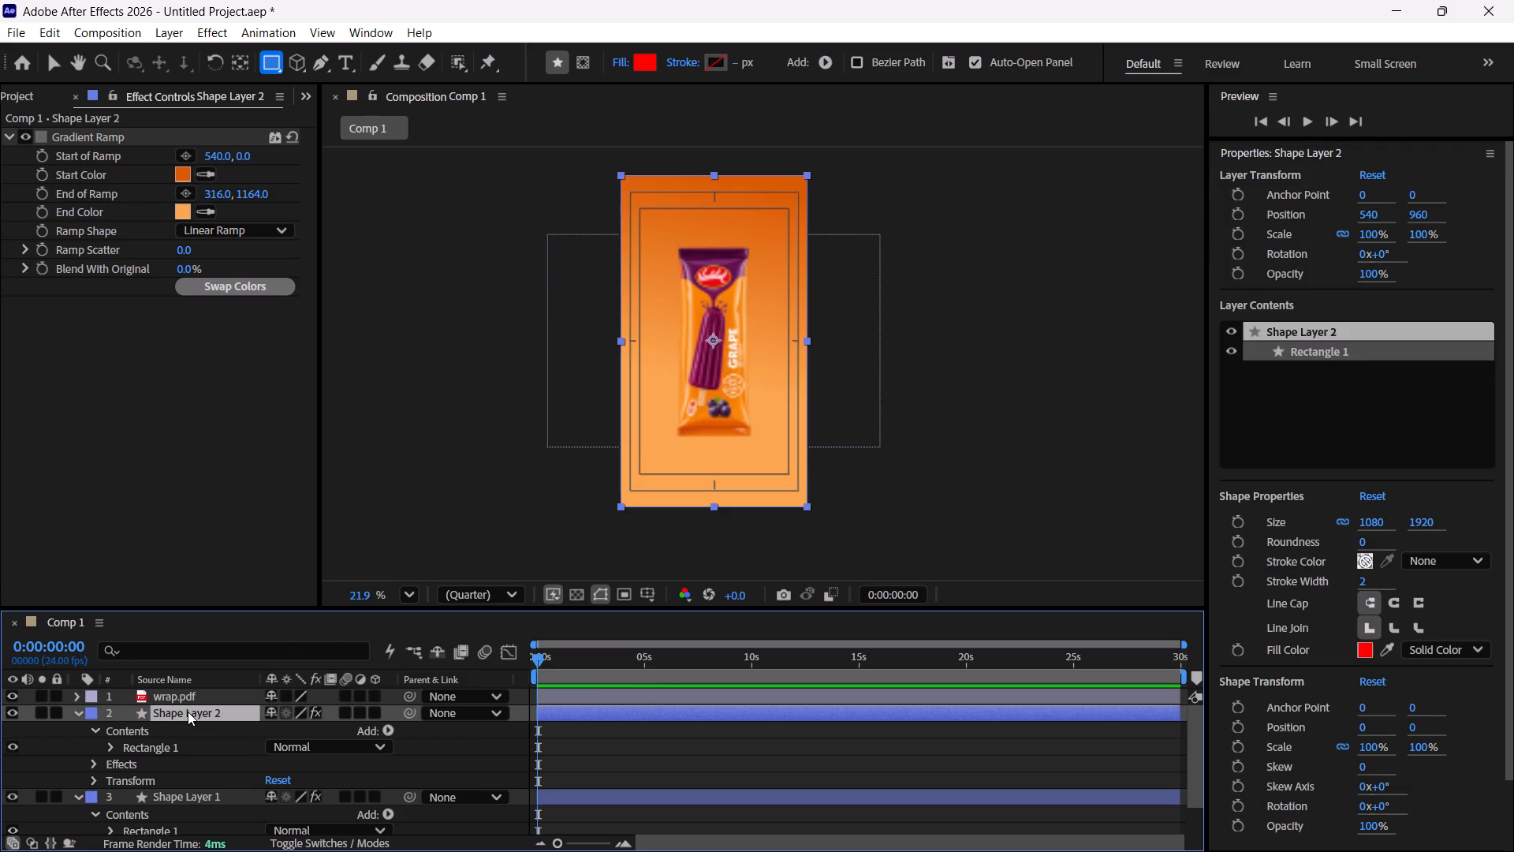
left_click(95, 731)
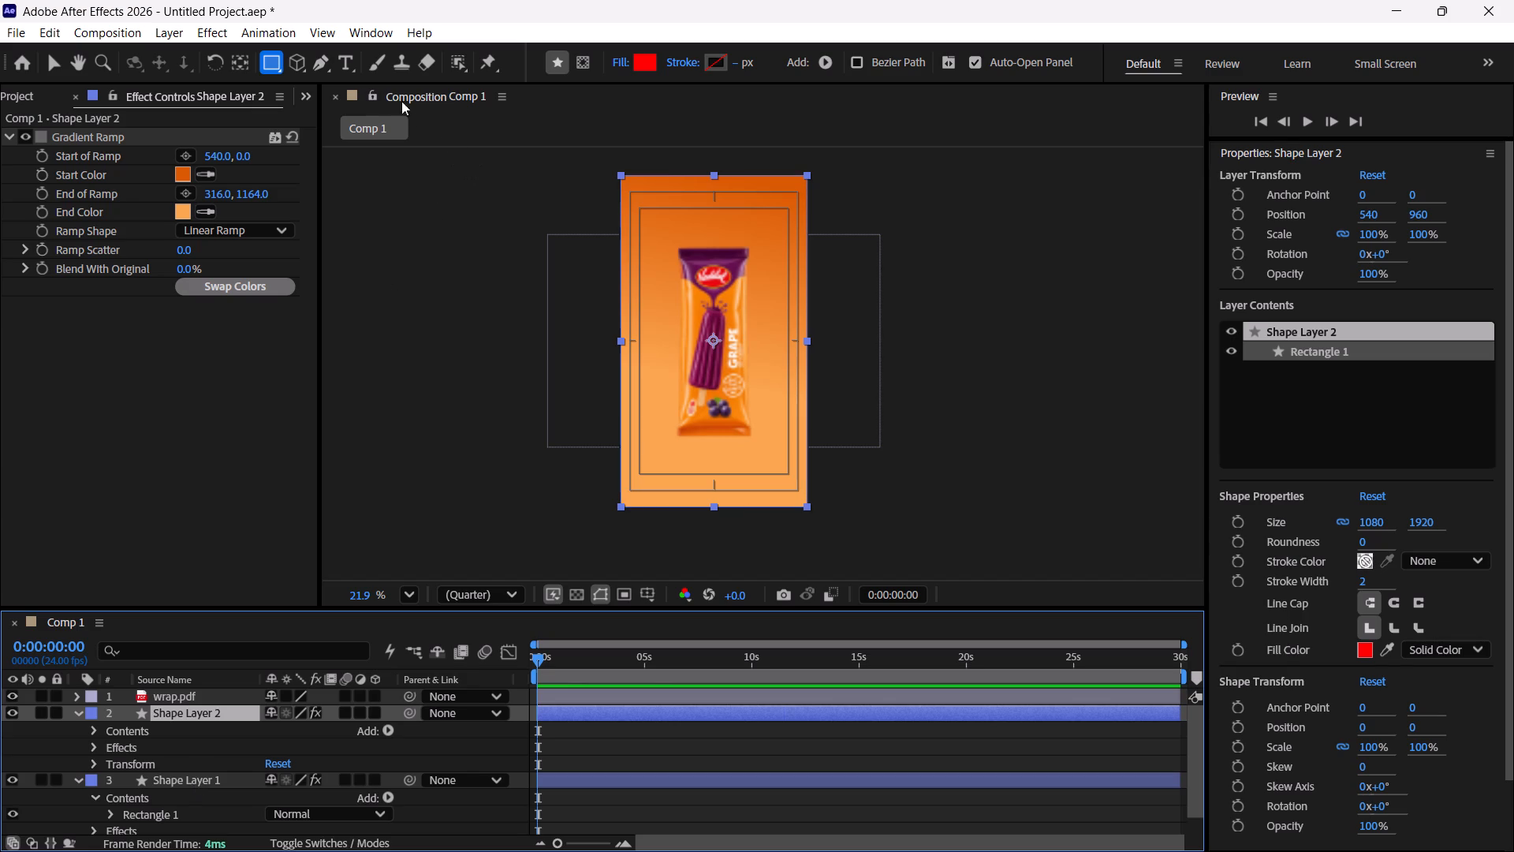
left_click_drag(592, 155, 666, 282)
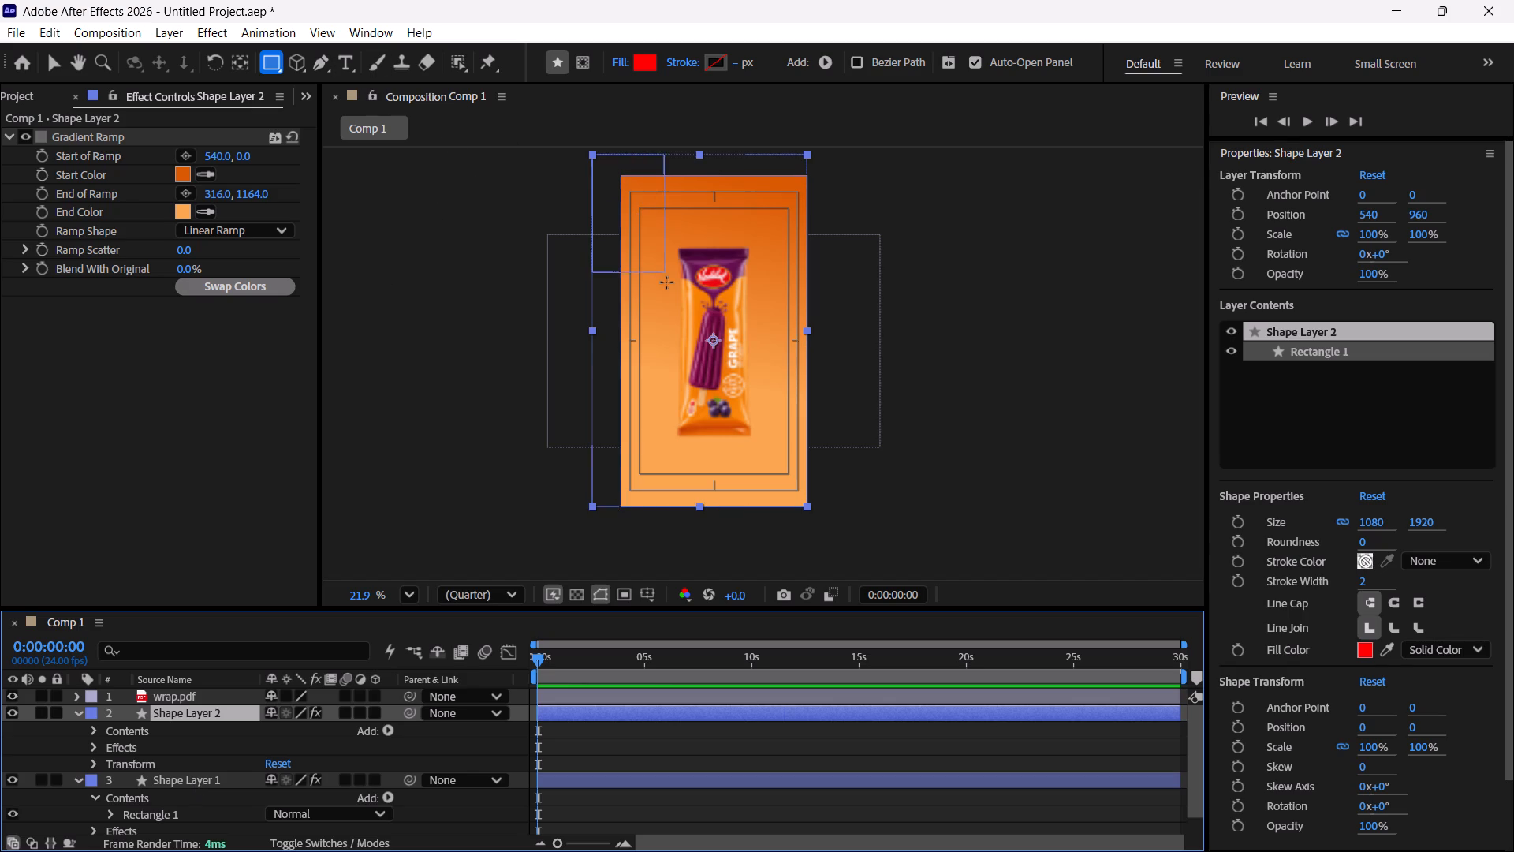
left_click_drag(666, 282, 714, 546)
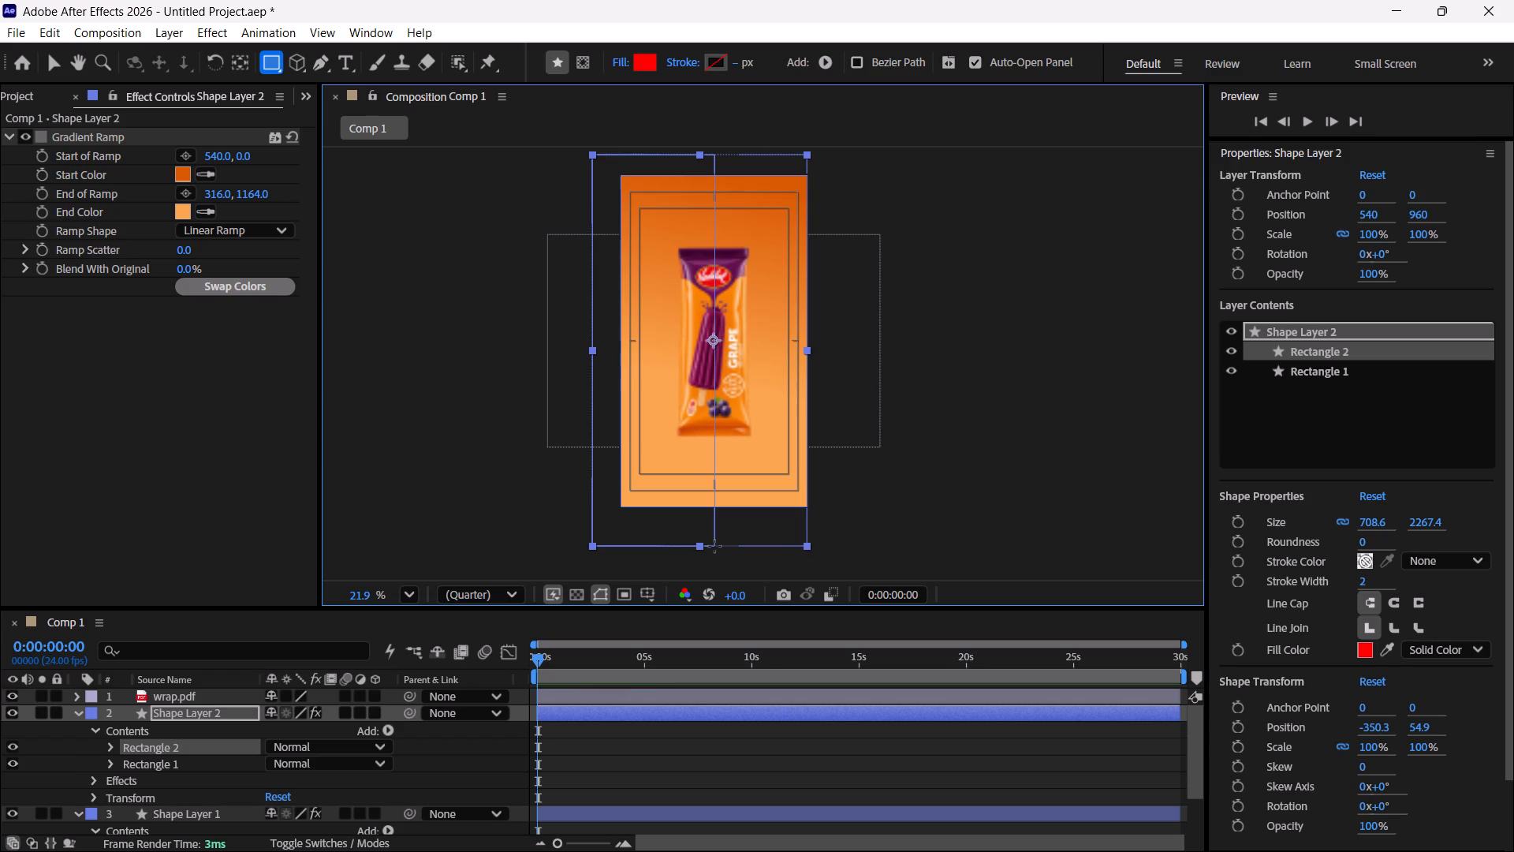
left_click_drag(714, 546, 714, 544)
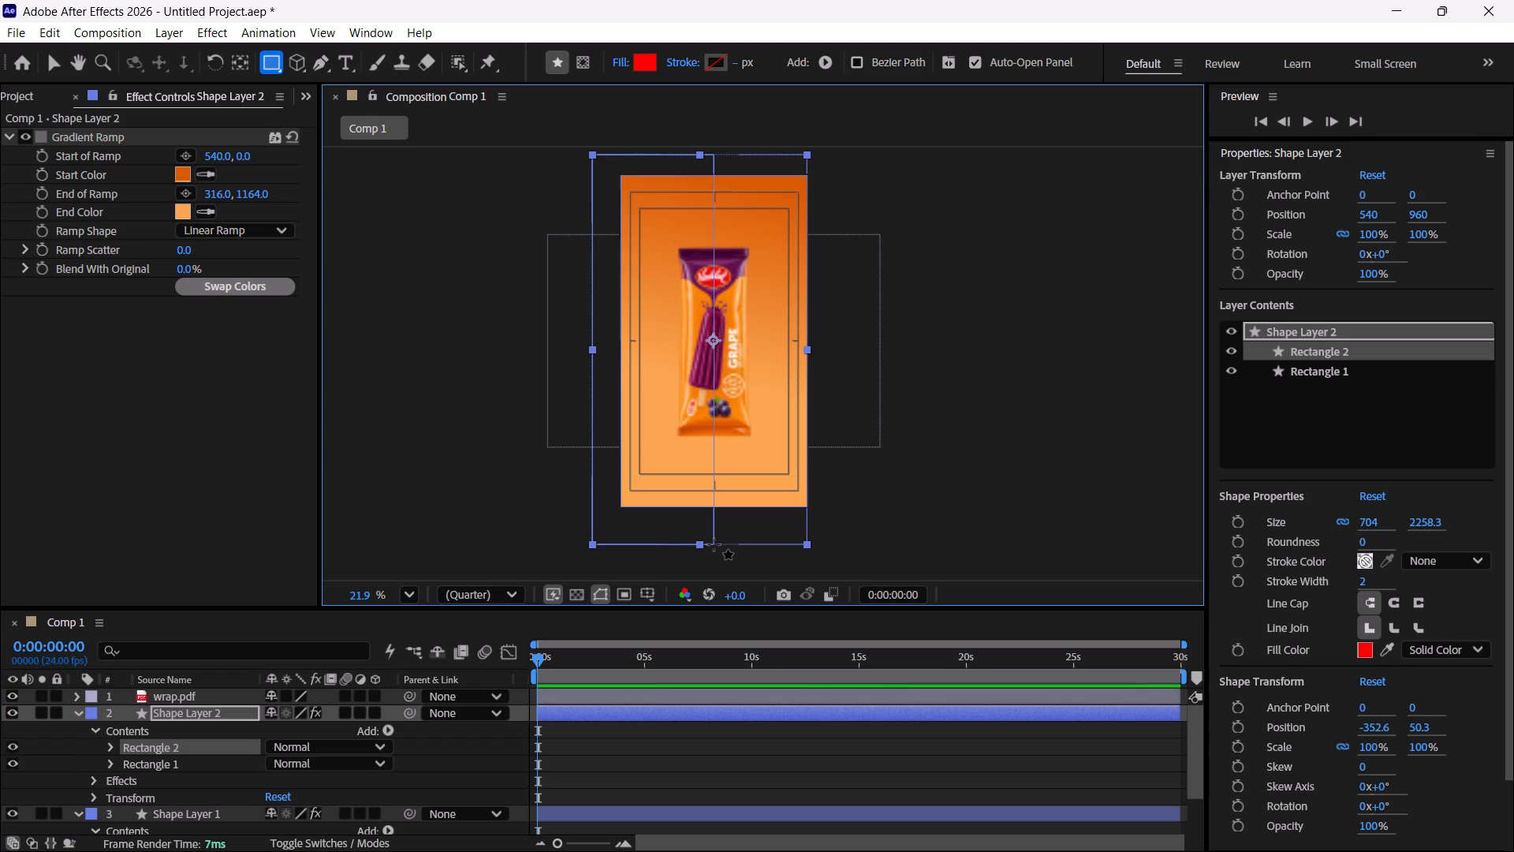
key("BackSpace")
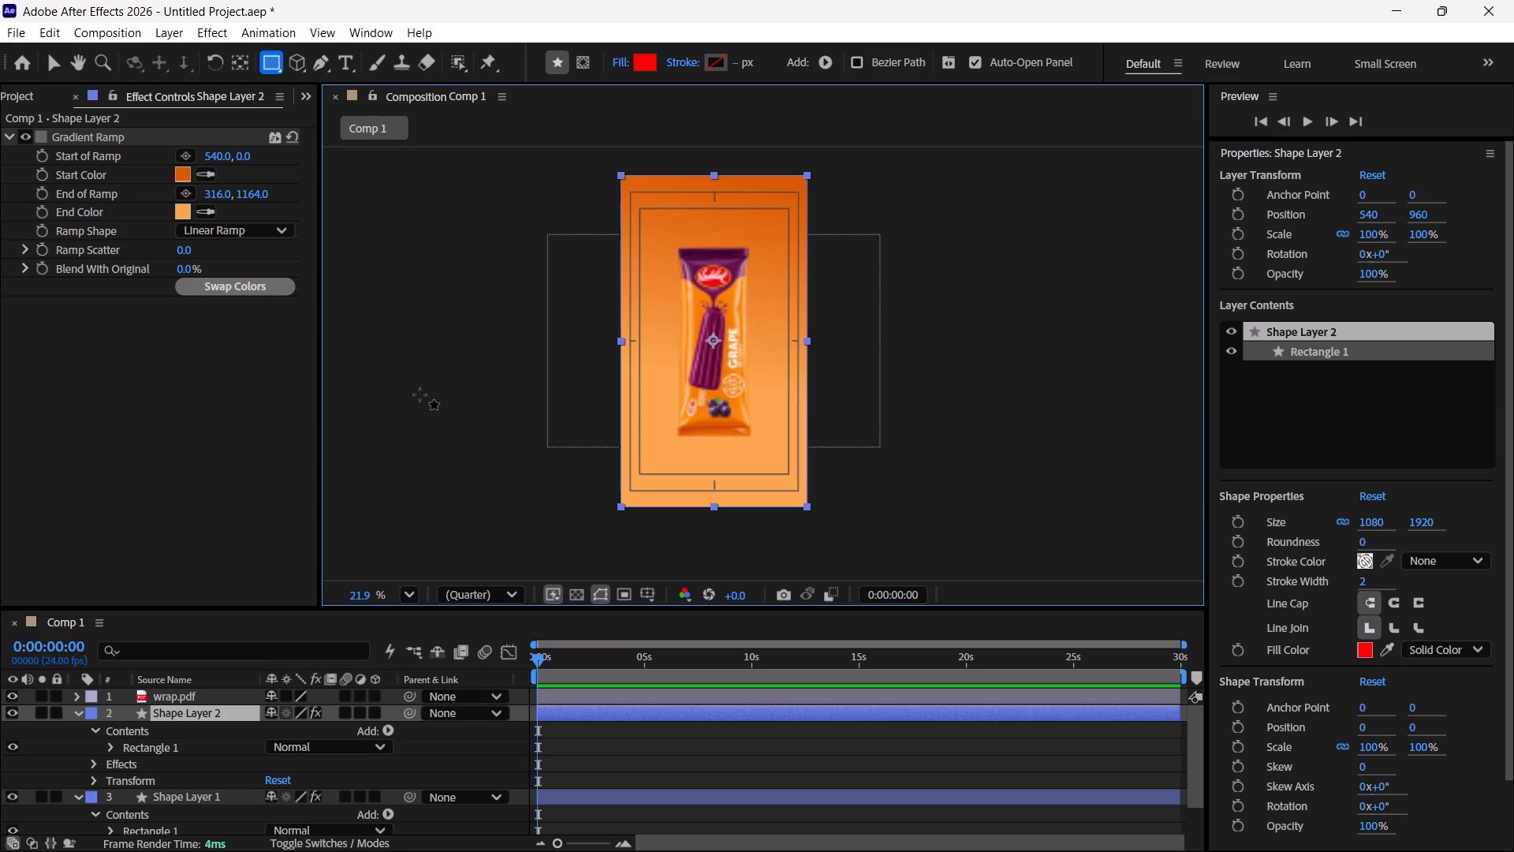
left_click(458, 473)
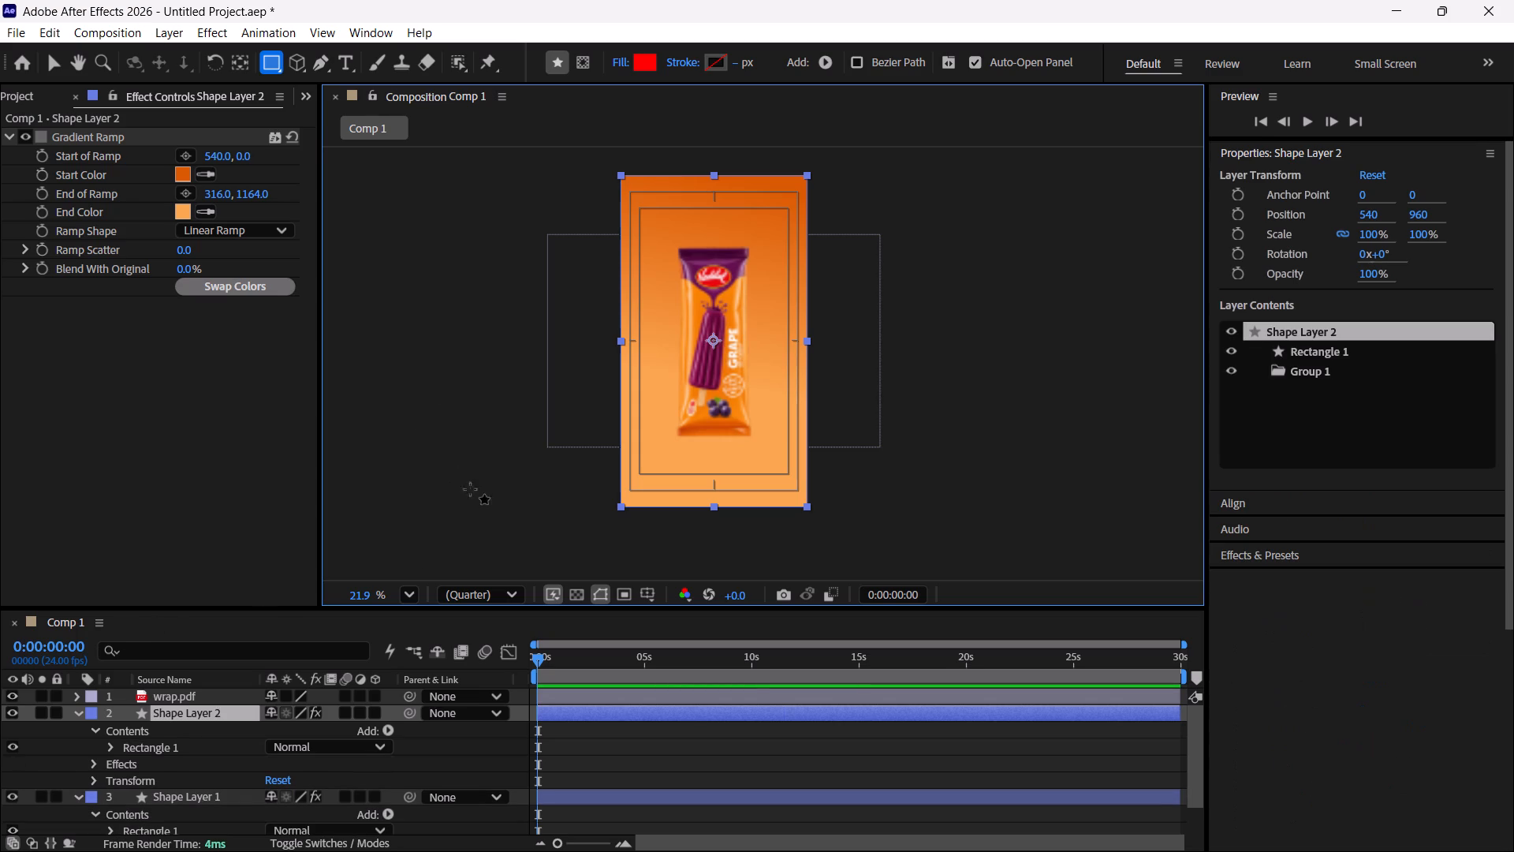
Collapse the expanded properties of Shape Layer 1 and Shape Layer 2 in the timeline.
scroll(205, 744, "up", 1)
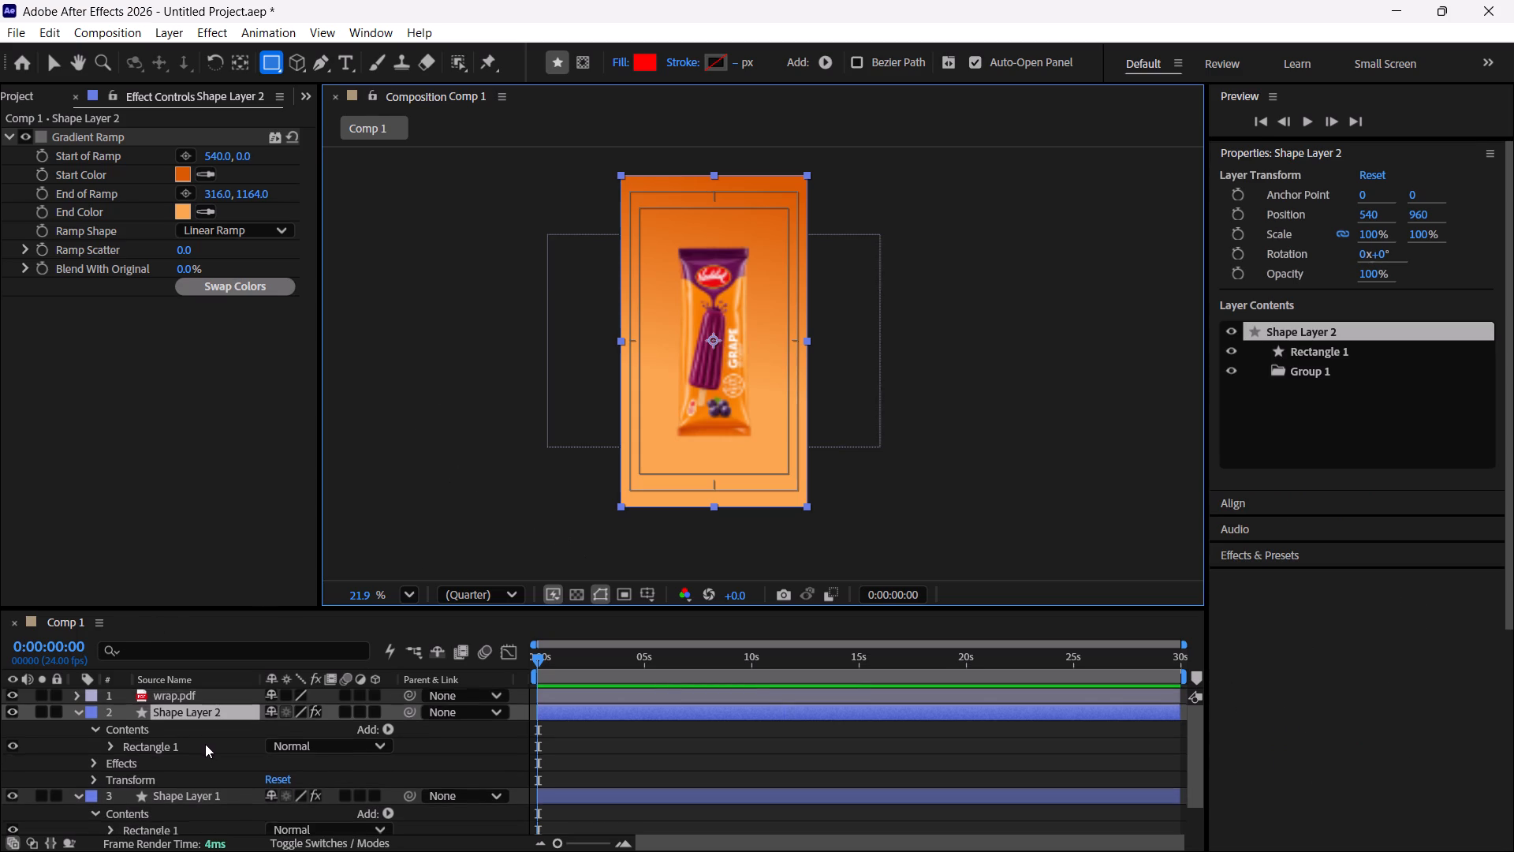
scroll(205, 744, "up", 2)
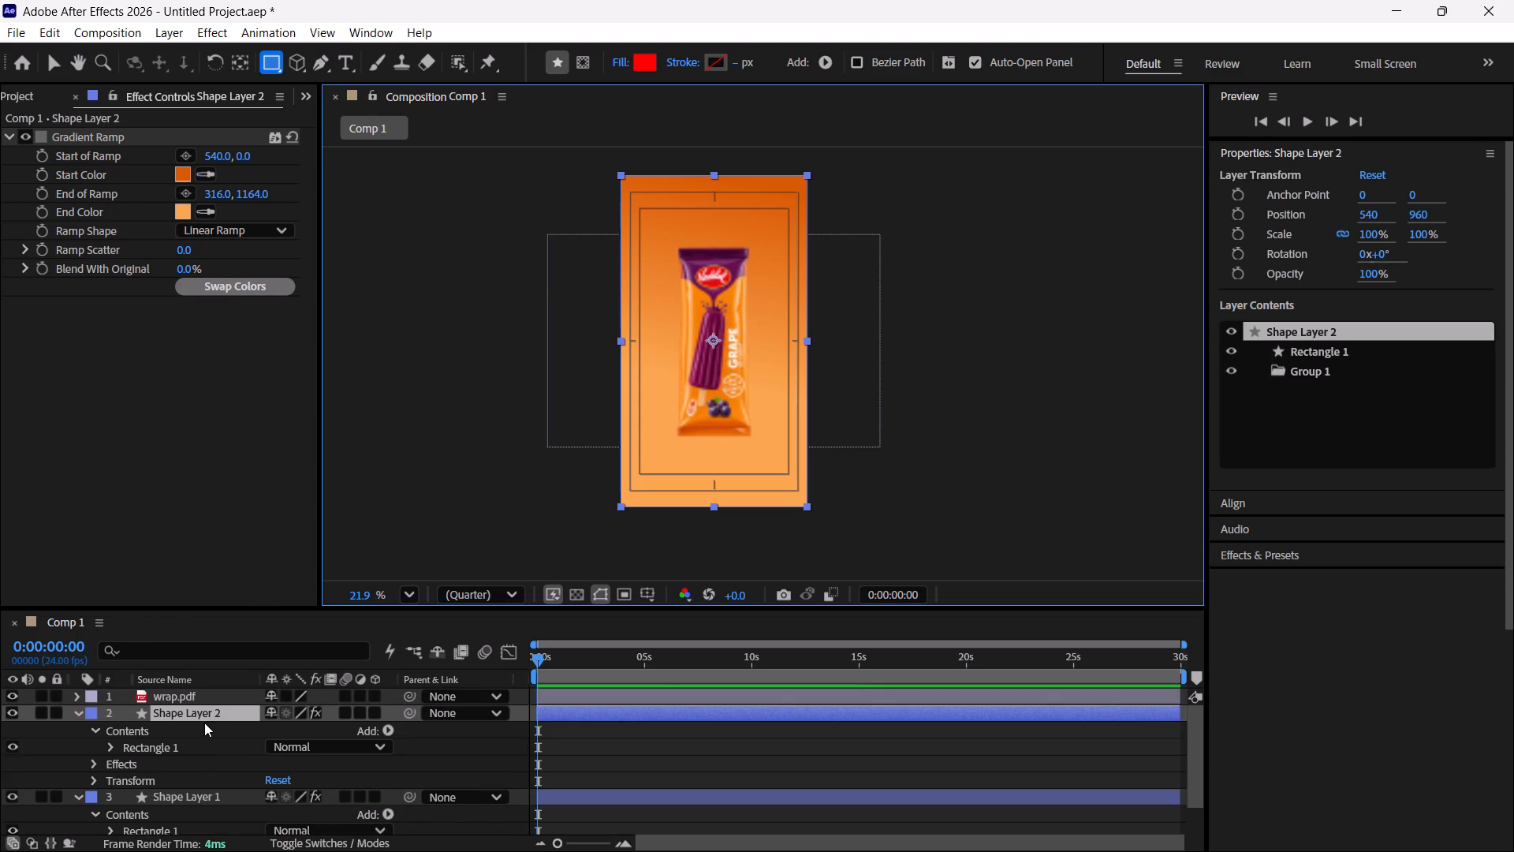
left_click(208, 706)
scroll(245, 764, "down", 2)
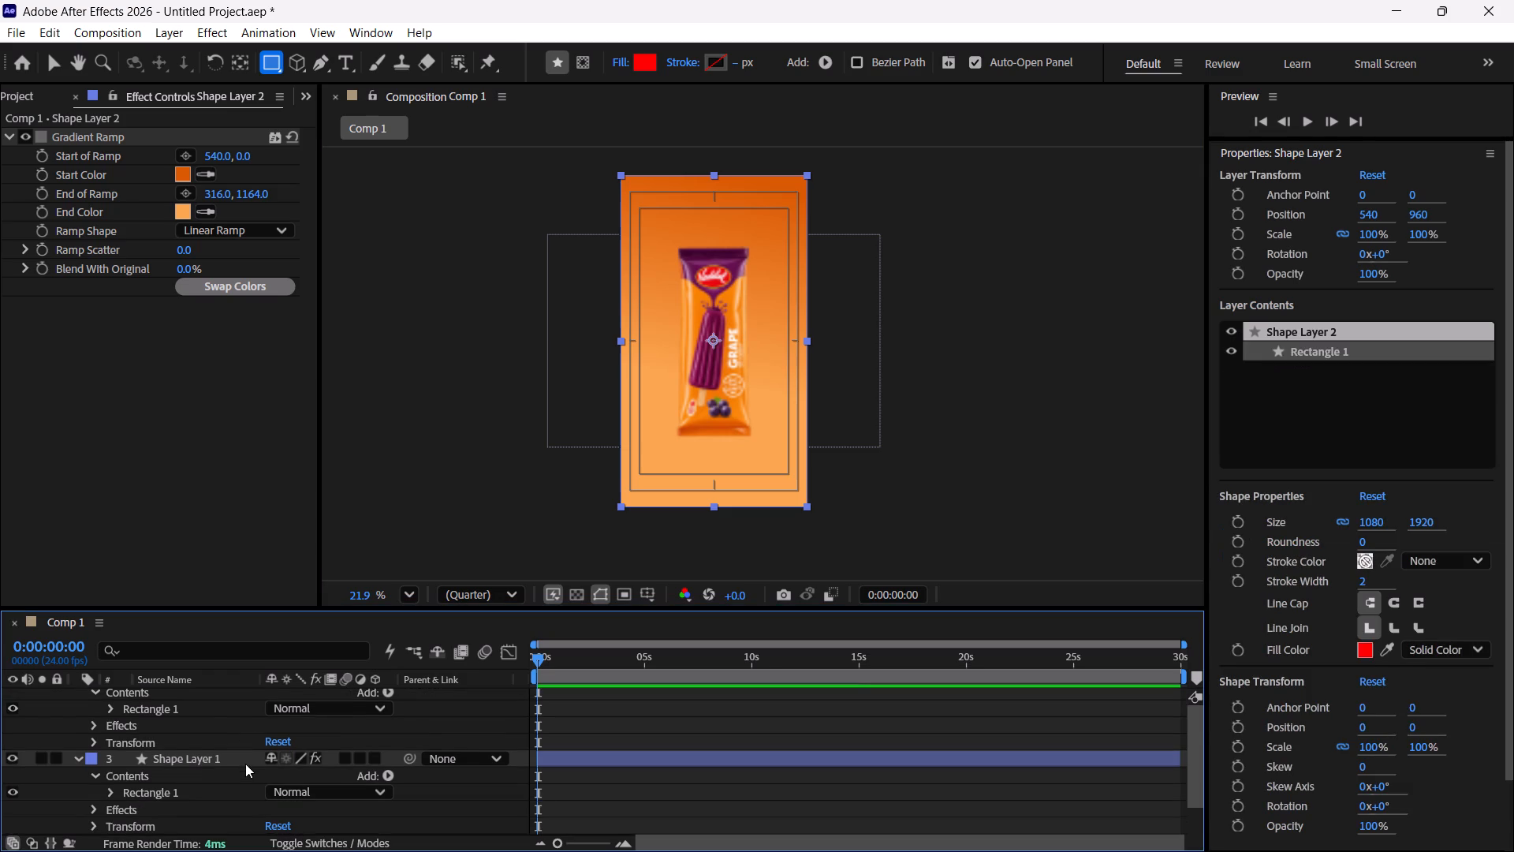
left_click(103, 693)
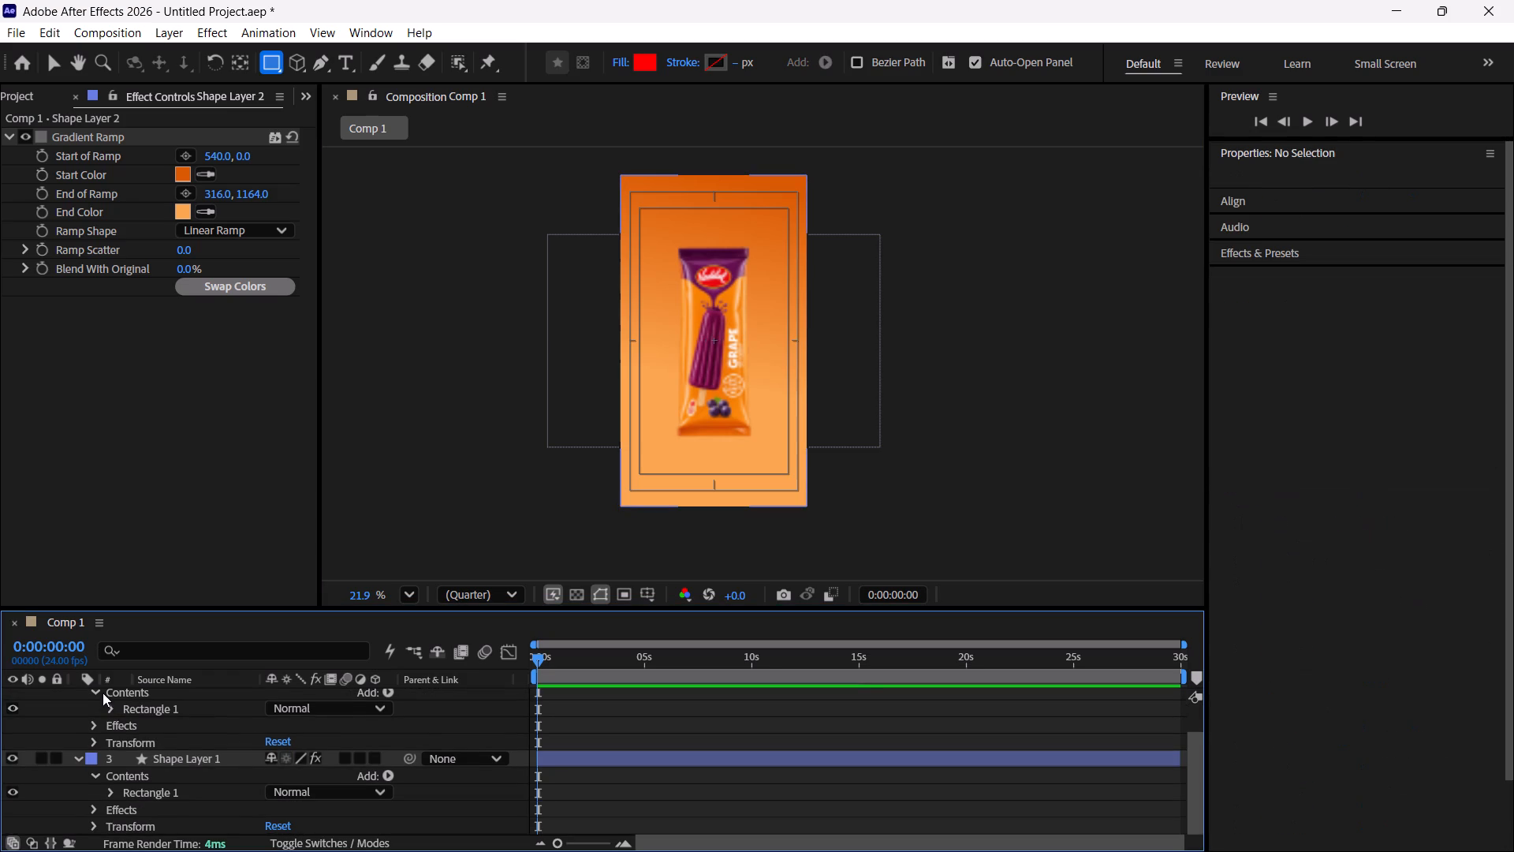
left_click(76, 757)
left_click(75, 712)
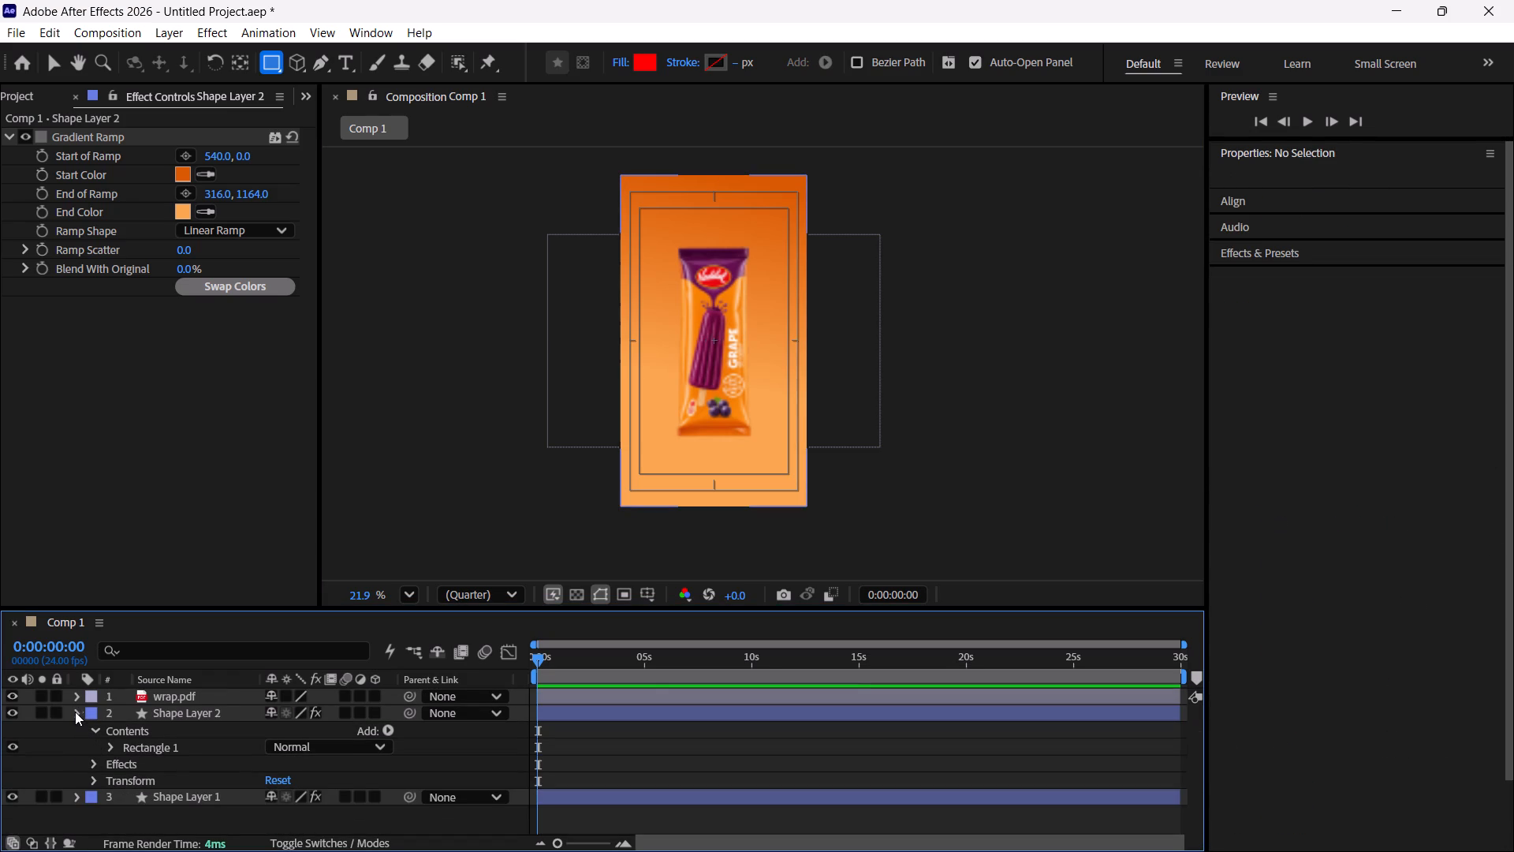
scroll(189, 783, "up", 2)
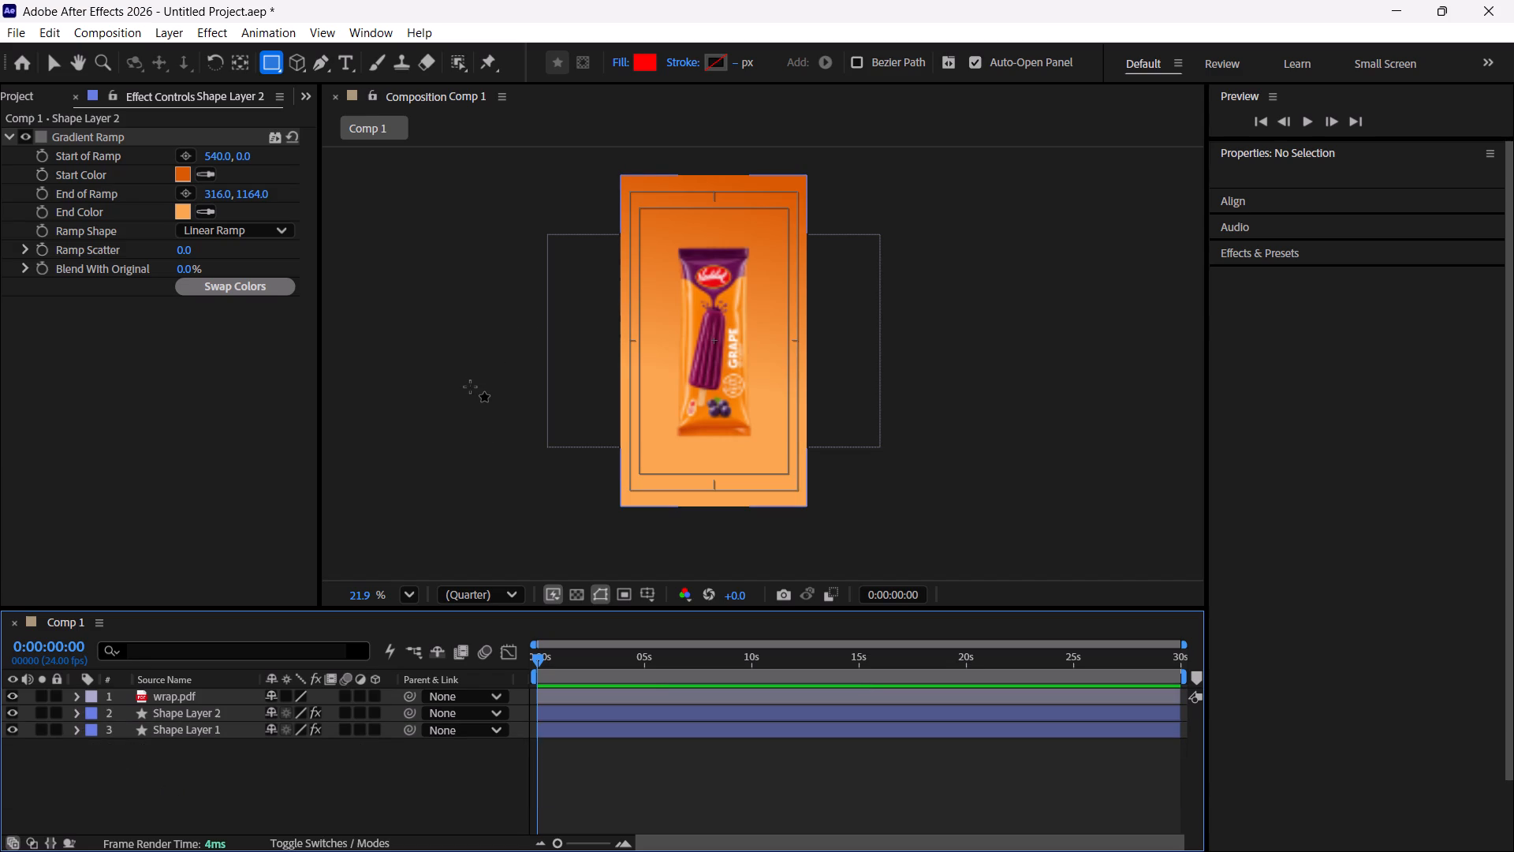
Toggle the visibility of Shape Layer 2 to compare the orange background with the purple one beneath it.
left_click(204, 731)
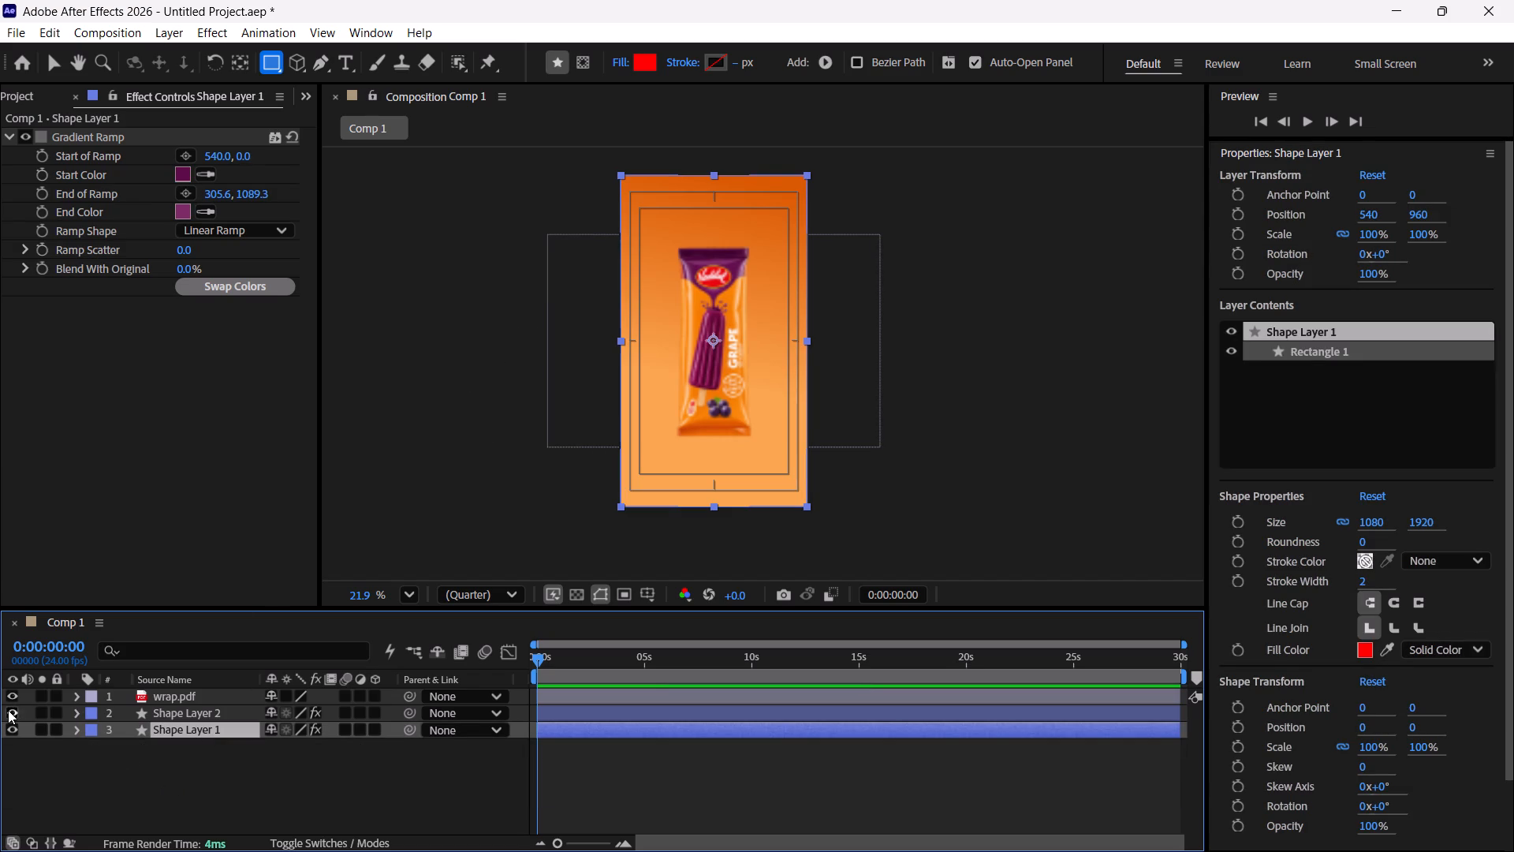
left_click(8, 710)
left_click(8, 710)
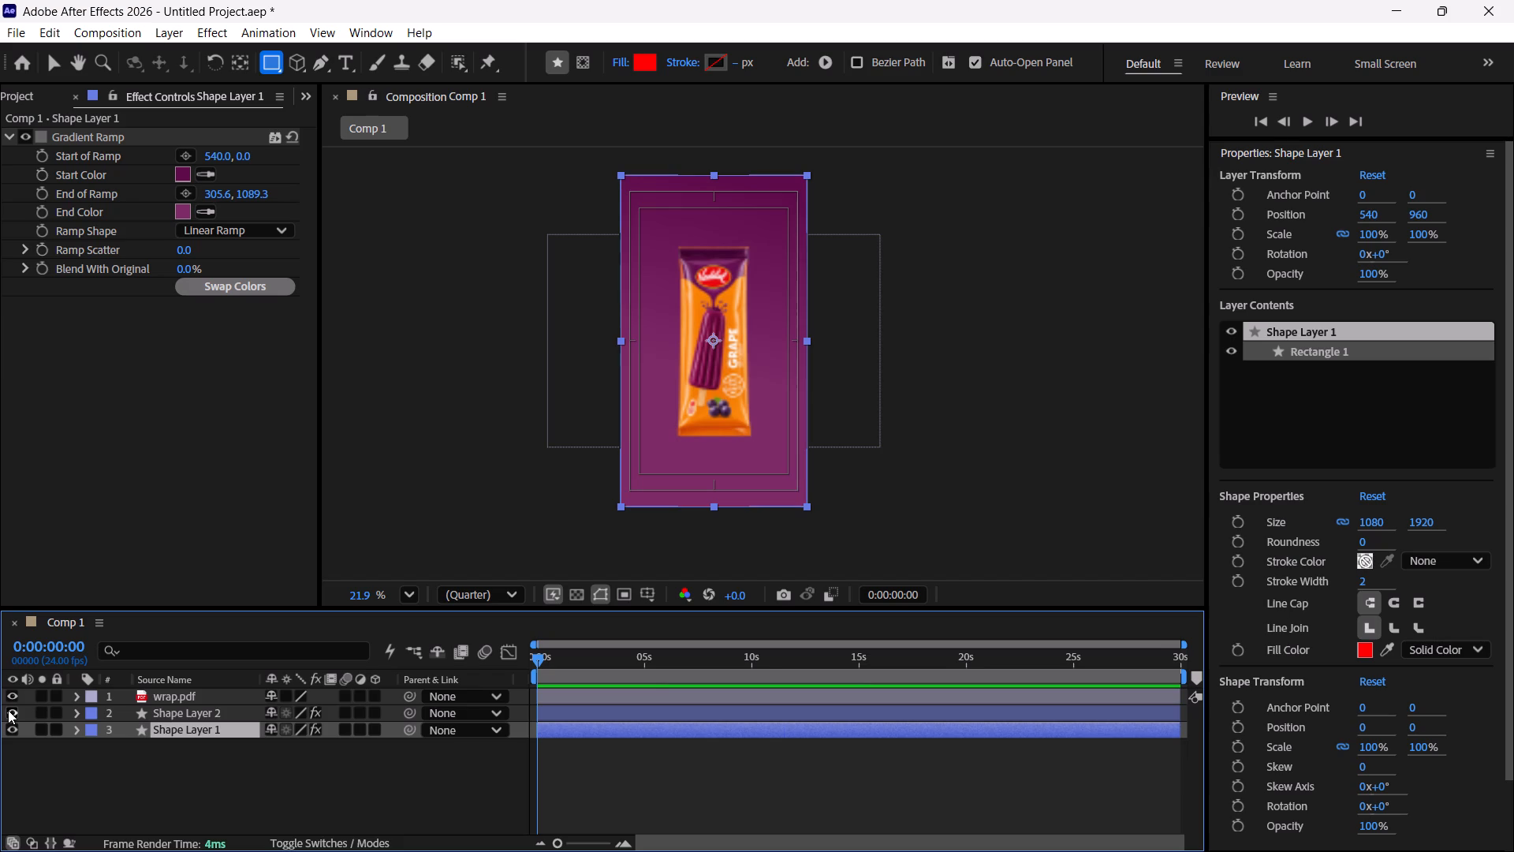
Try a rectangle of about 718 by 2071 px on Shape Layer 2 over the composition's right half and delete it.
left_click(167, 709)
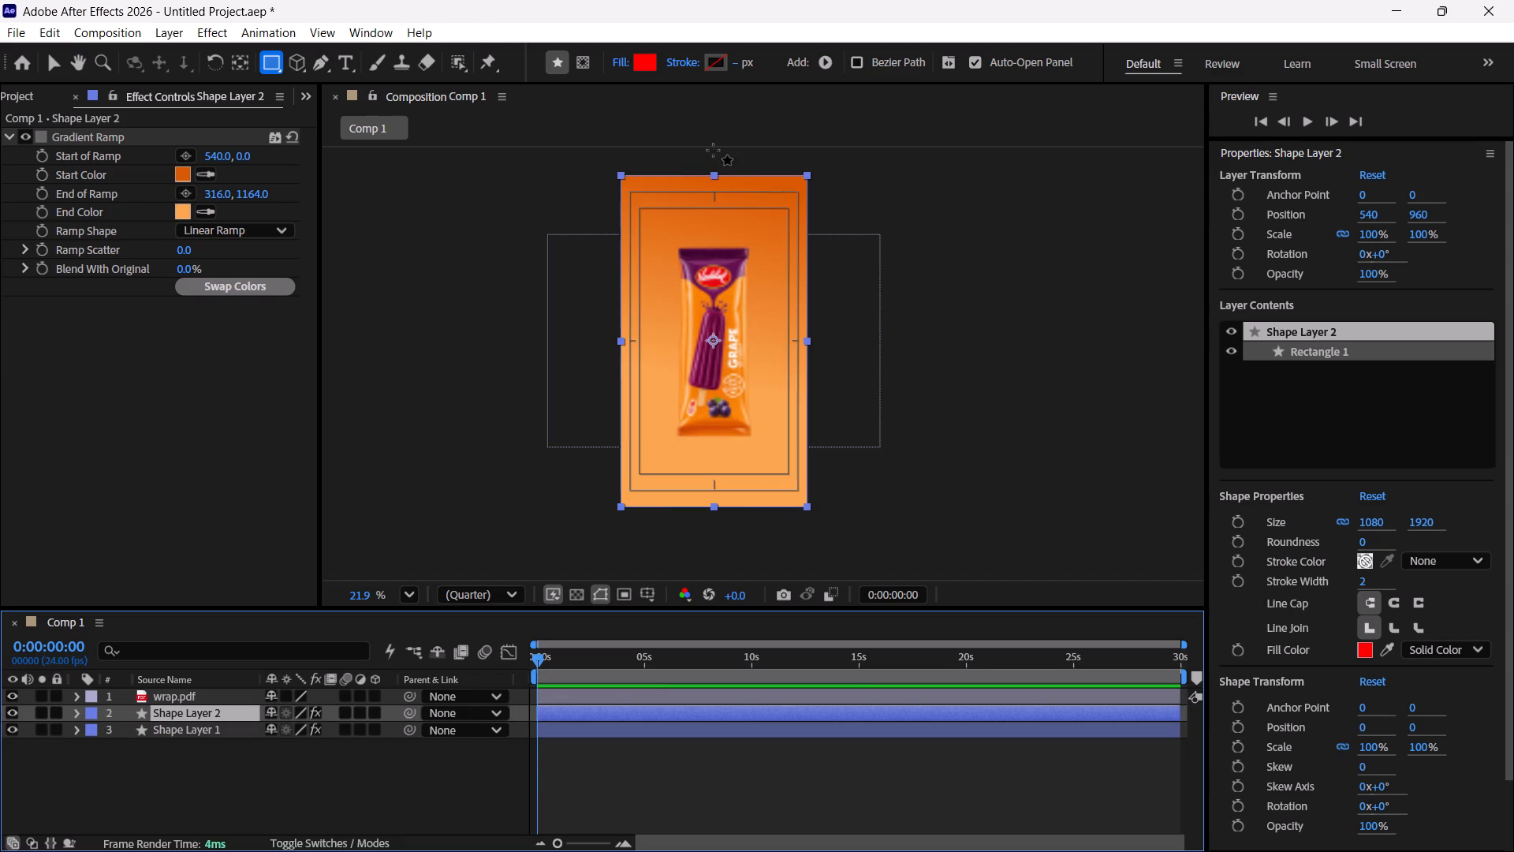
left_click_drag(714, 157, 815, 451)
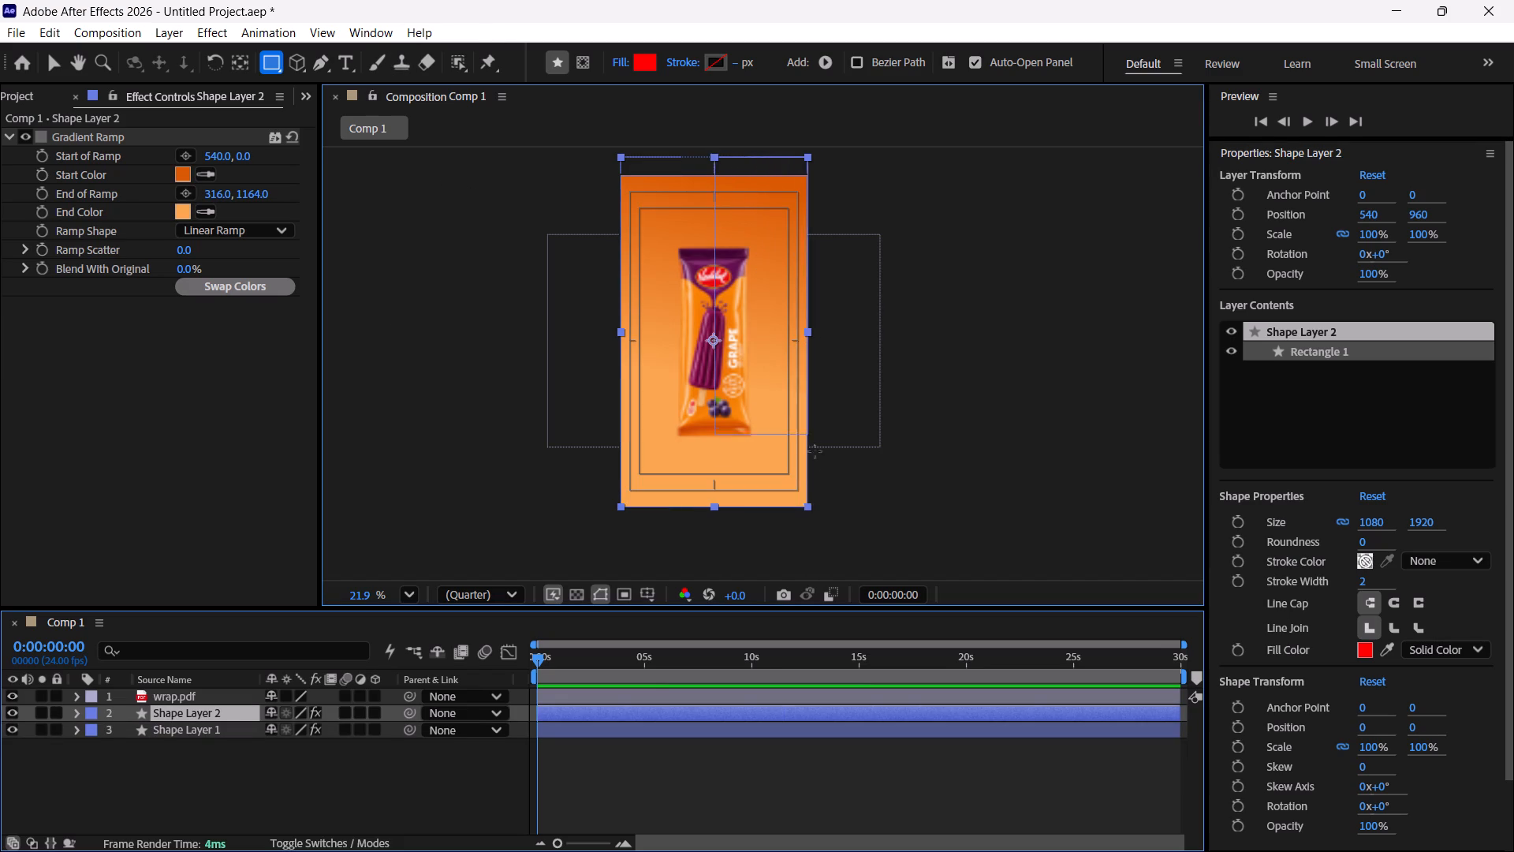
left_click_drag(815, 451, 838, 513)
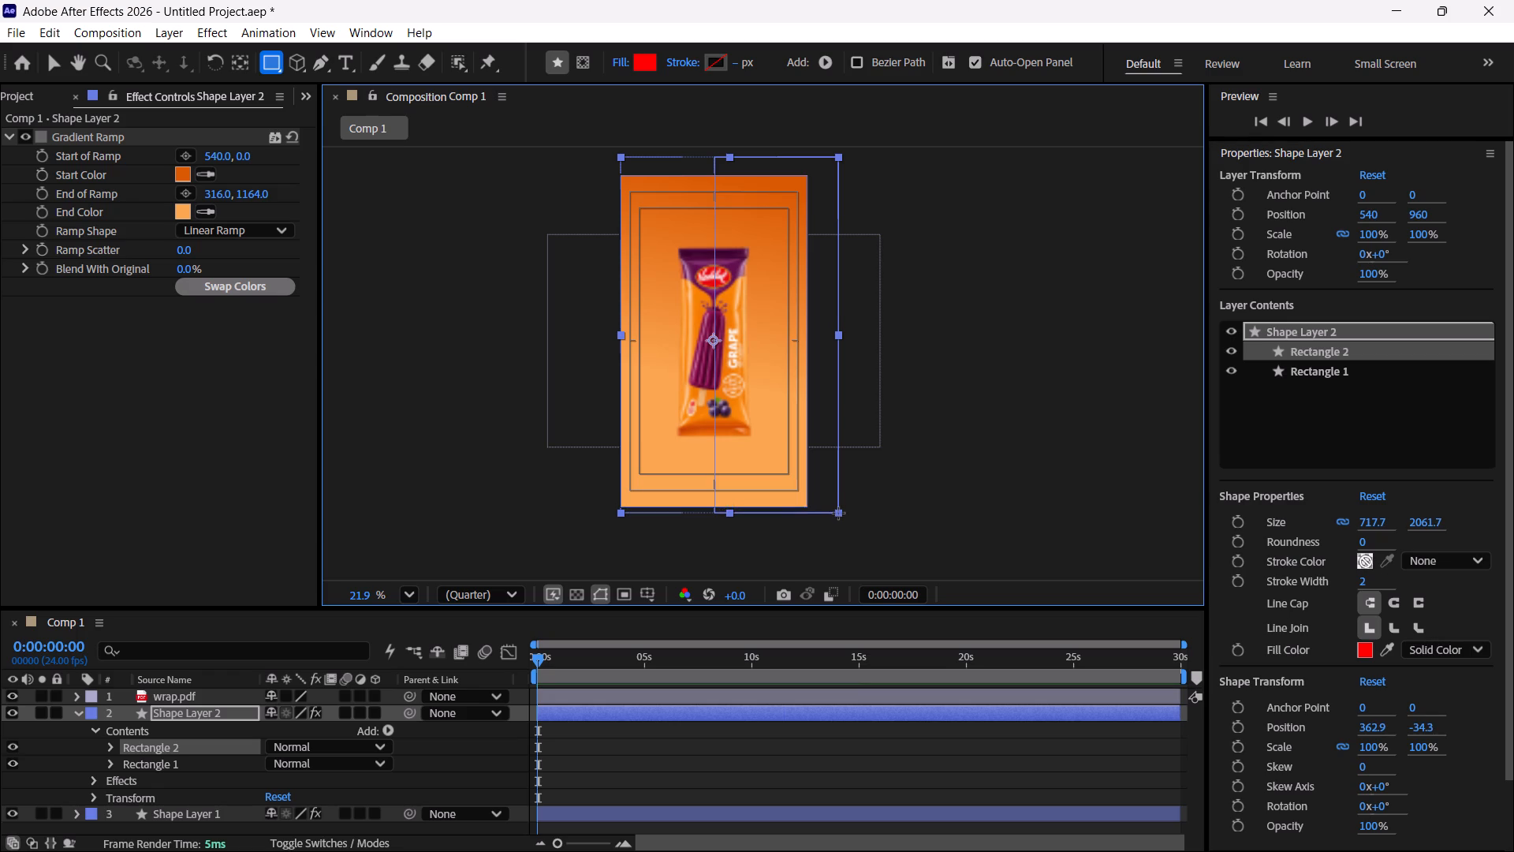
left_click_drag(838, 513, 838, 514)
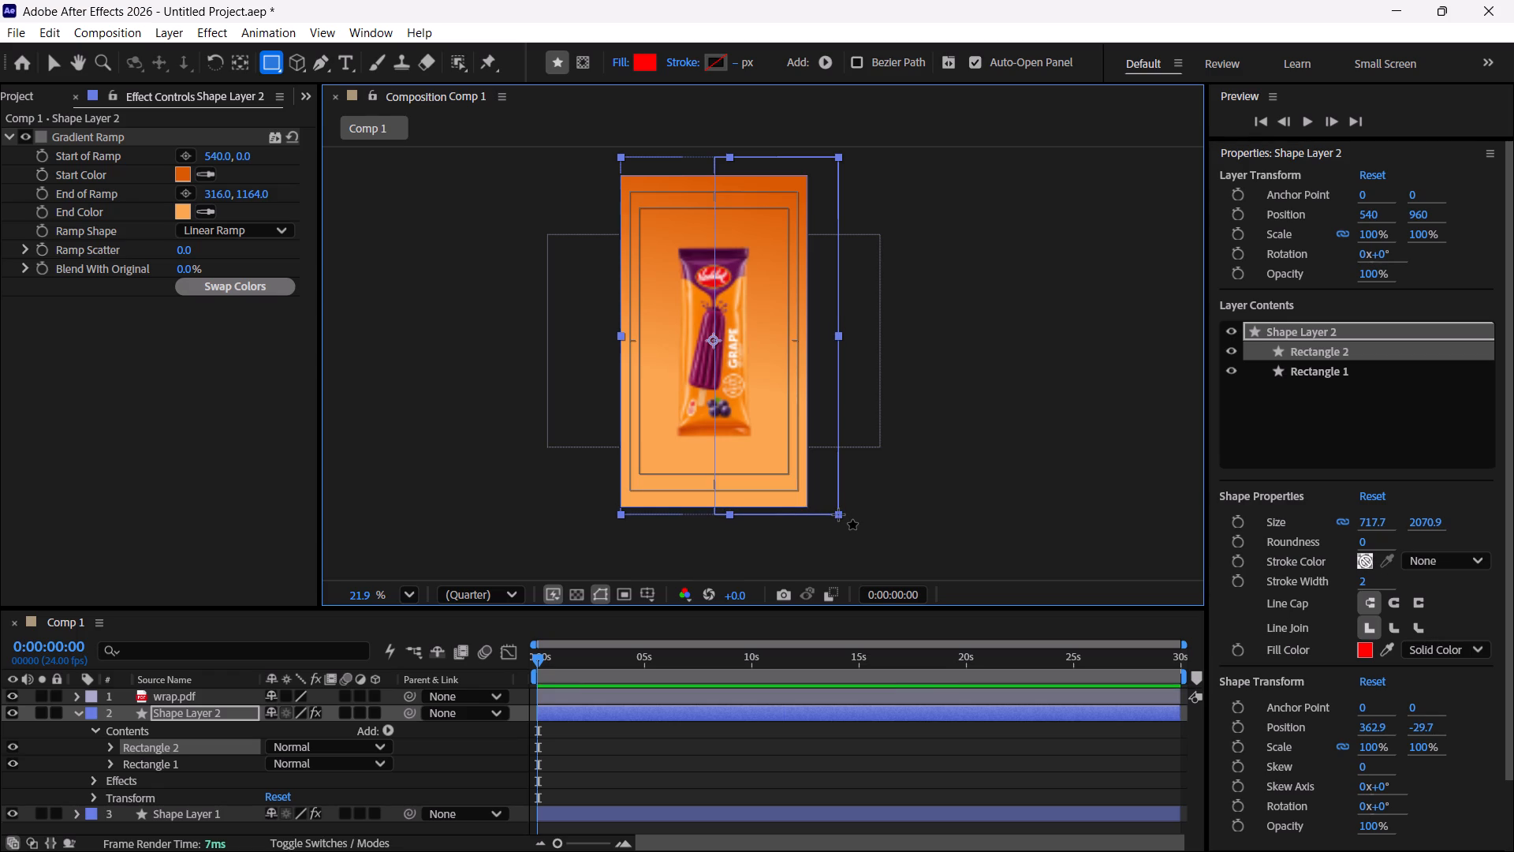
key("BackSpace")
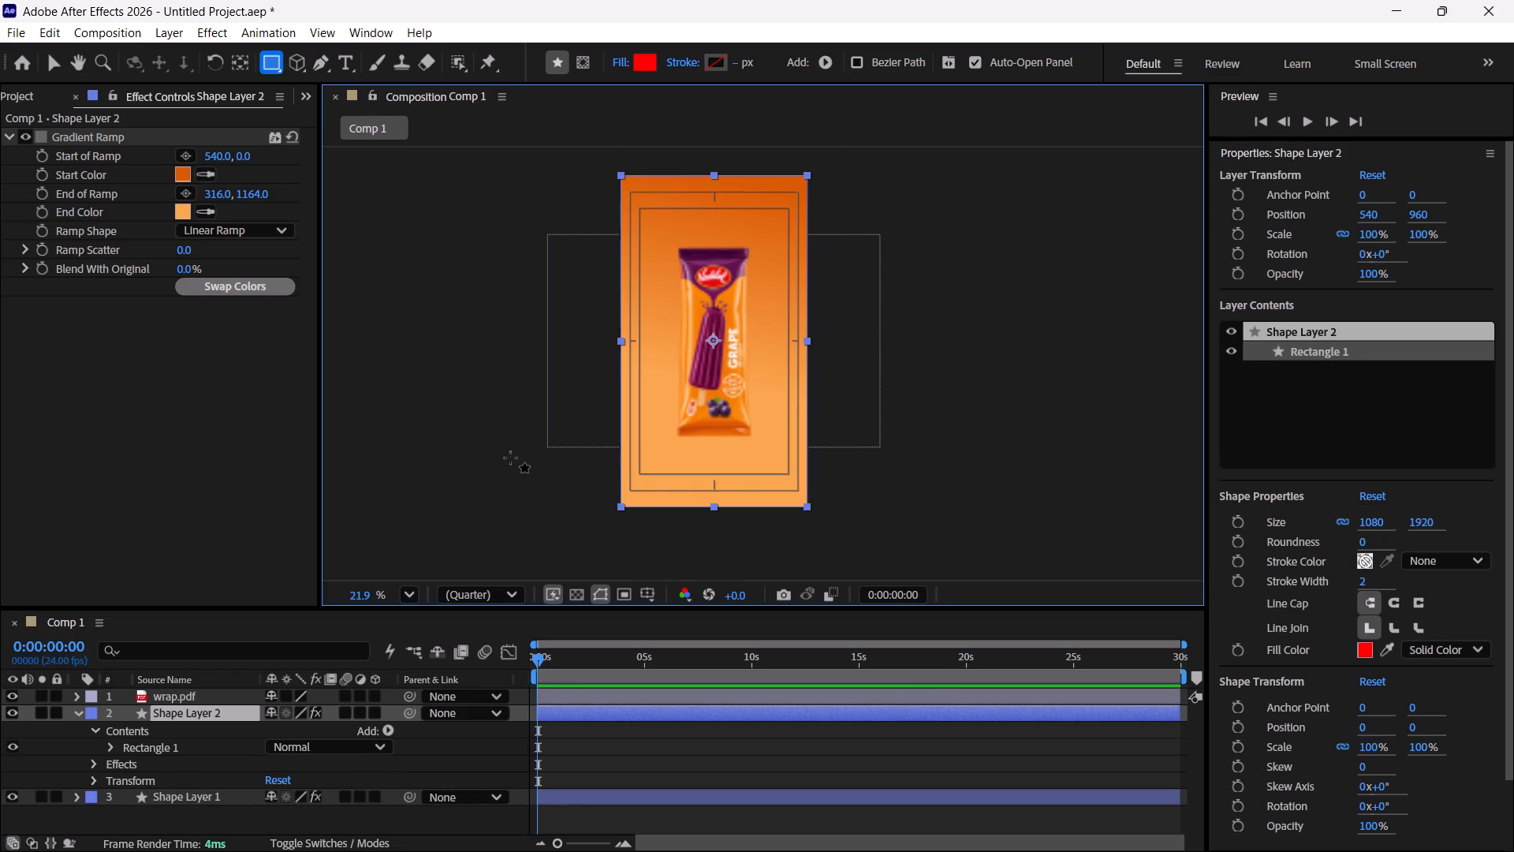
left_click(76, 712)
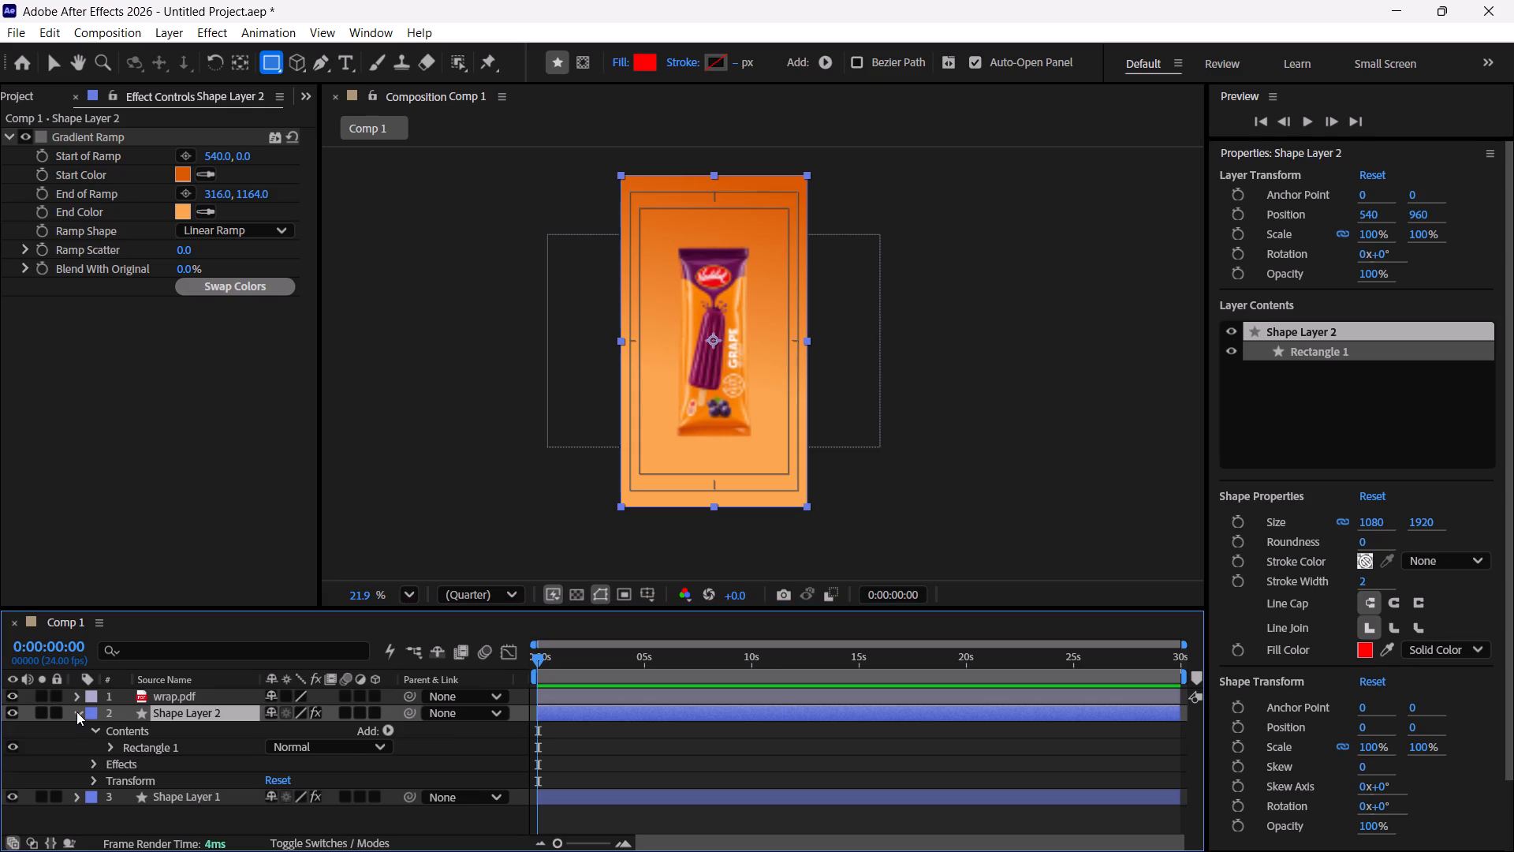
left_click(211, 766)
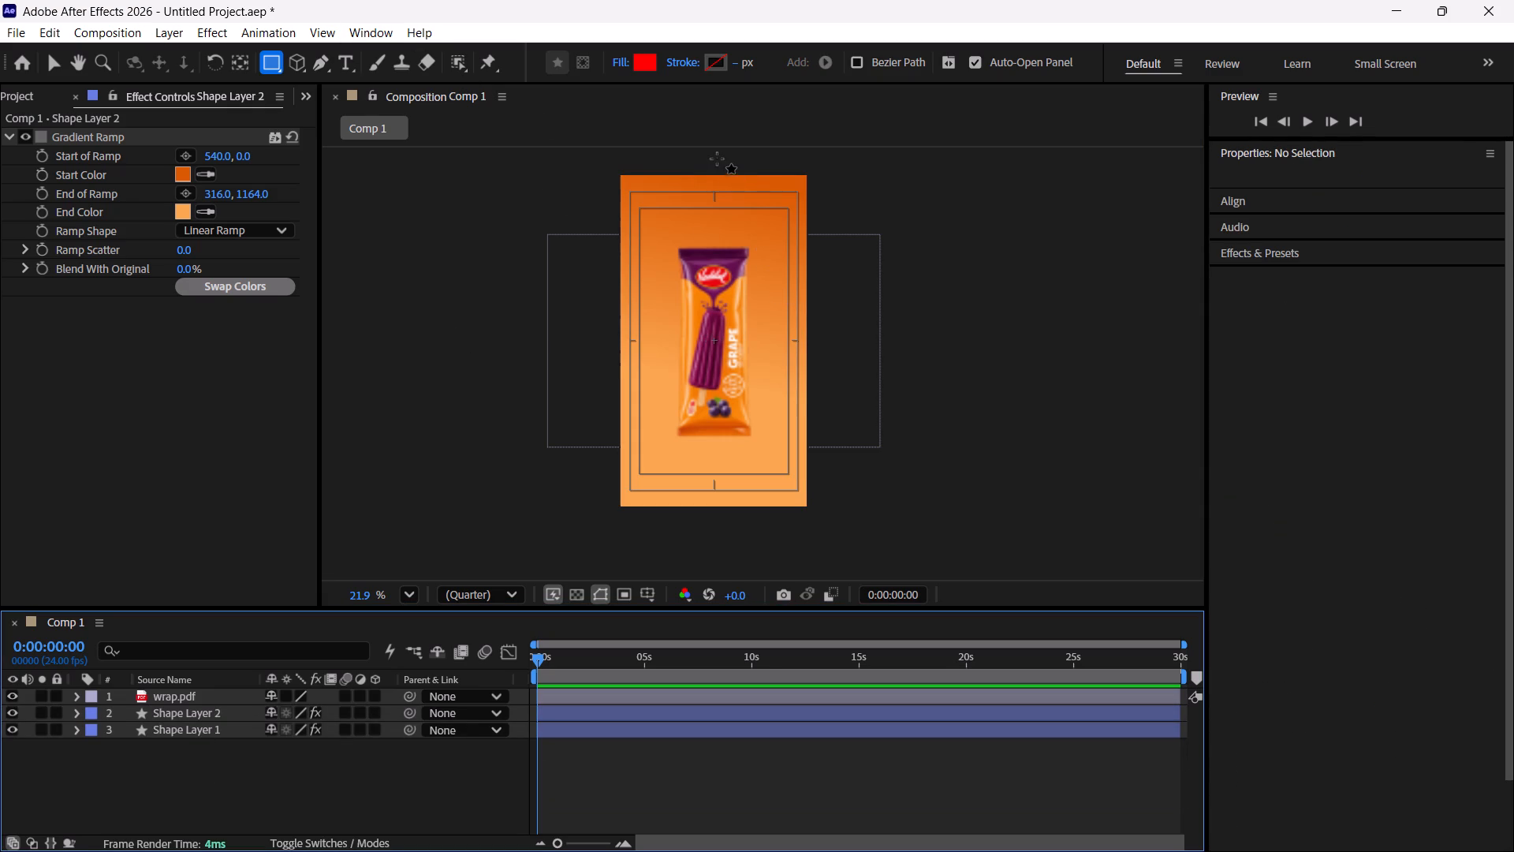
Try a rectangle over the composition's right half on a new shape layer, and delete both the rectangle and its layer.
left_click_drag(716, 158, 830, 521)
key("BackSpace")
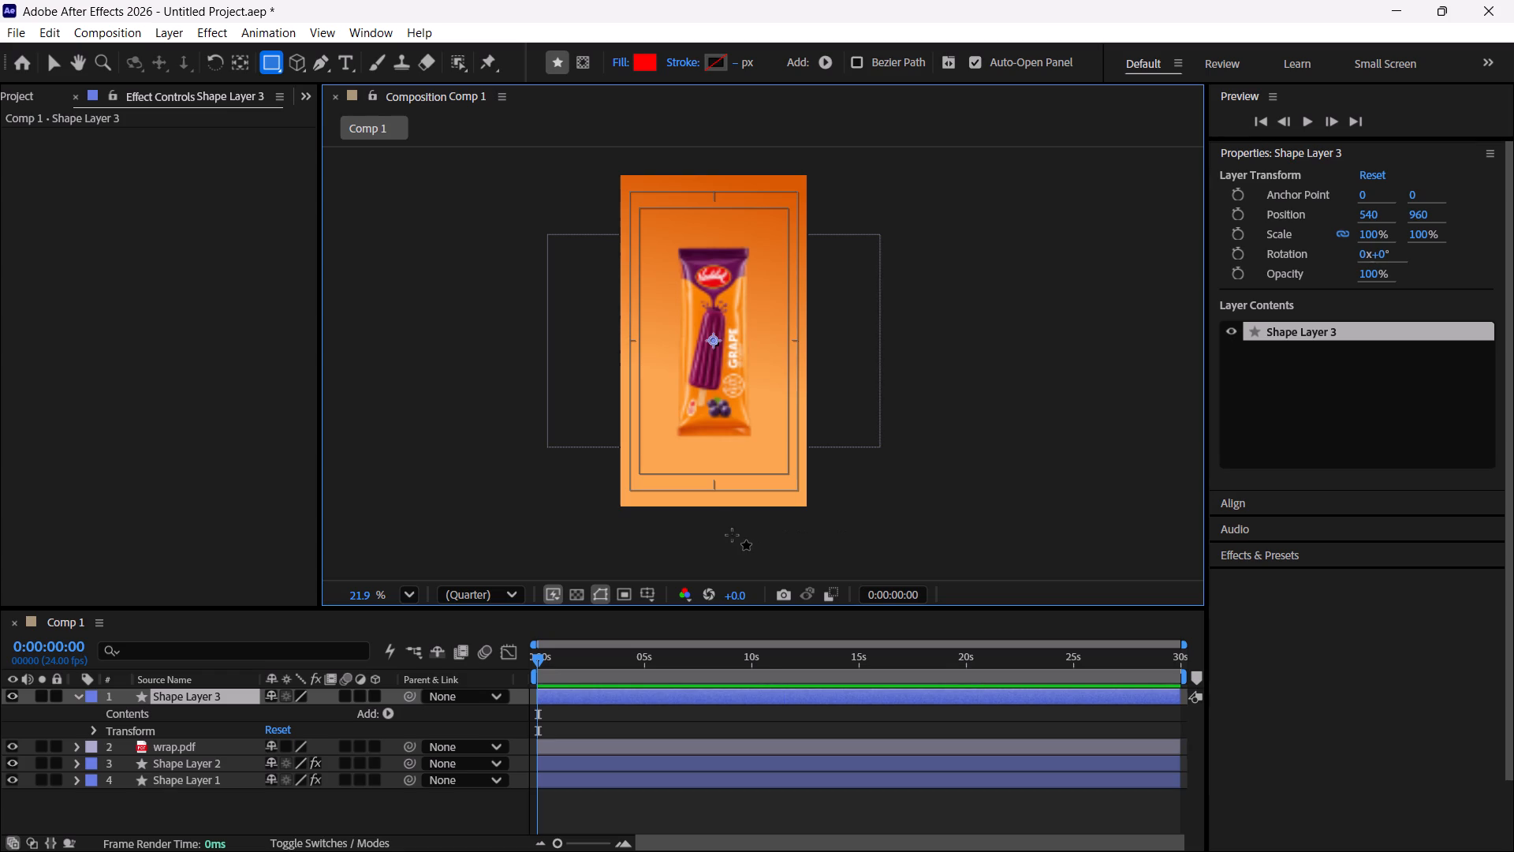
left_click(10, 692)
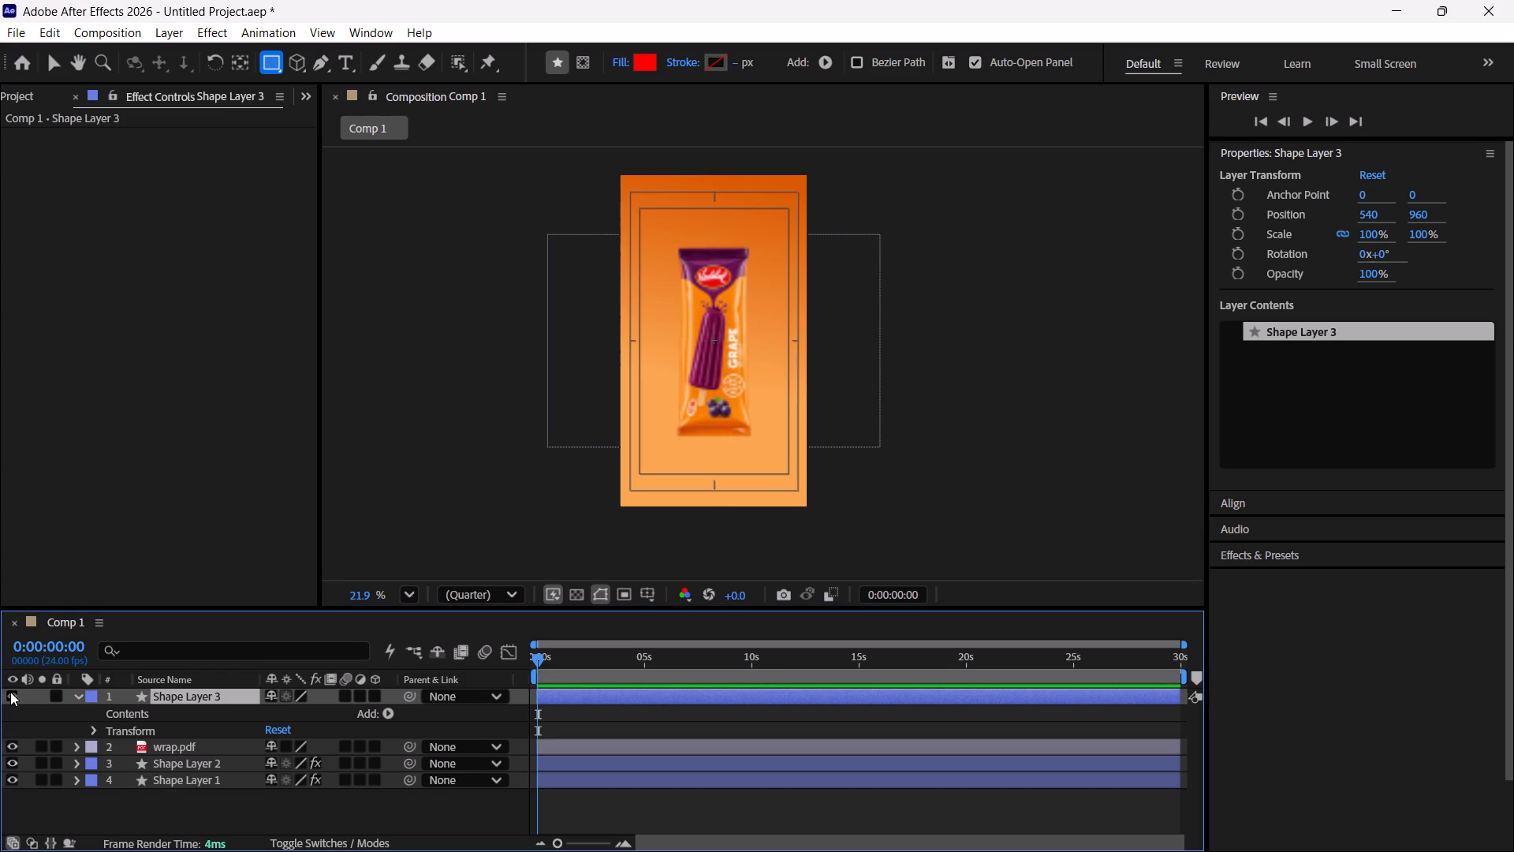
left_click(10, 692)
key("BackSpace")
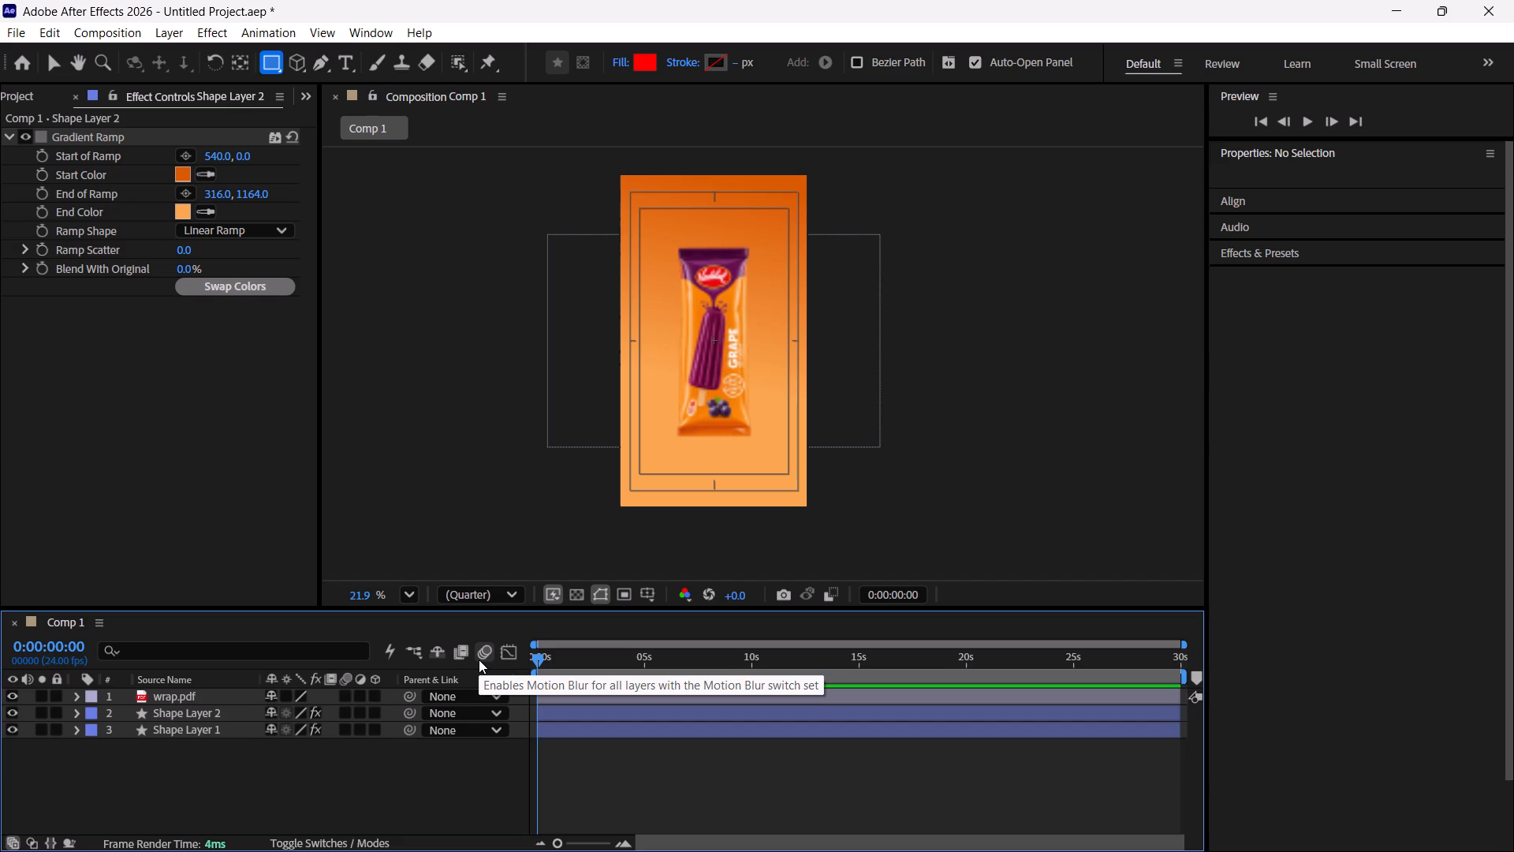
Toggle the visibility of Shape Layer 2 to check the backgrounds behind the wrapper.
left_click(9, 716)
left_click(9, 716)
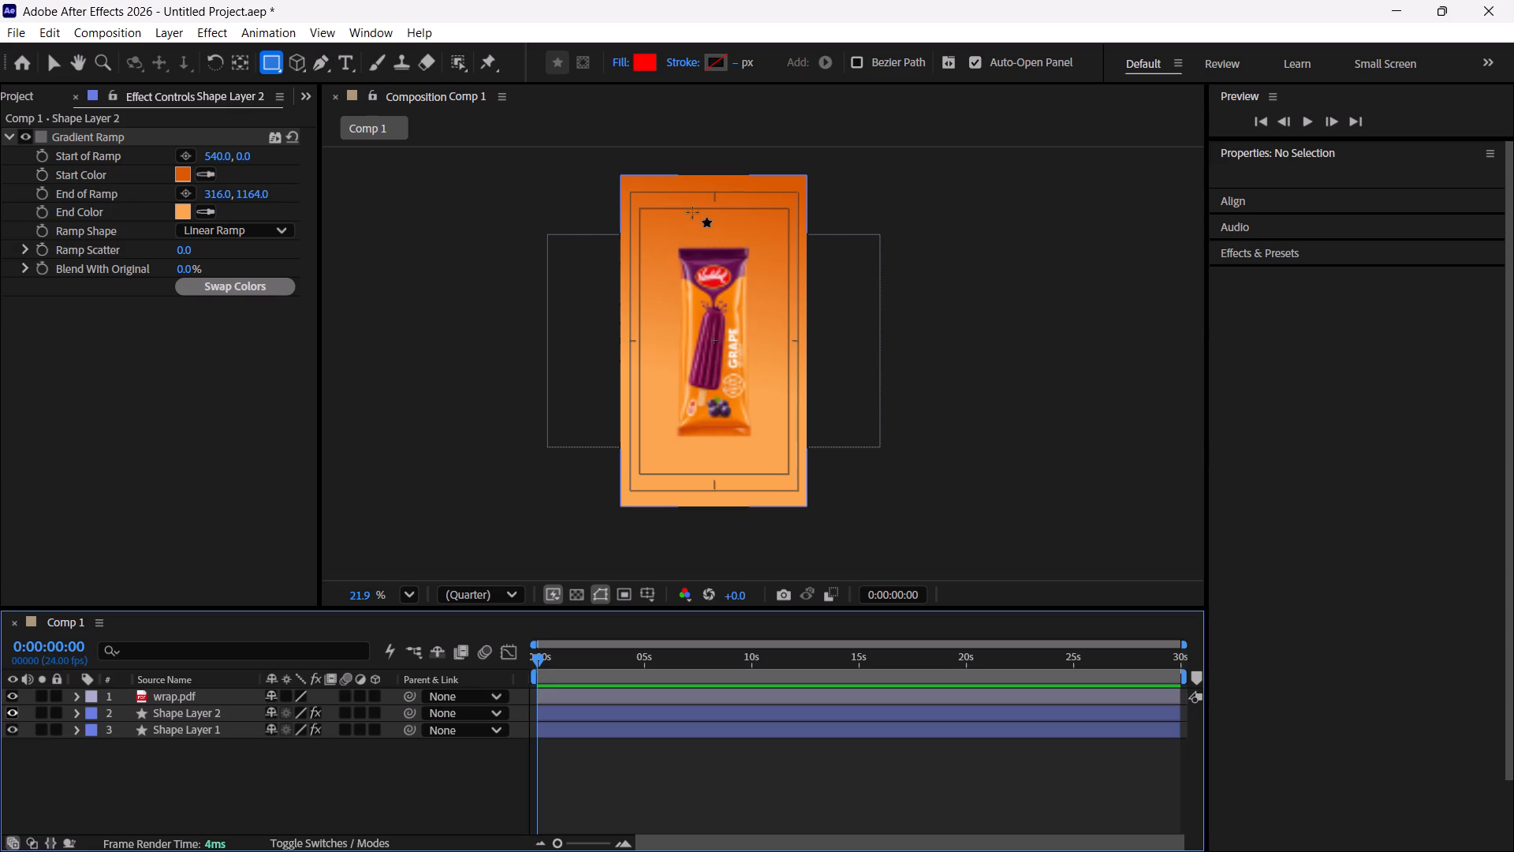
left_click(10, 711)
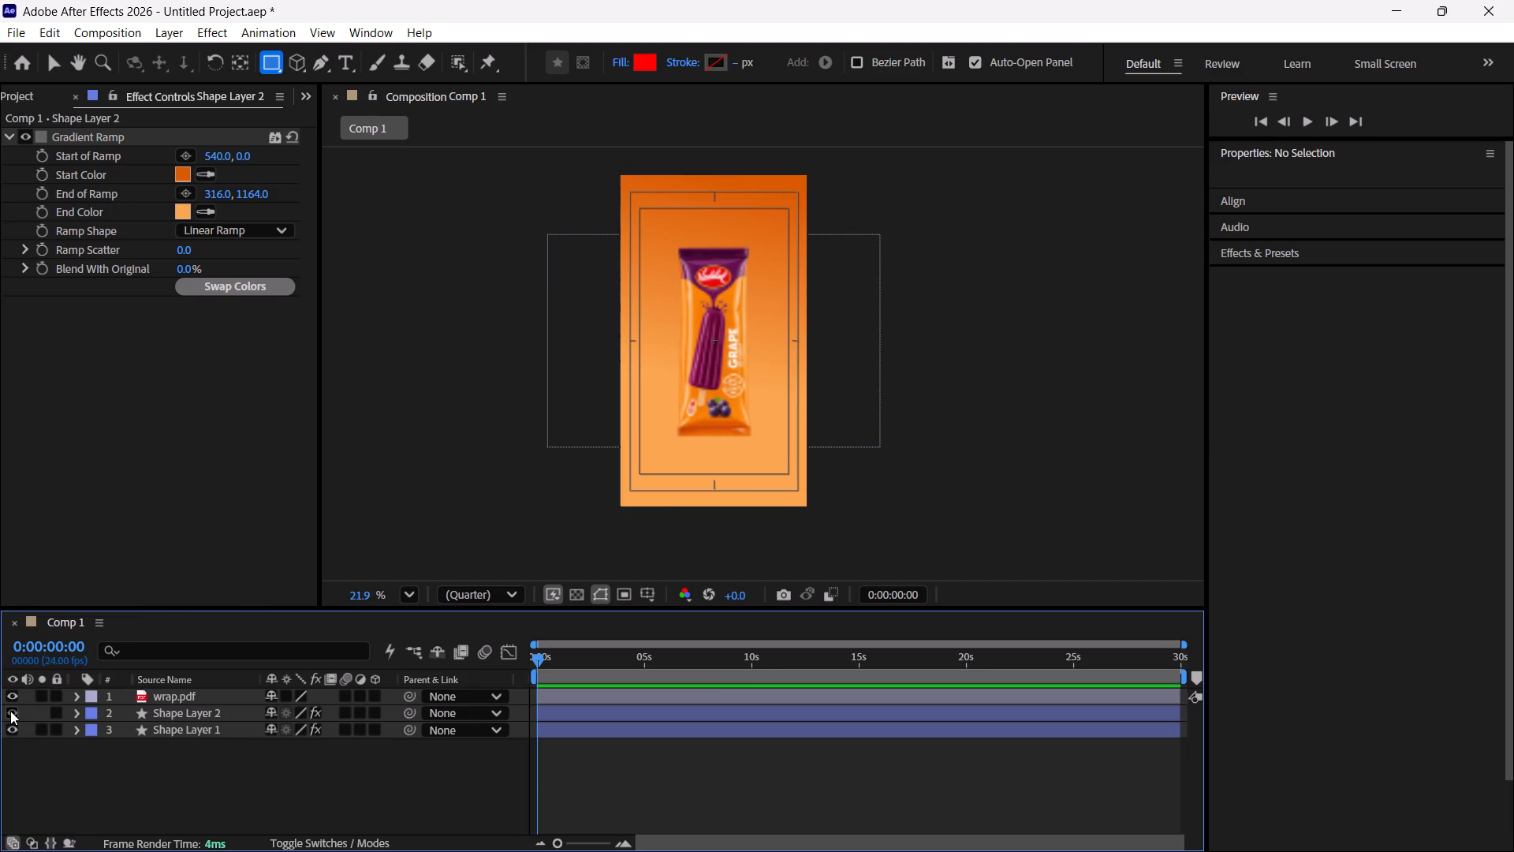
left_click(10, 711)
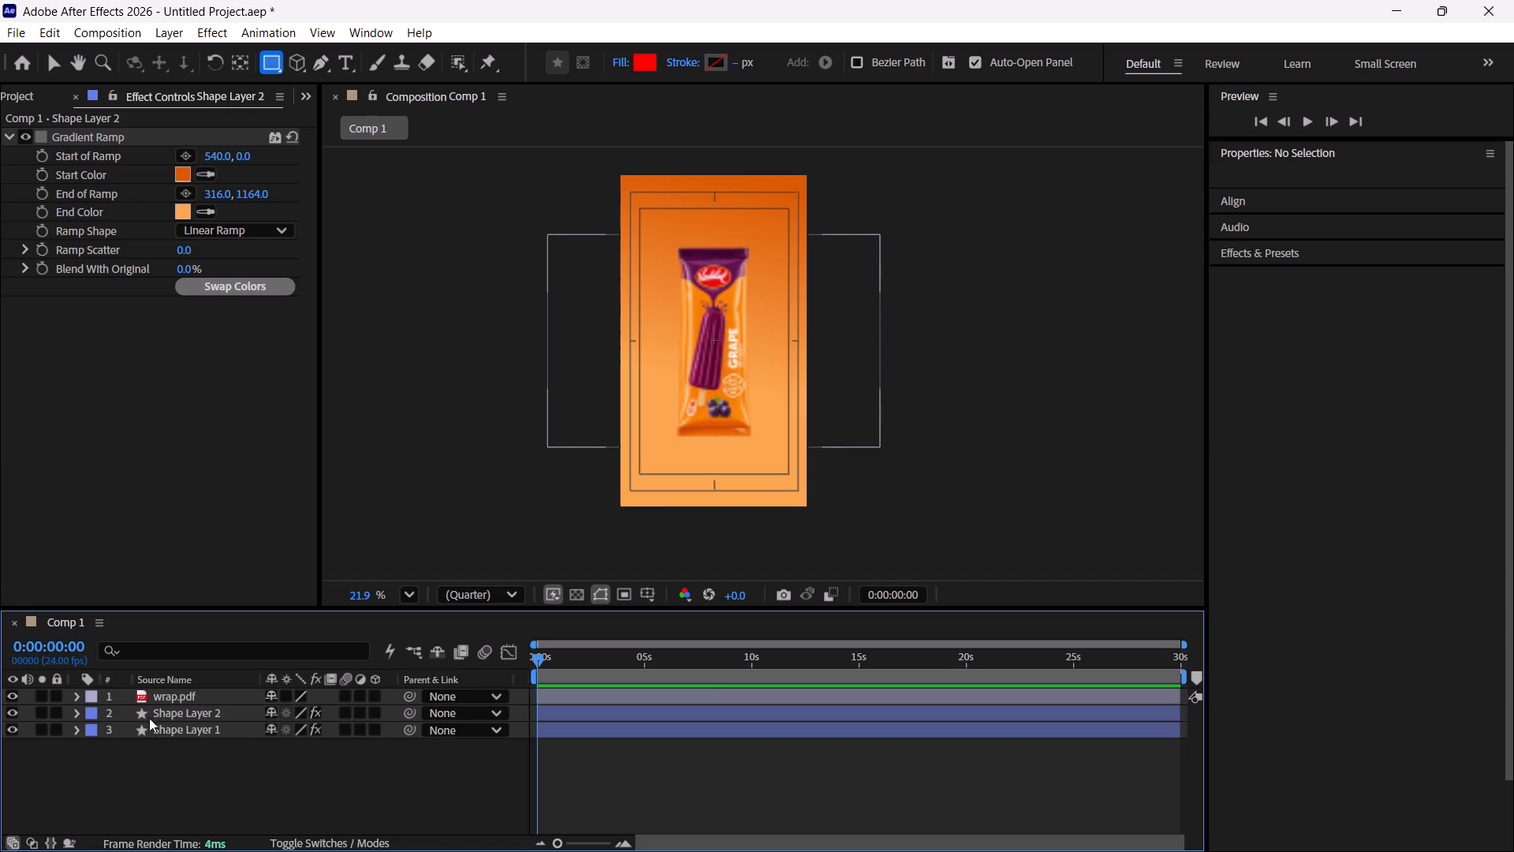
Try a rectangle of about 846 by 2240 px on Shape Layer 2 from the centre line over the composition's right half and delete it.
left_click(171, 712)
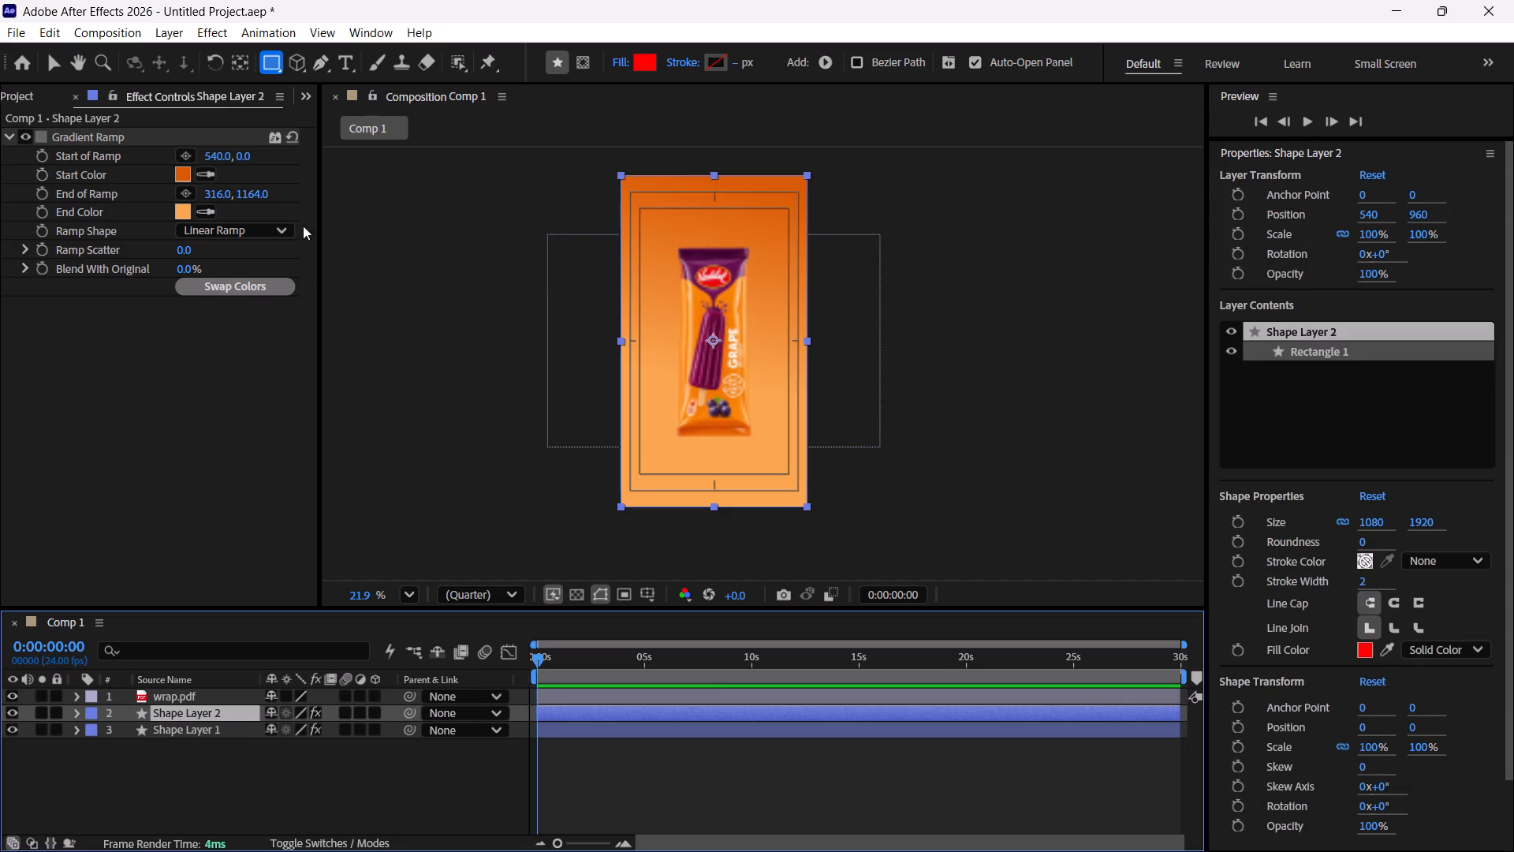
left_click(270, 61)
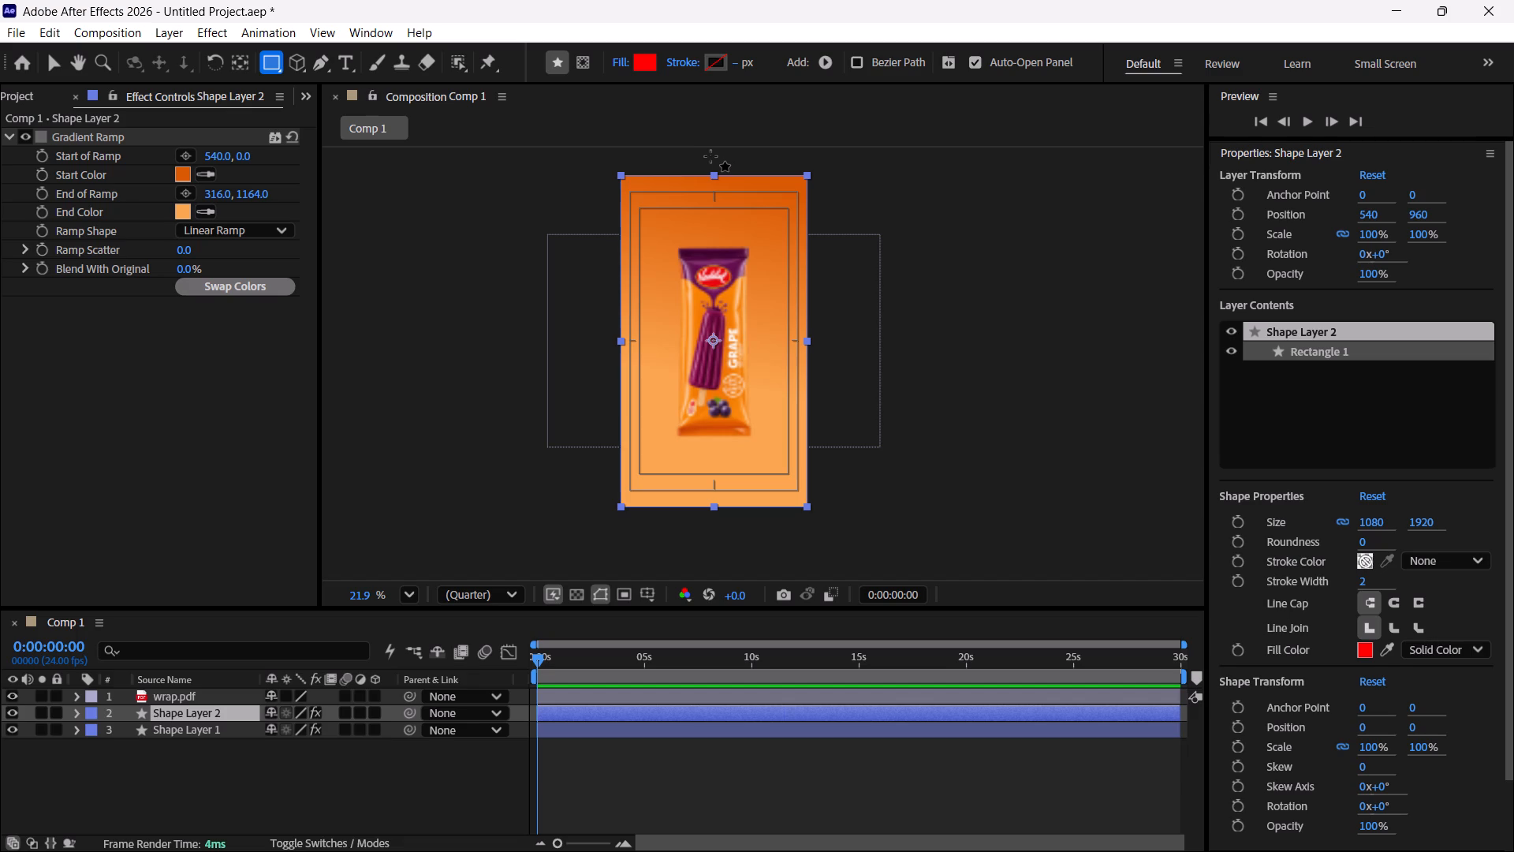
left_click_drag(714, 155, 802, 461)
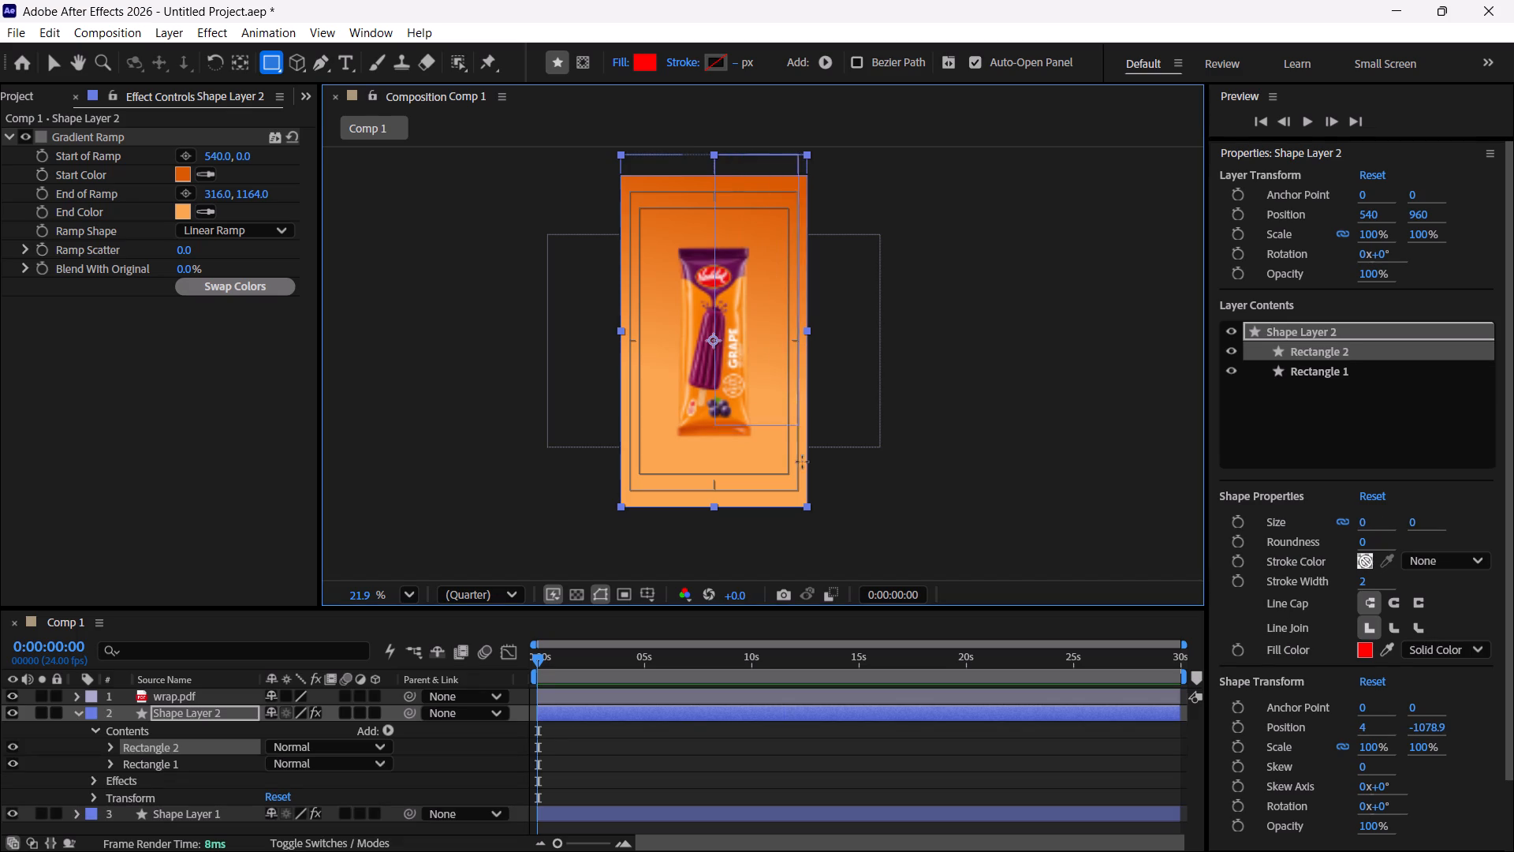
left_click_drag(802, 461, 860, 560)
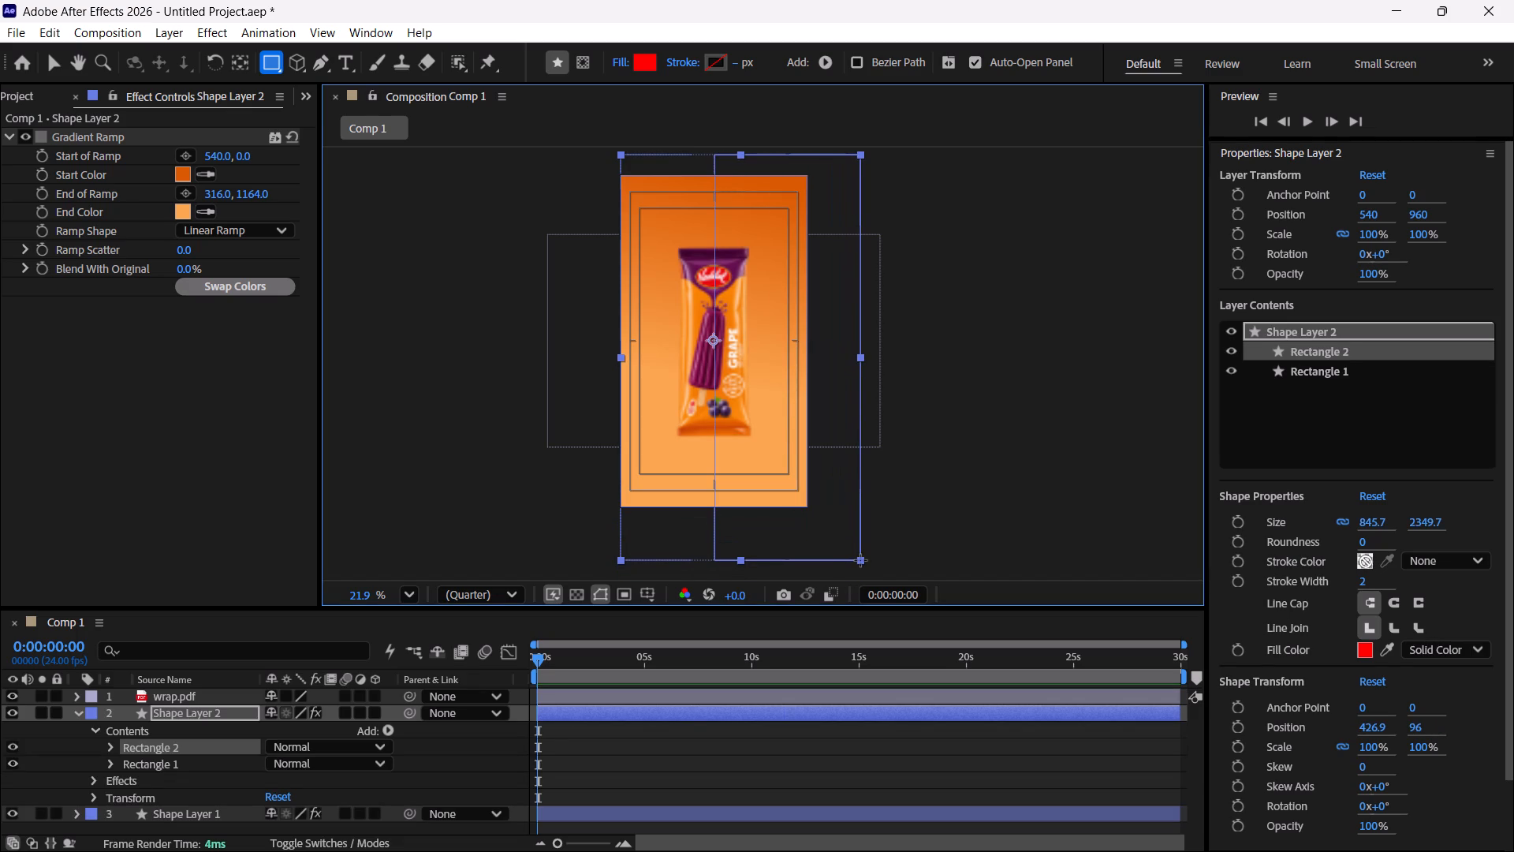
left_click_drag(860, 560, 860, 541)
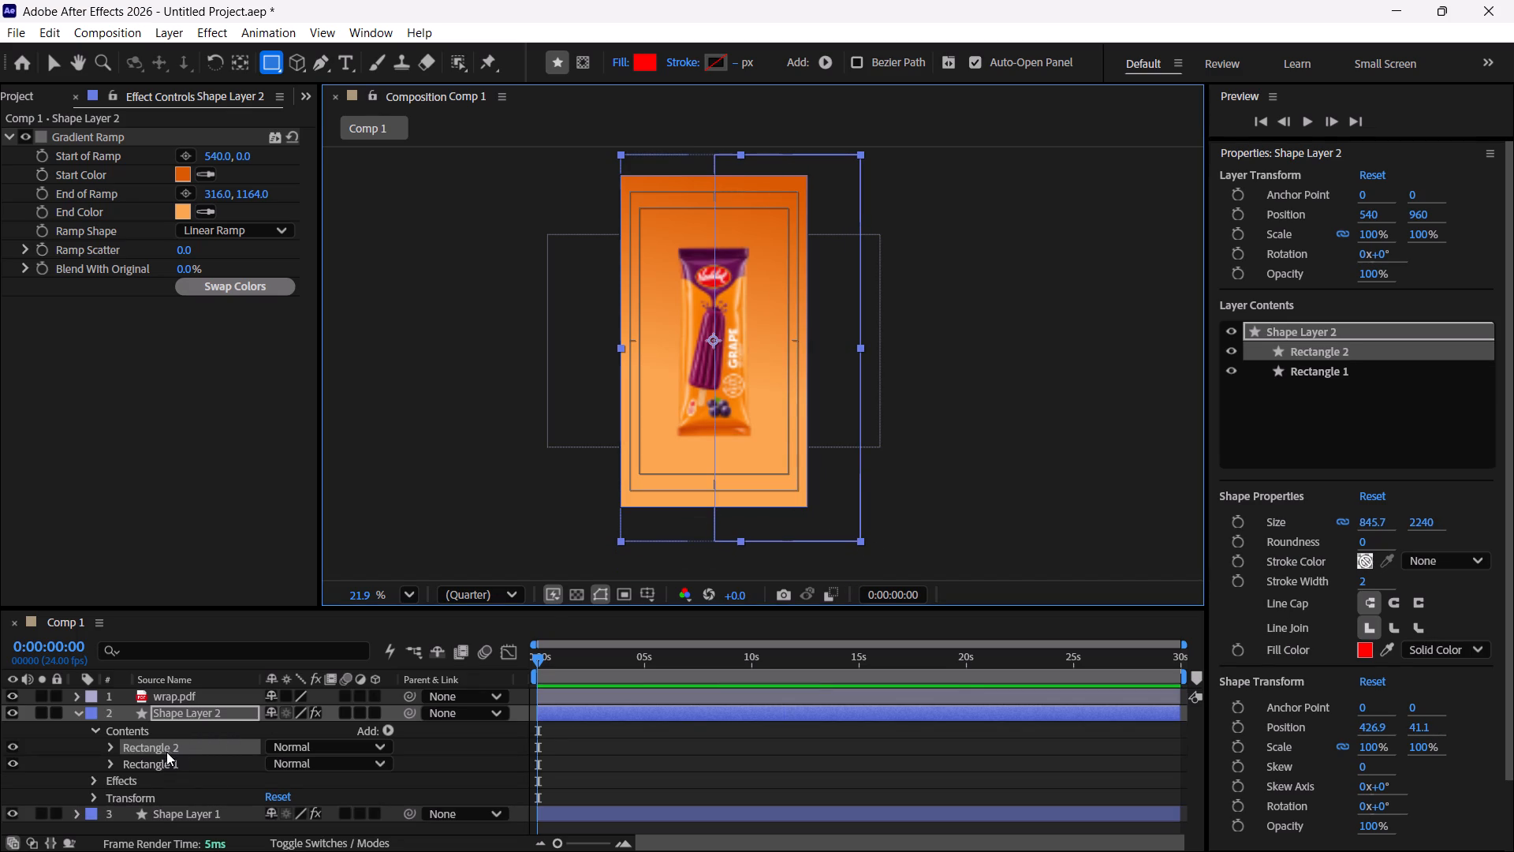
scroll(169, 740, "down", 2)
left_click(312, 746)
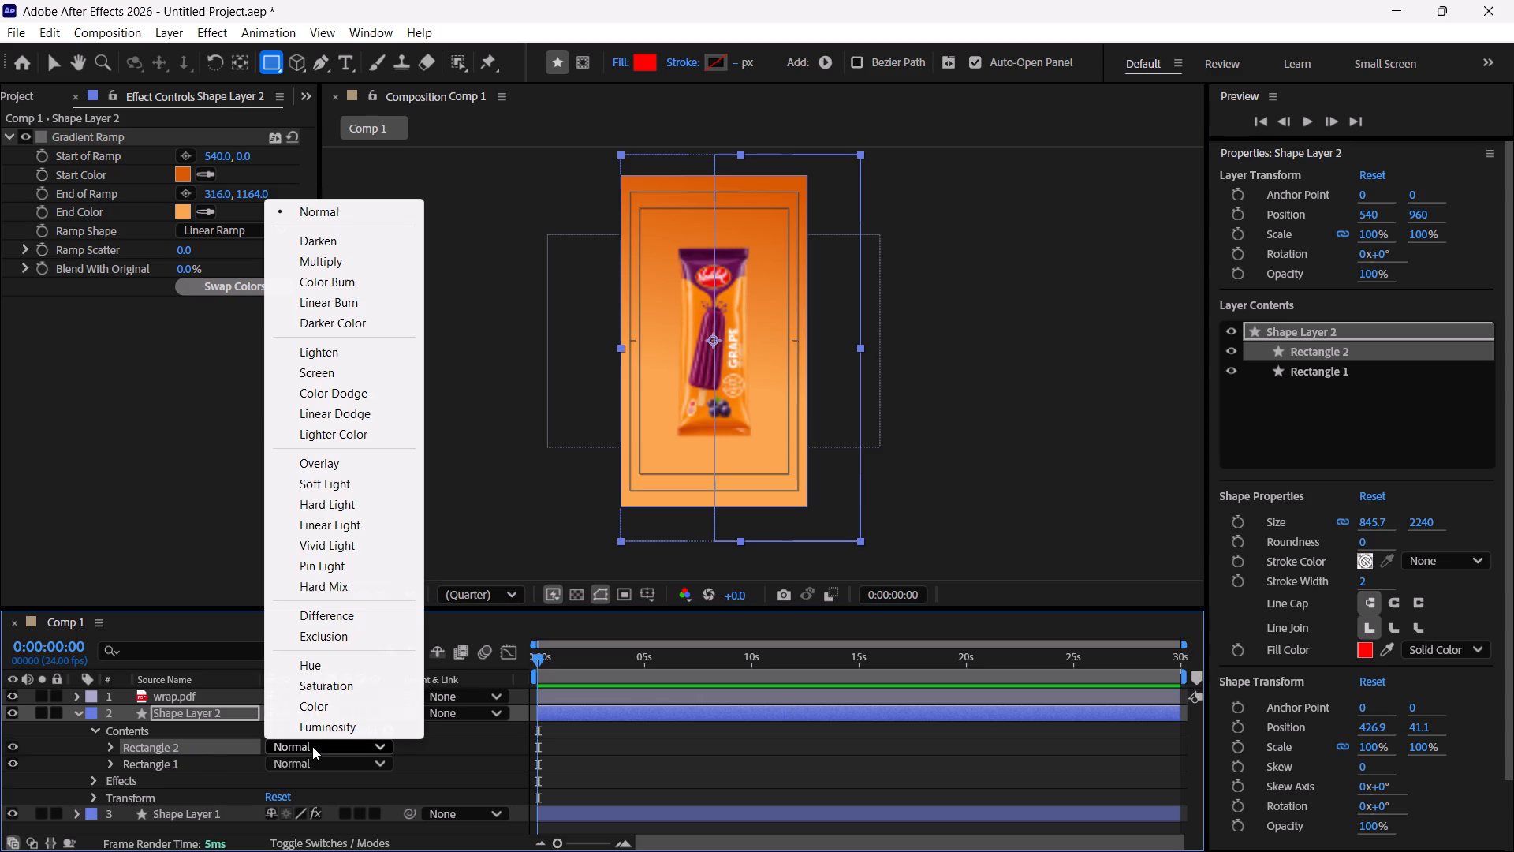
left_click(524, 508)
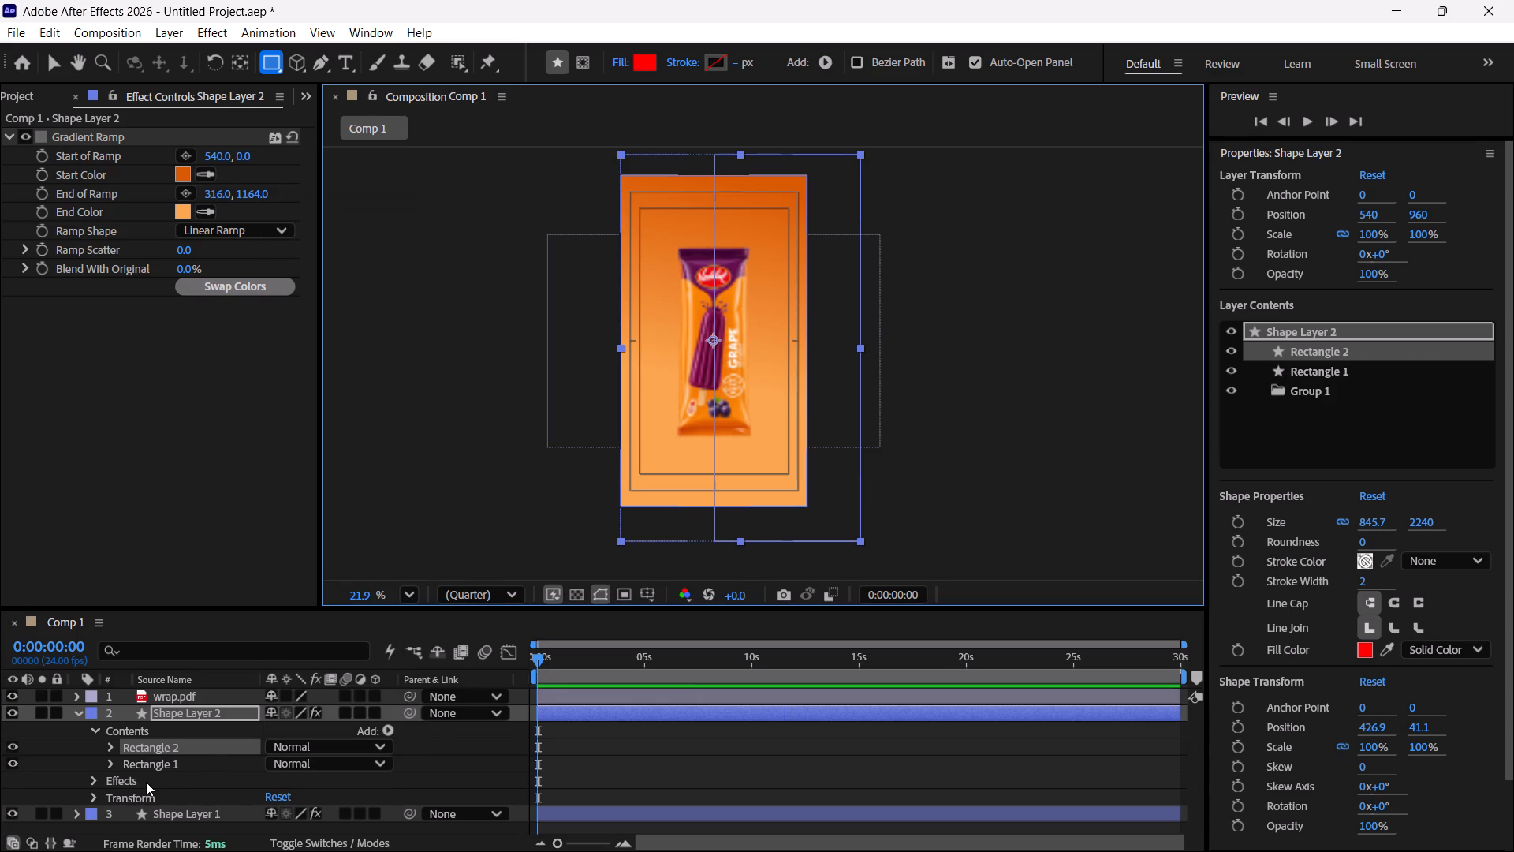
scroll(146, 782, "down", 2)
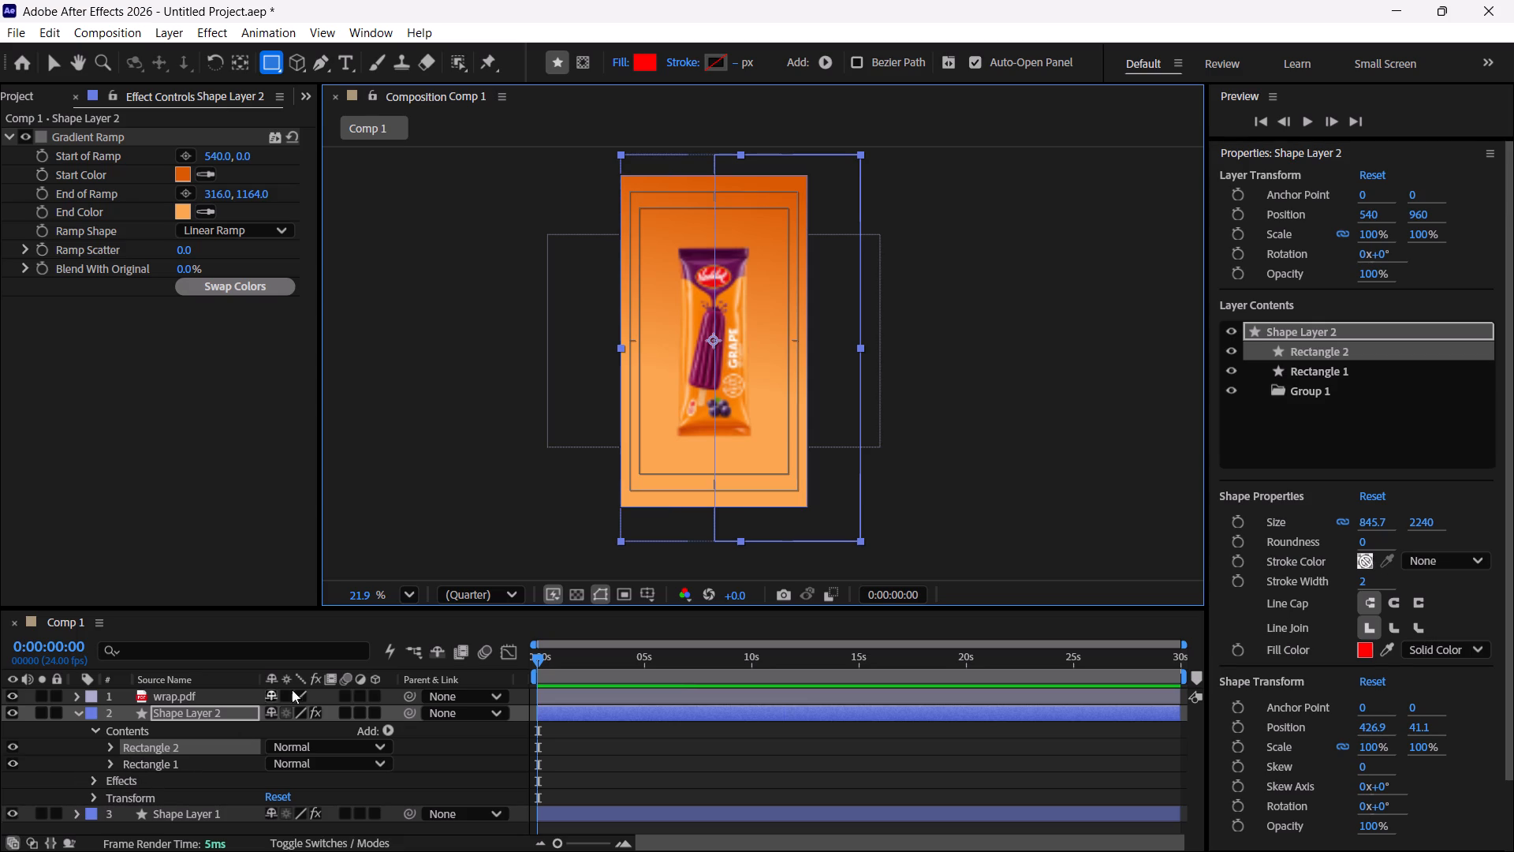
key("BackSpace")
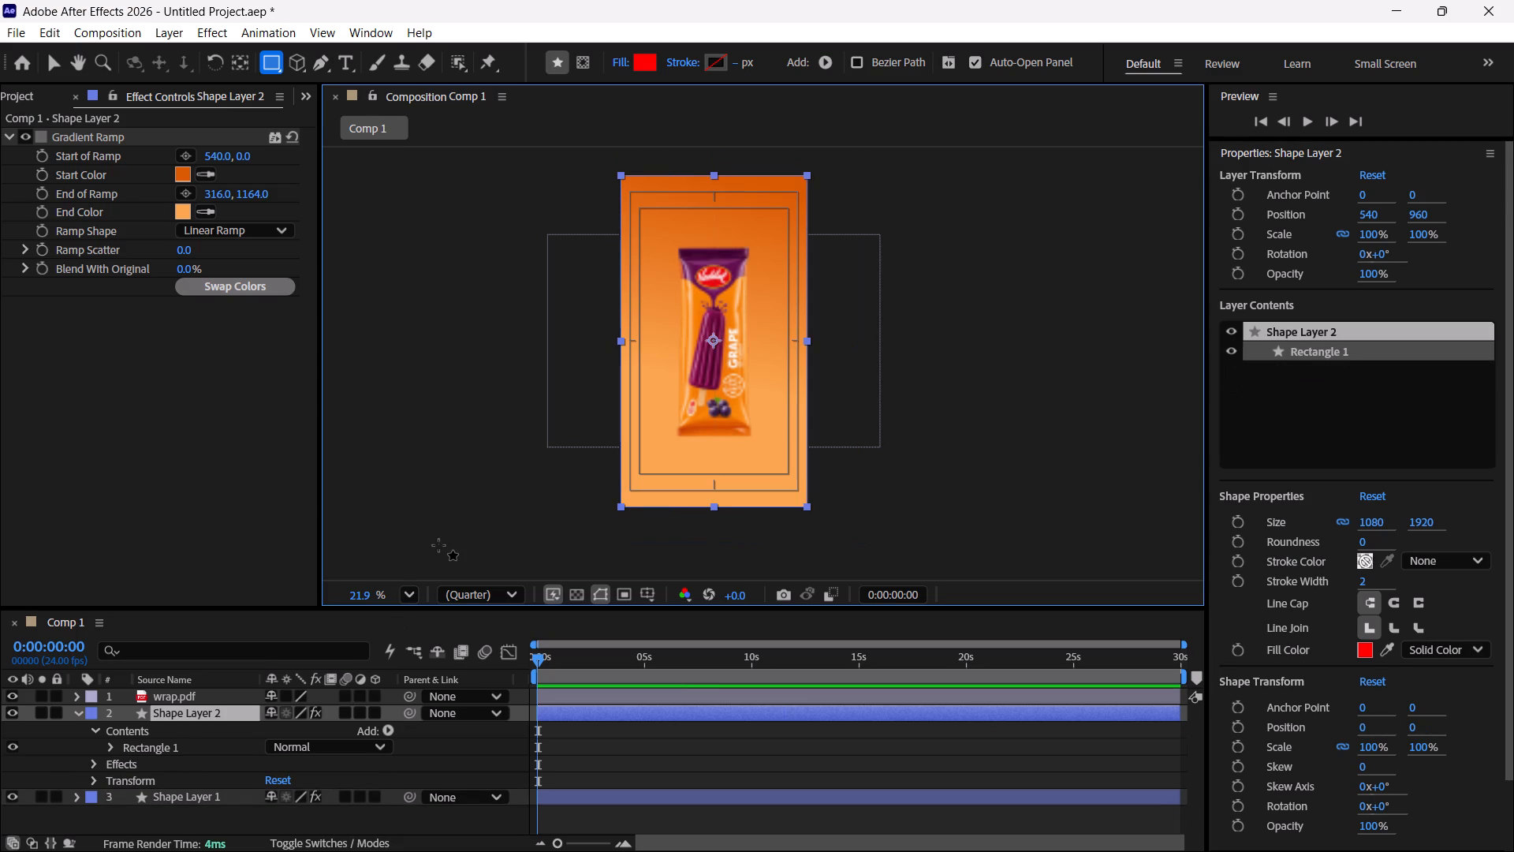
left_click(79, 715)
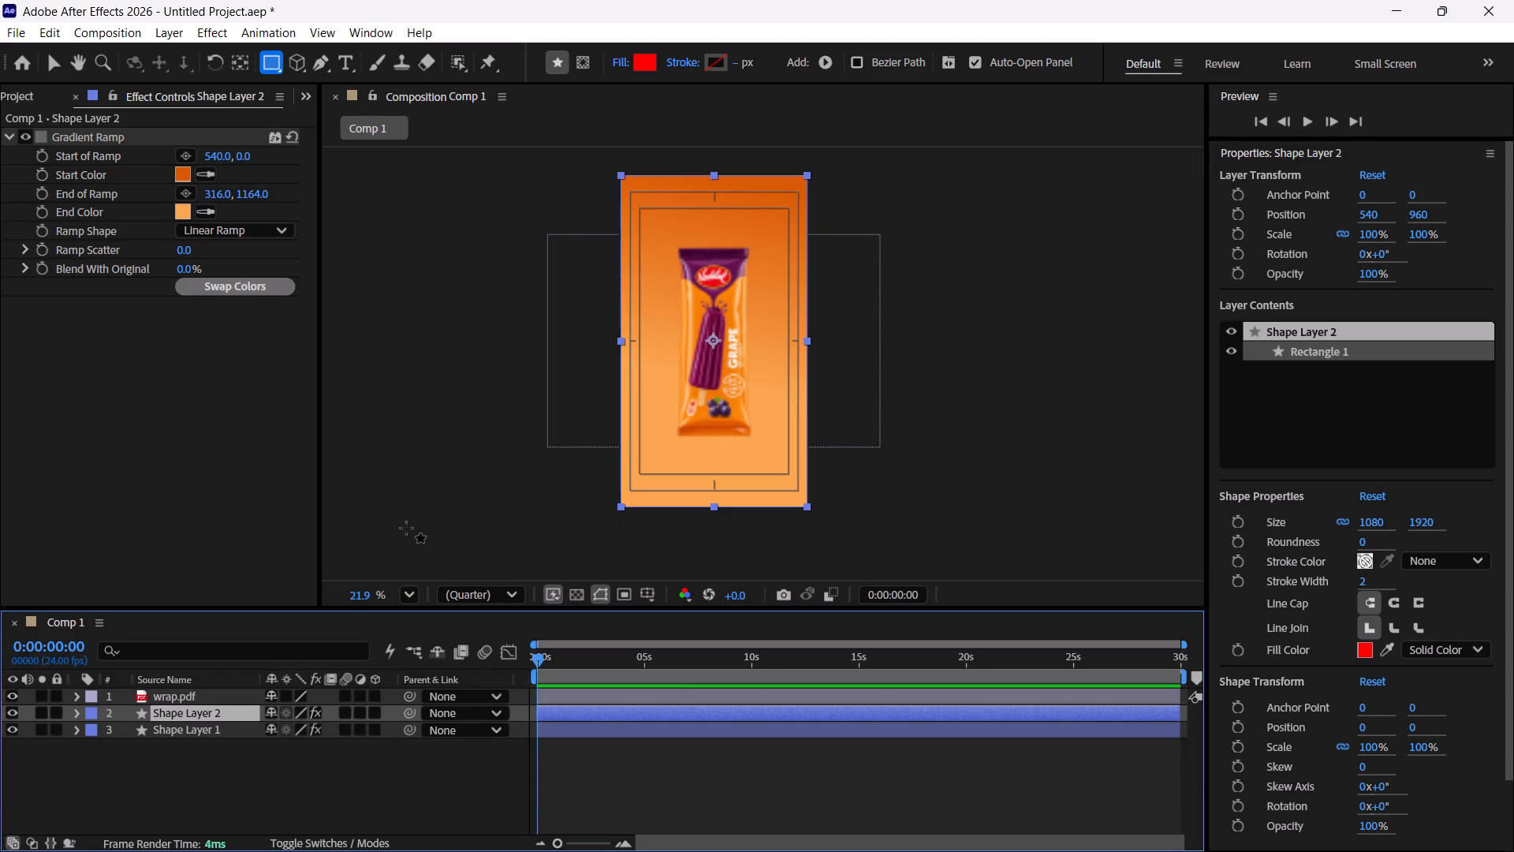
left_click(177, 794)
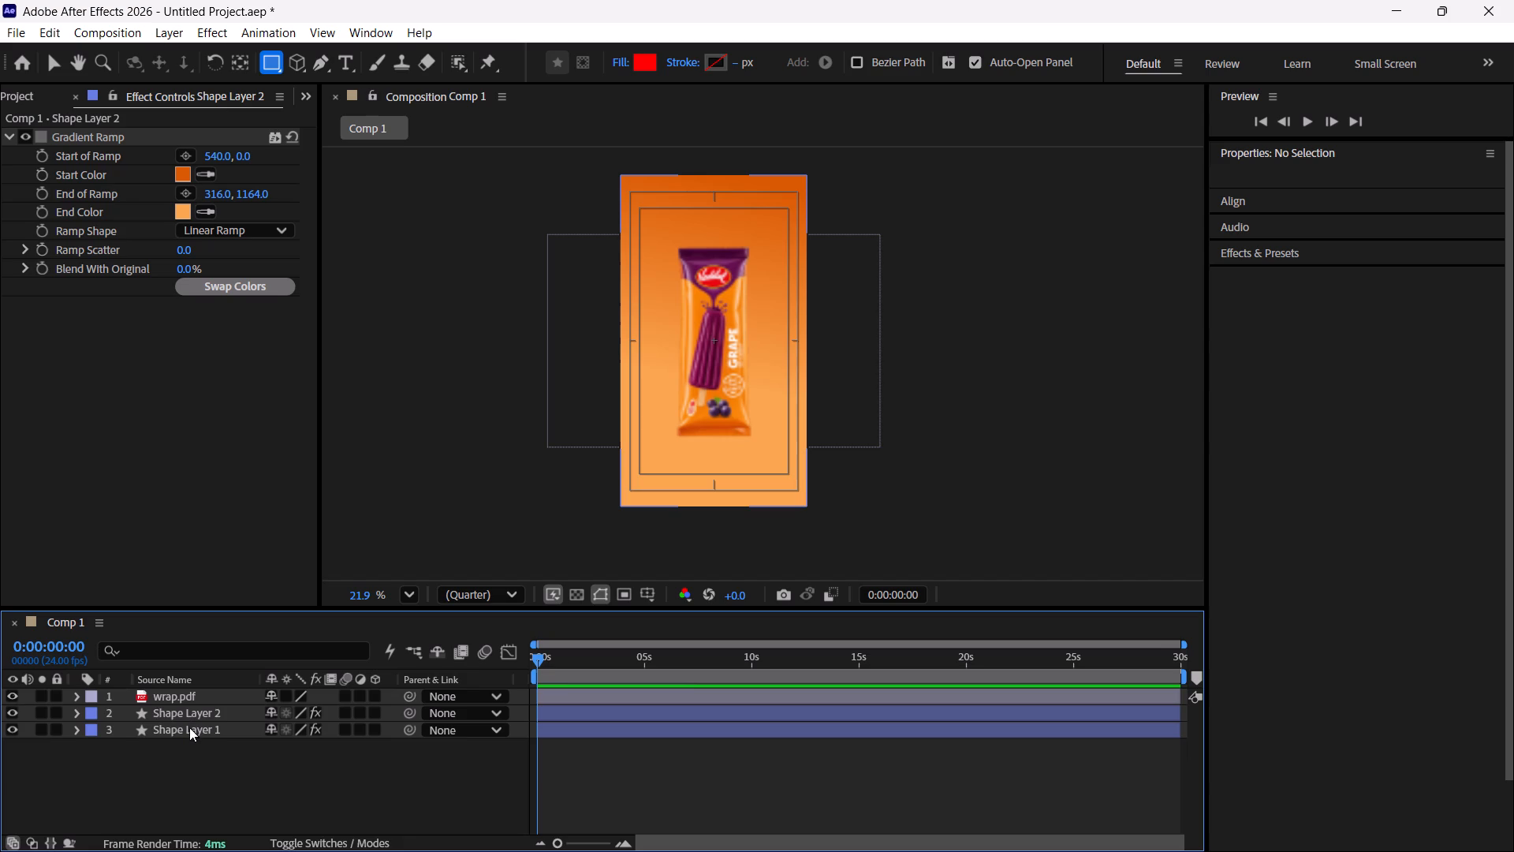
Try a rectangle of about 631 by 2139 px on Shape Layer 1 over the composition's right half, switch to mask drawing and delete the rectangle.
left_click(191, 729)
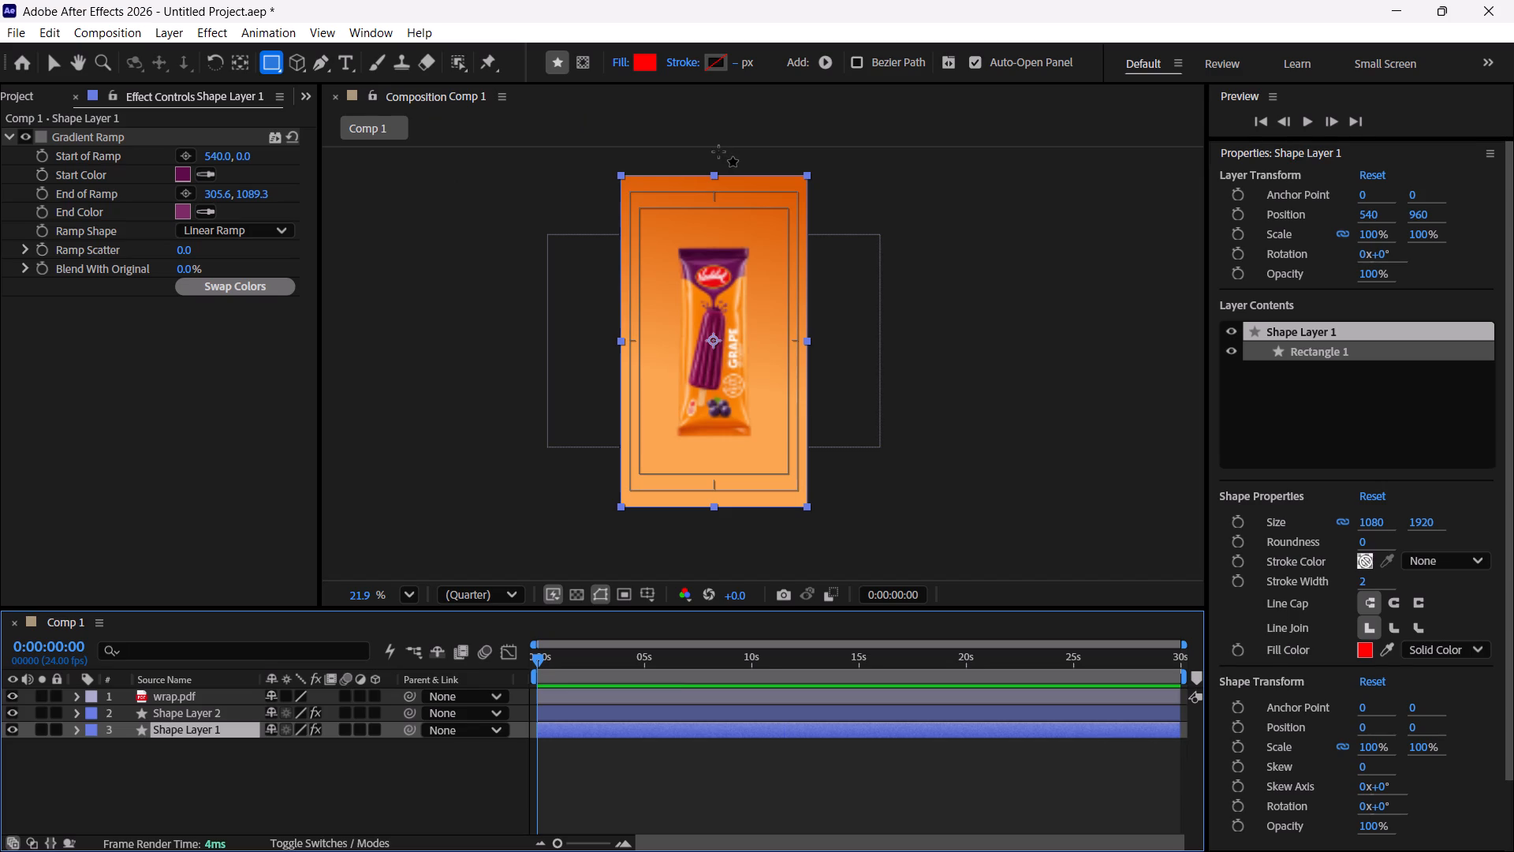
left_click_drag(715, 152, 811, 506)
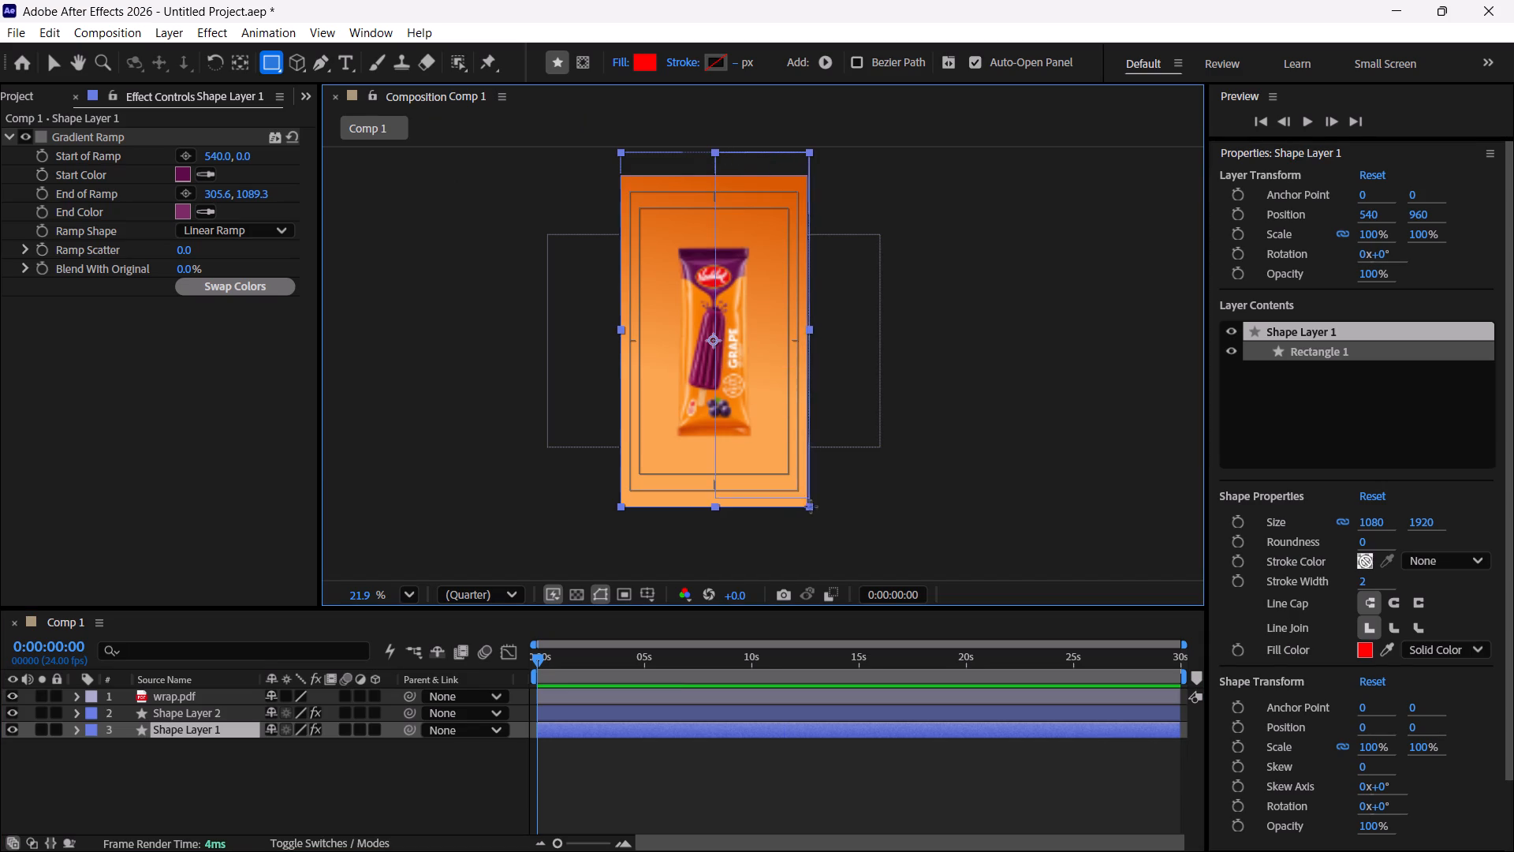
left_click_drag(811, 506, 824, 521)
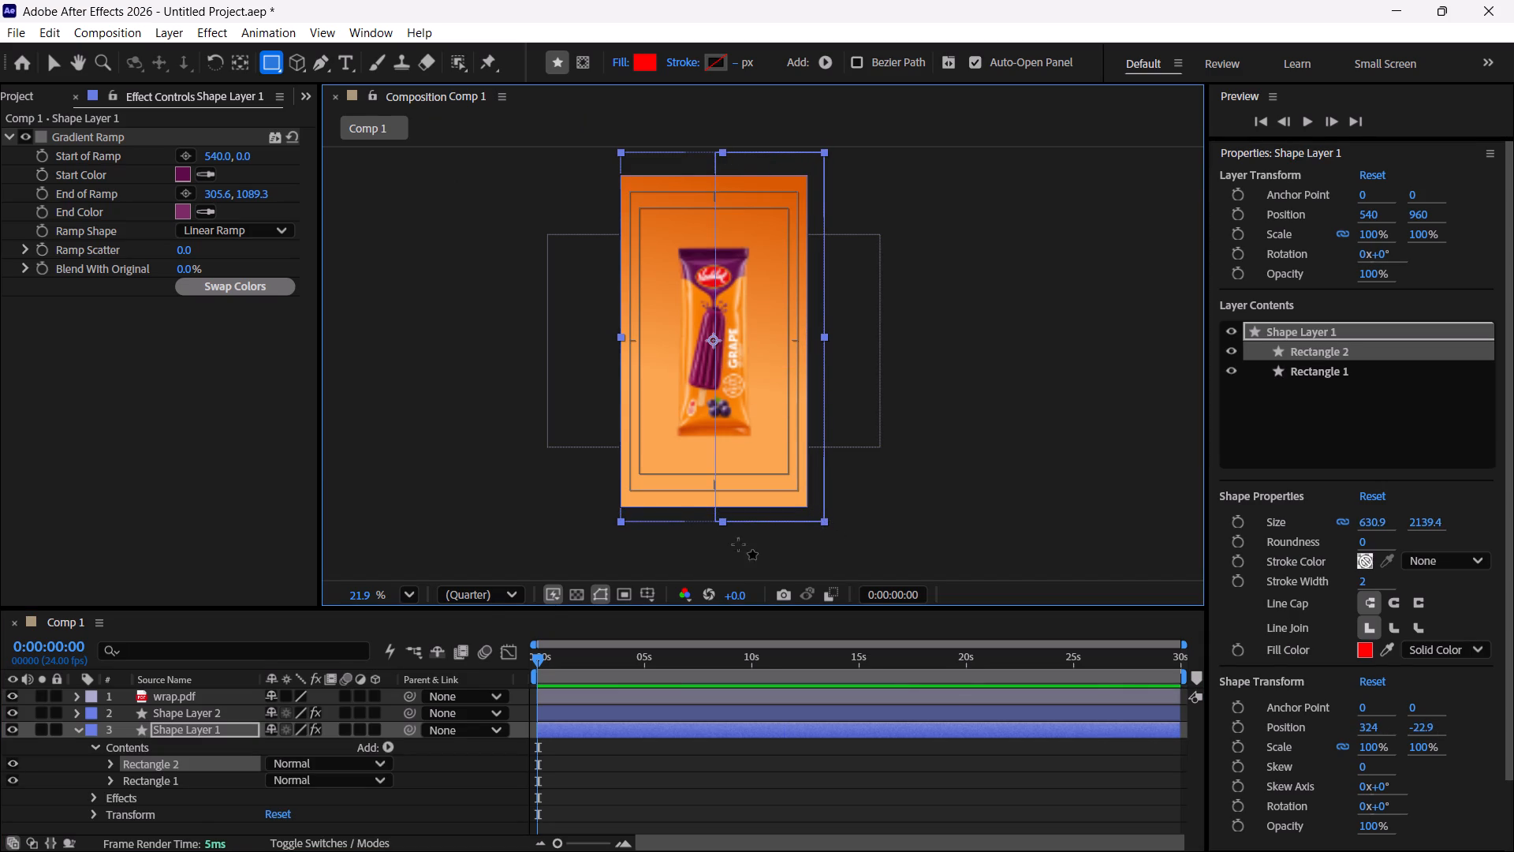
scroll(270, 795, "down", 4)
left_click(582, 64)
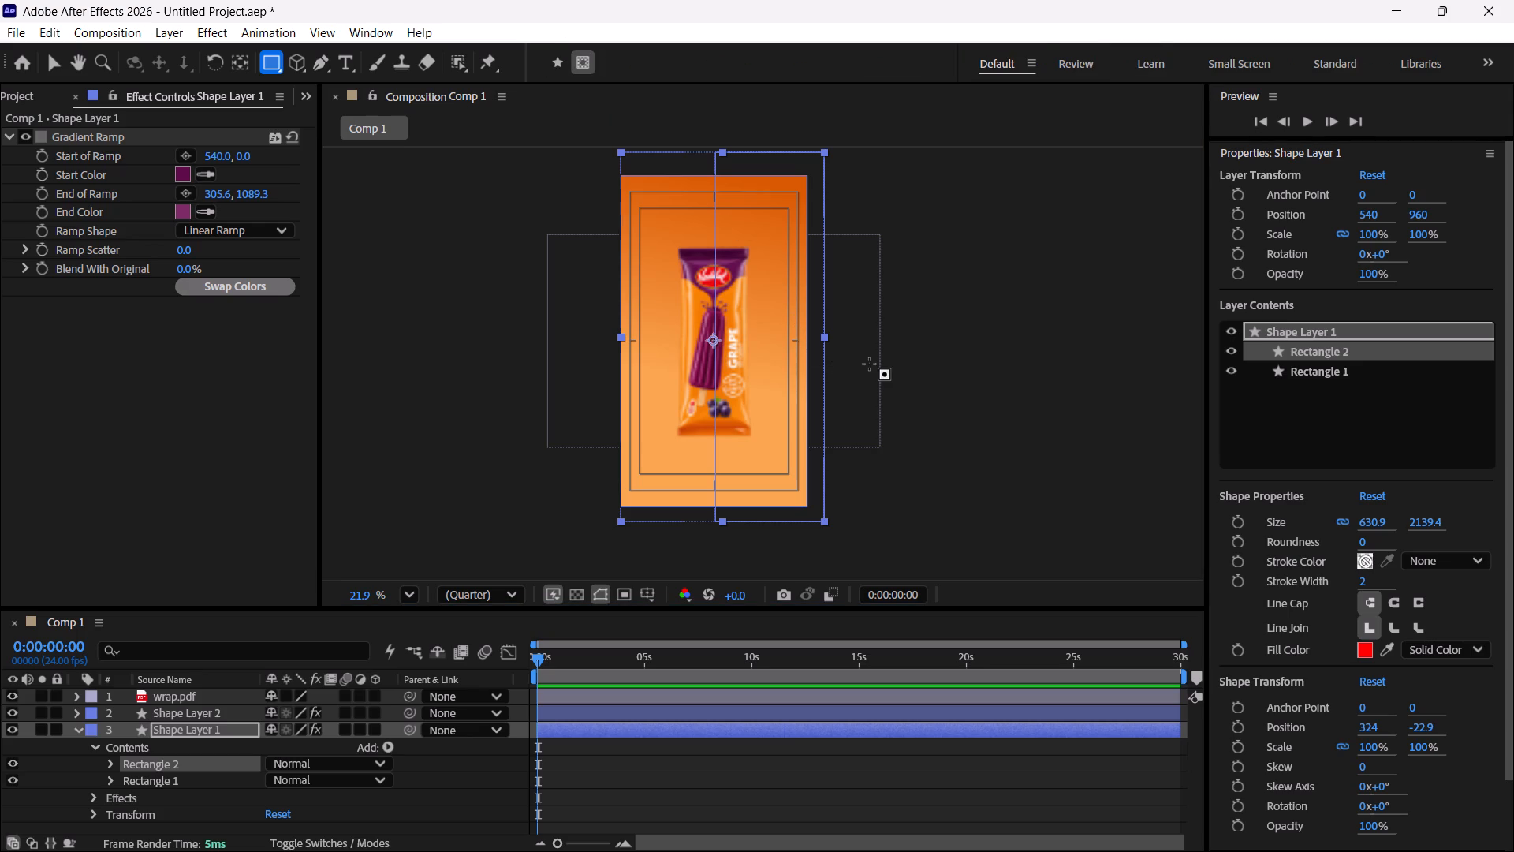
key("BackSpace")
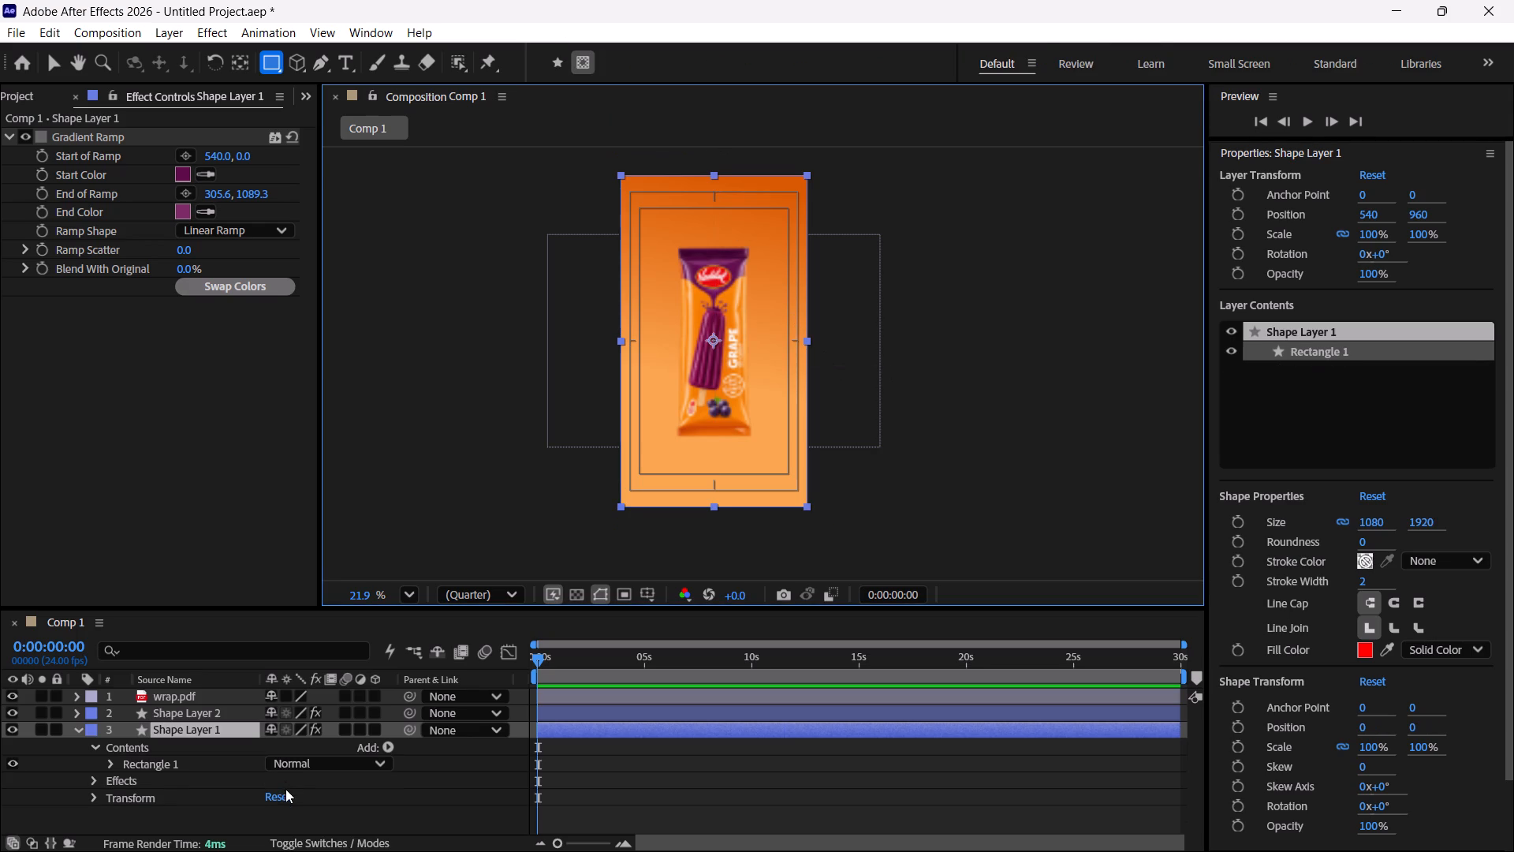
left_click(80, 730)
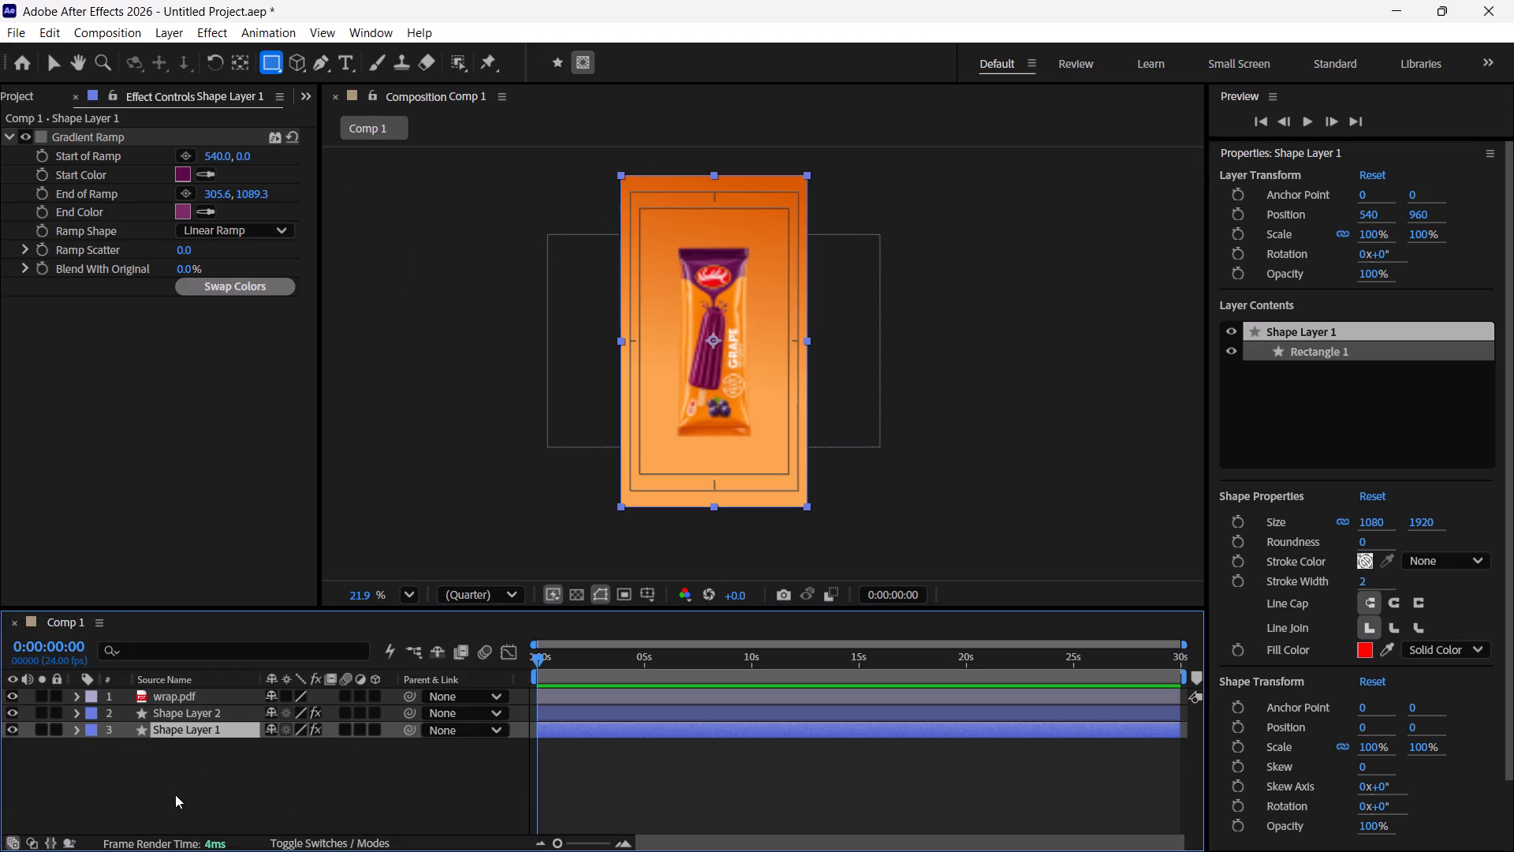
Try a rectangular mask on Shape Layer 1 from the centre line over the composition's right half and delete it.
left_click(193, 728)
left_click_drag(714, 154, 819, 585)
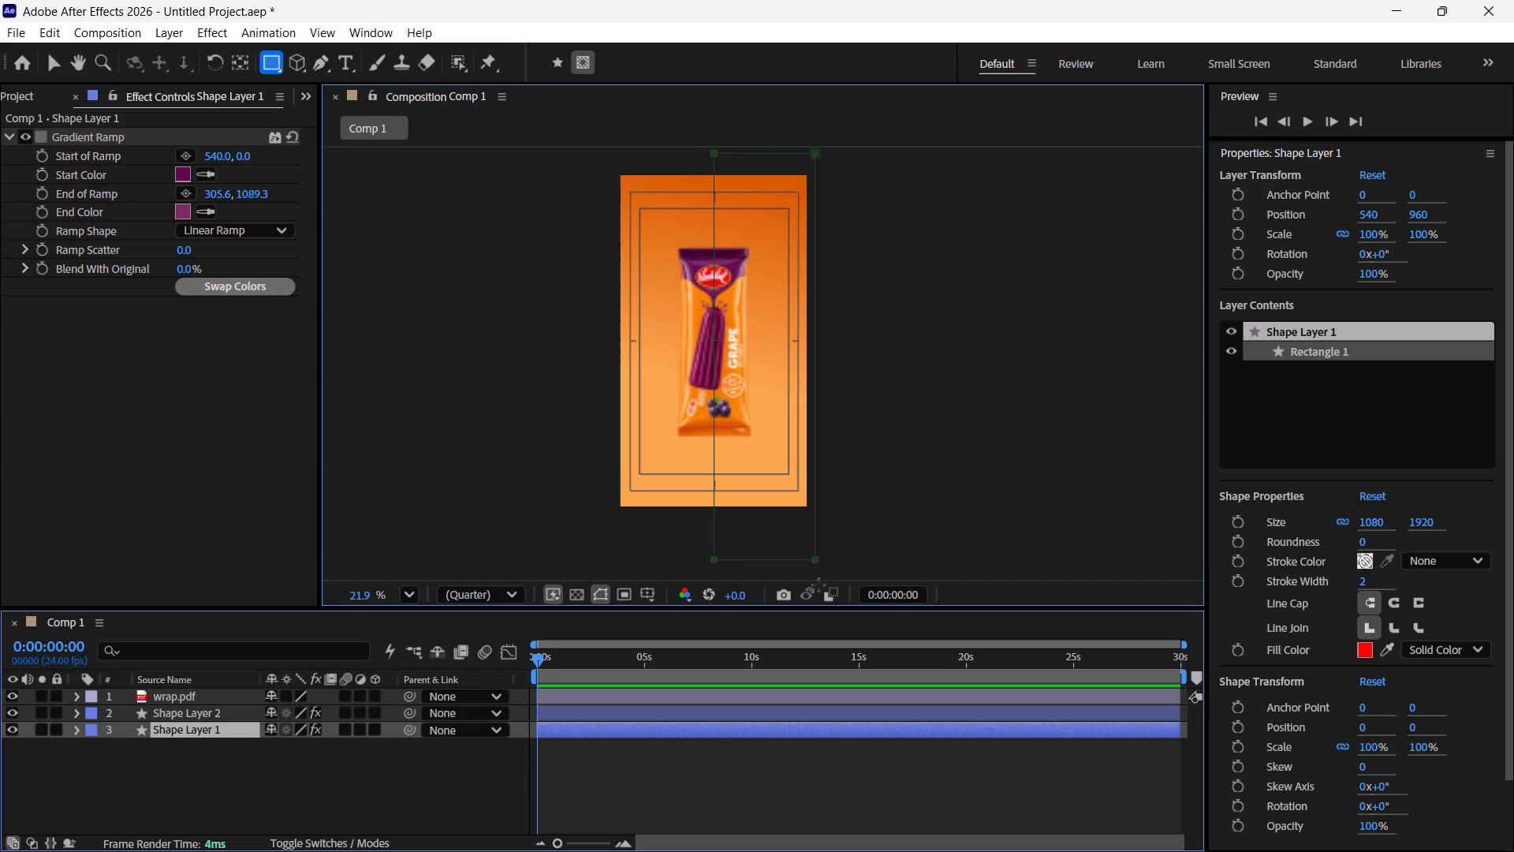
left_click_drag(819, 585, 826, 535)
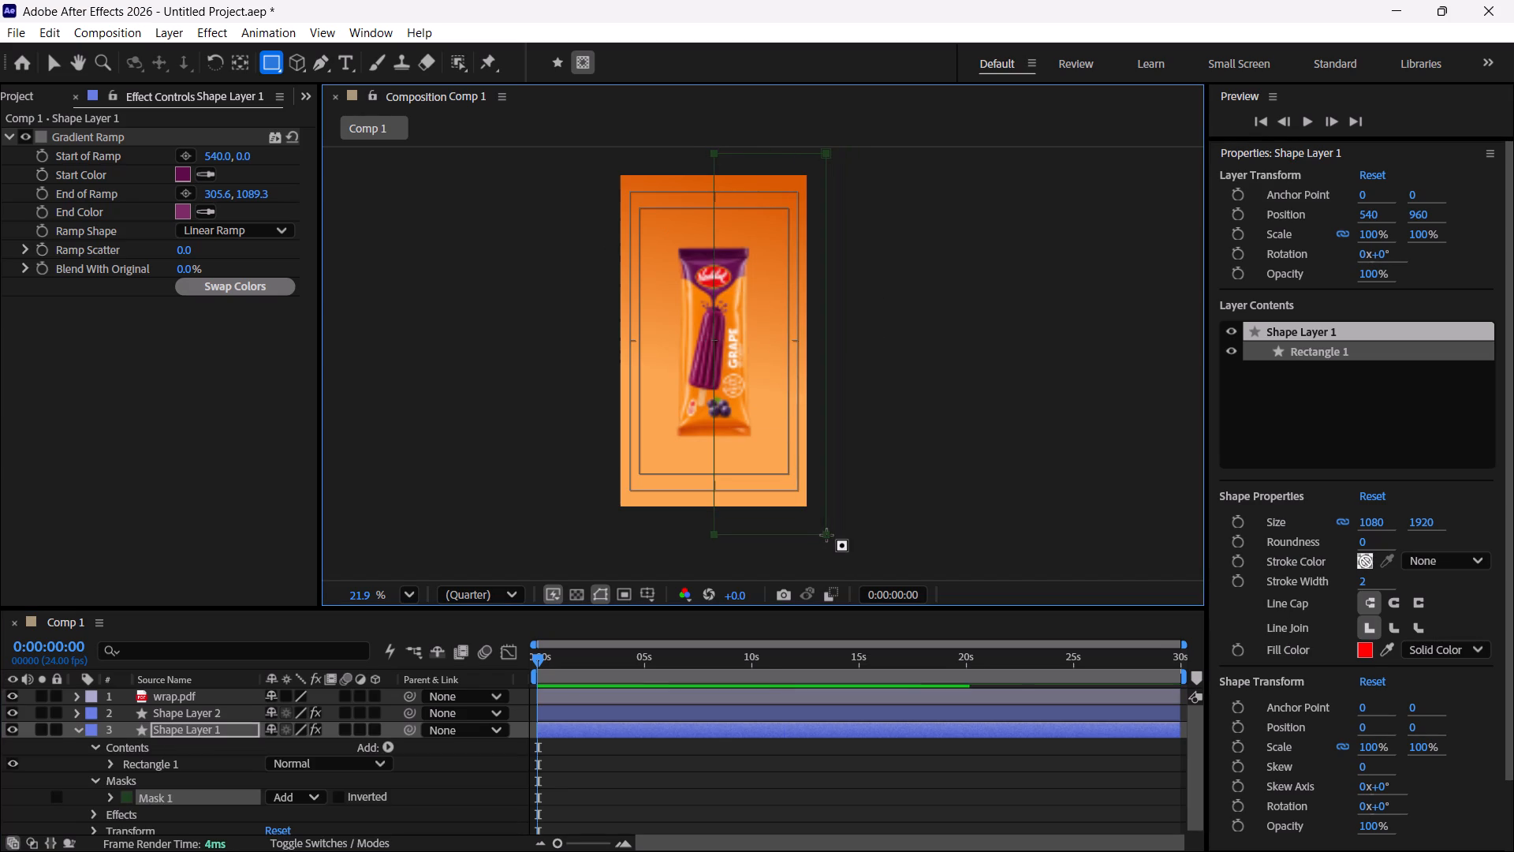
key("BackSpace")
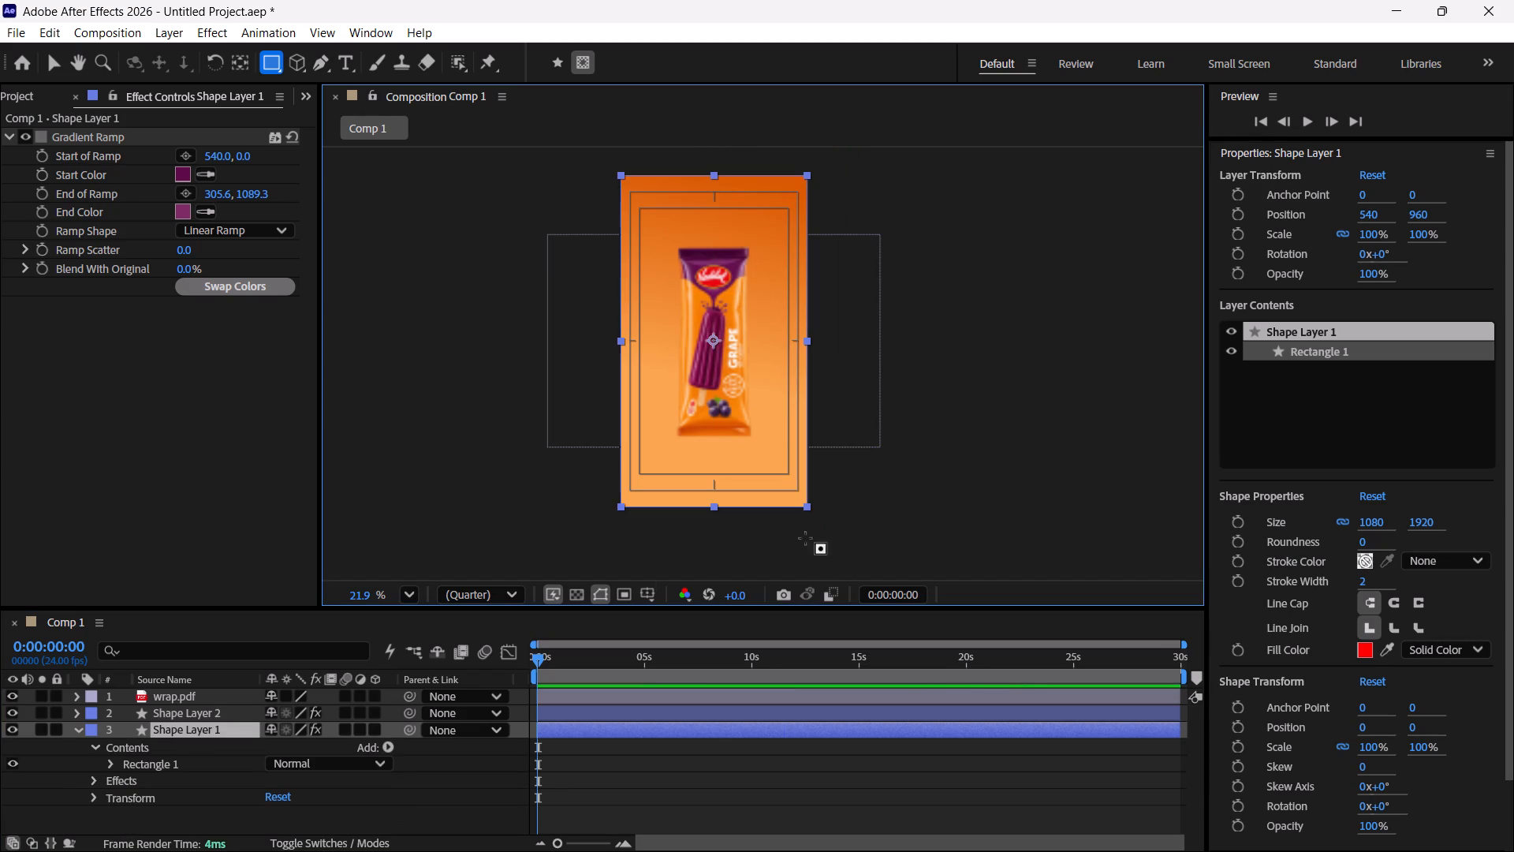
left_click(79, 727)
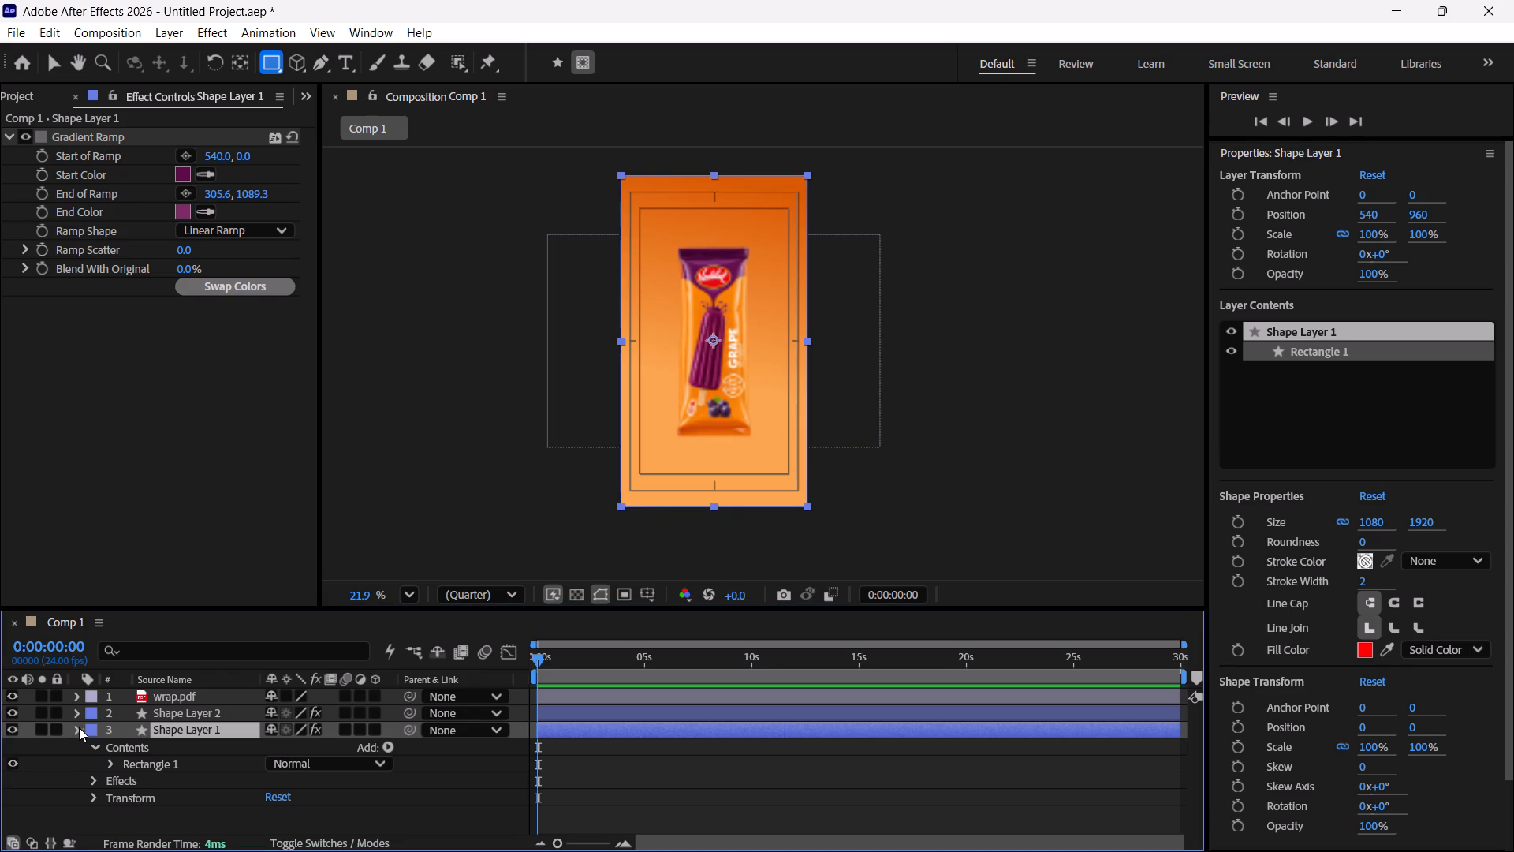
Draw a rectangle of about 640 by 2135 px on Shape Layer 2 from near the centre line over the composition's right half.
left_click(172, 708)
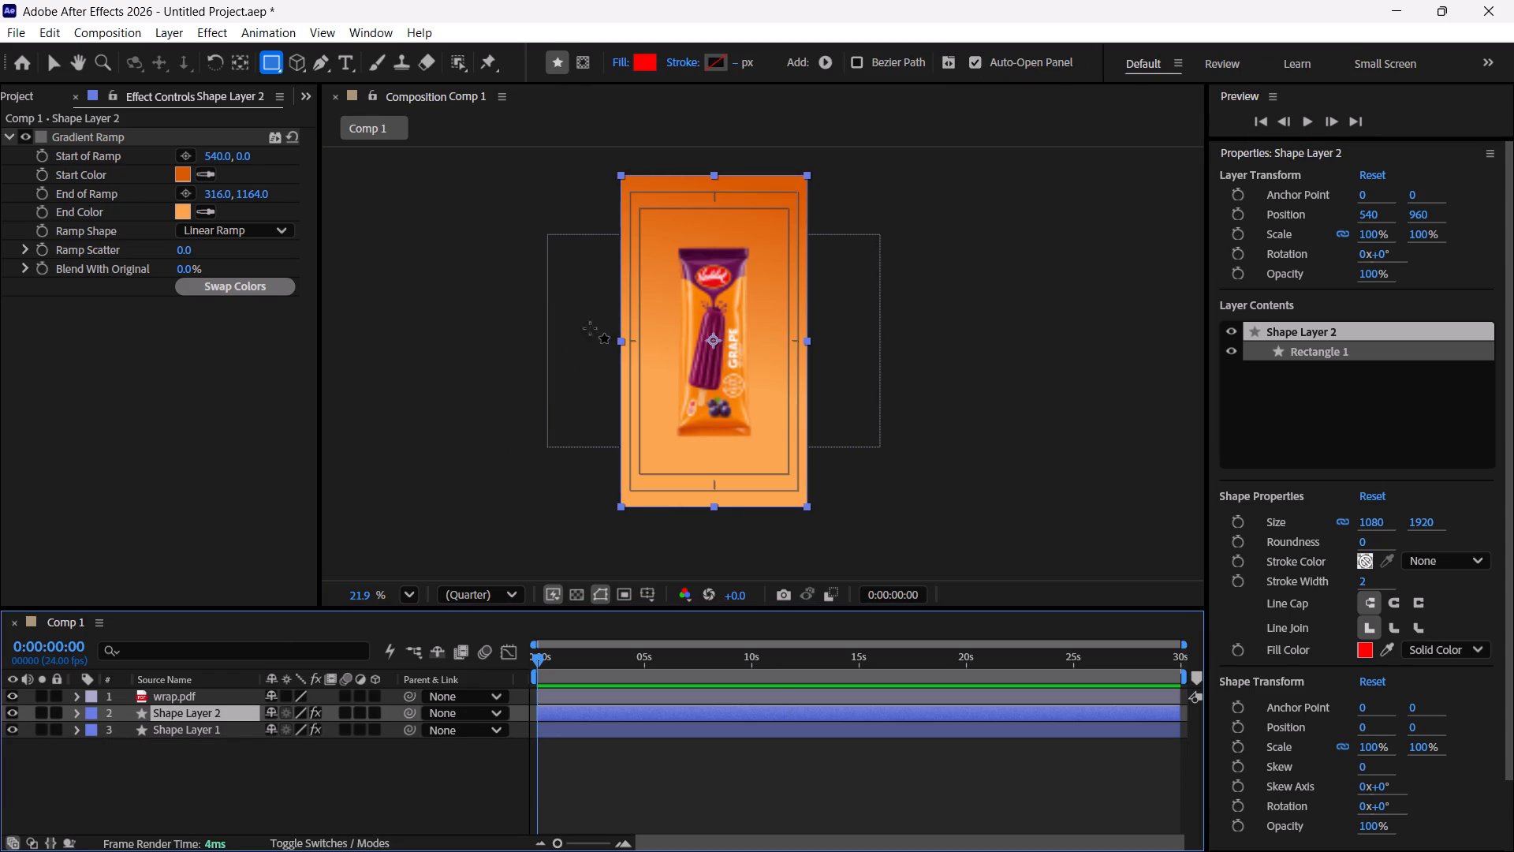
left_click_drag(719, 154, 825, 522)
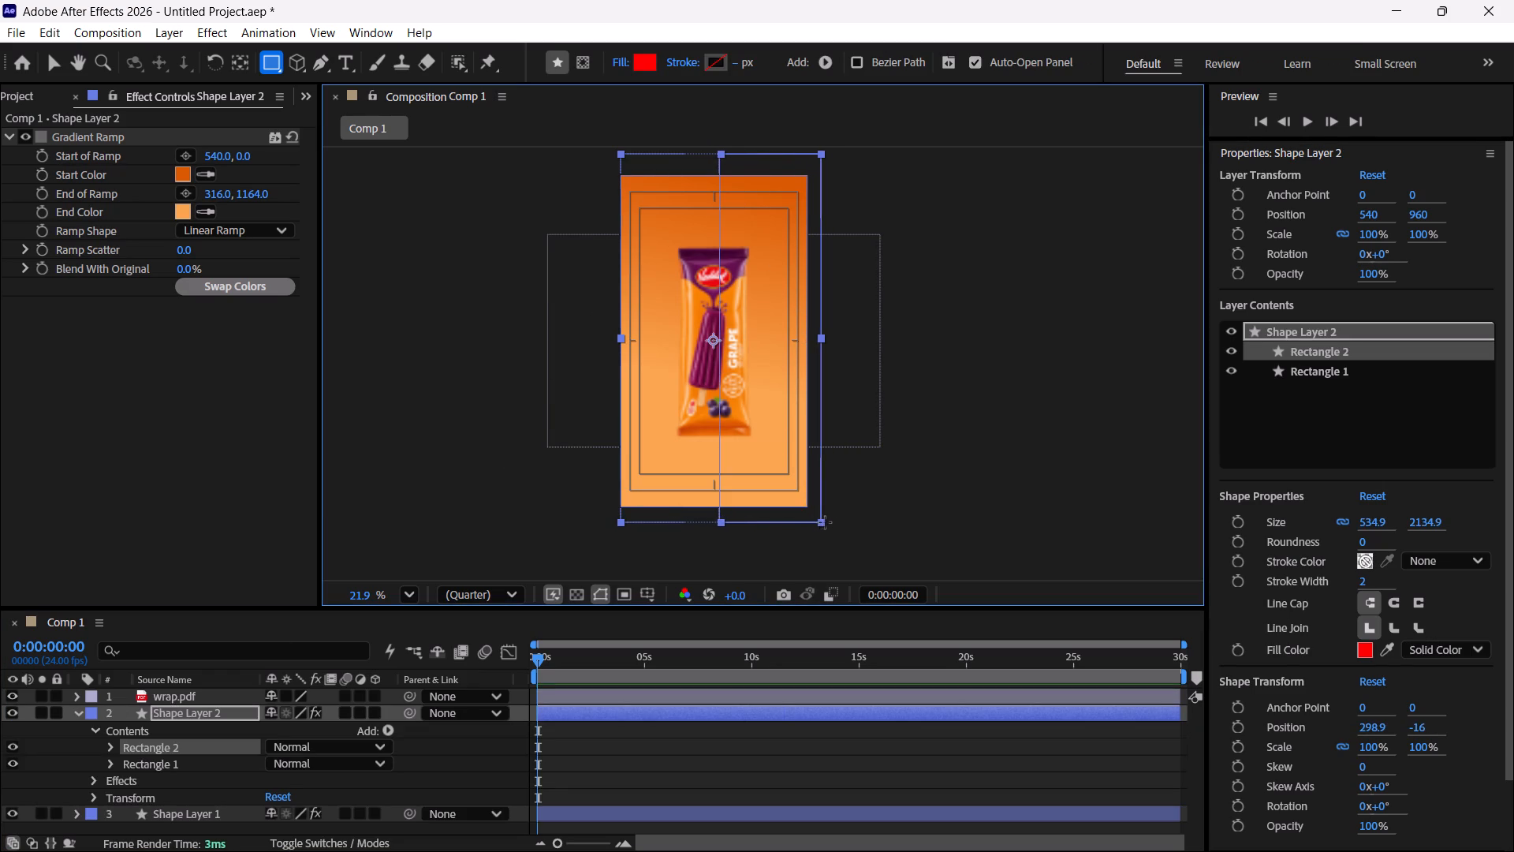
left_click_drag(825, 522, 830, 522)
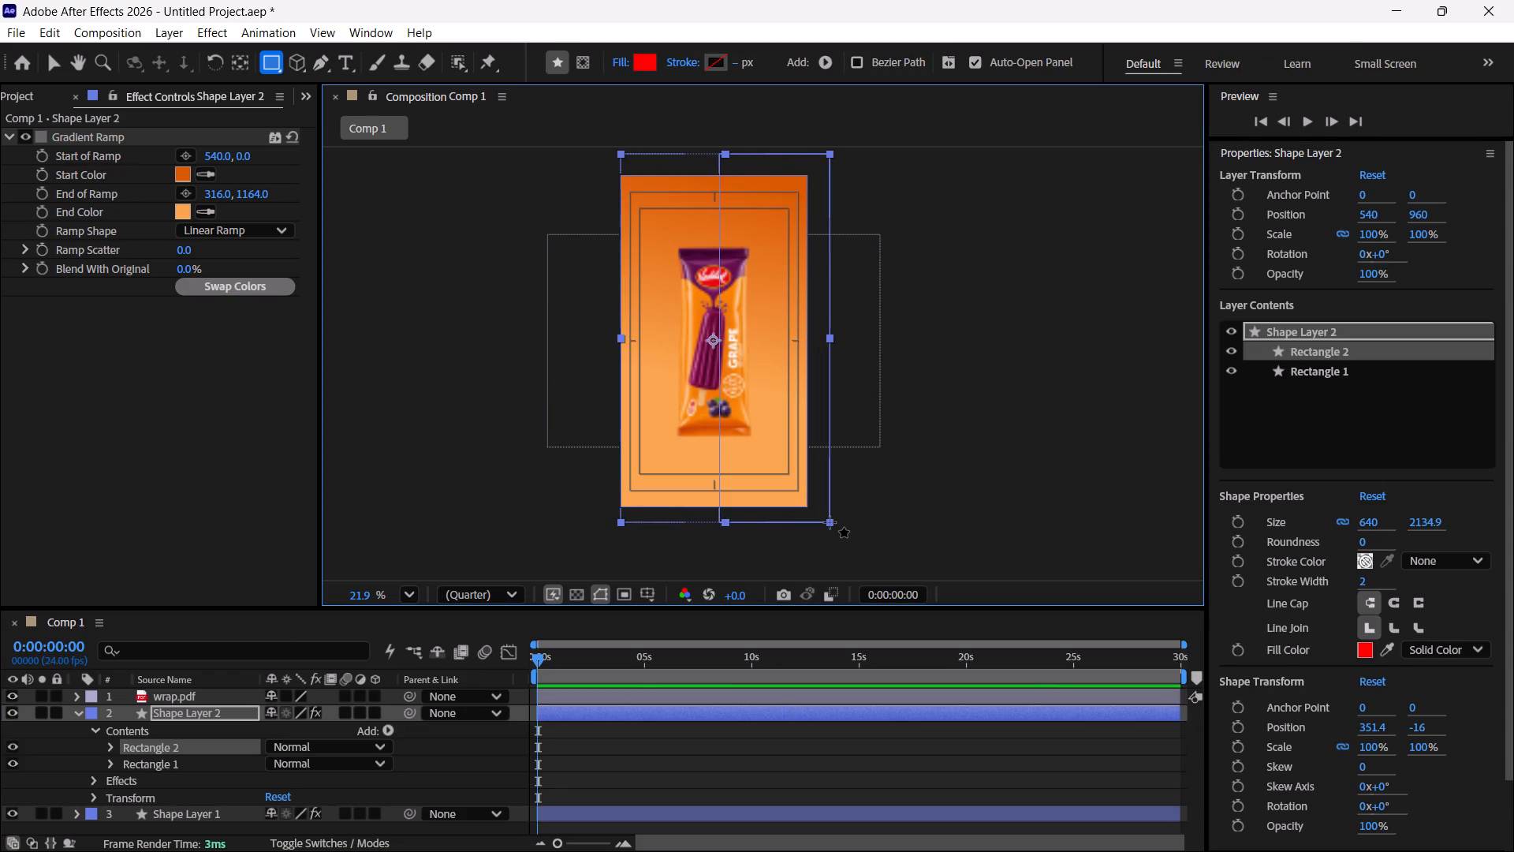
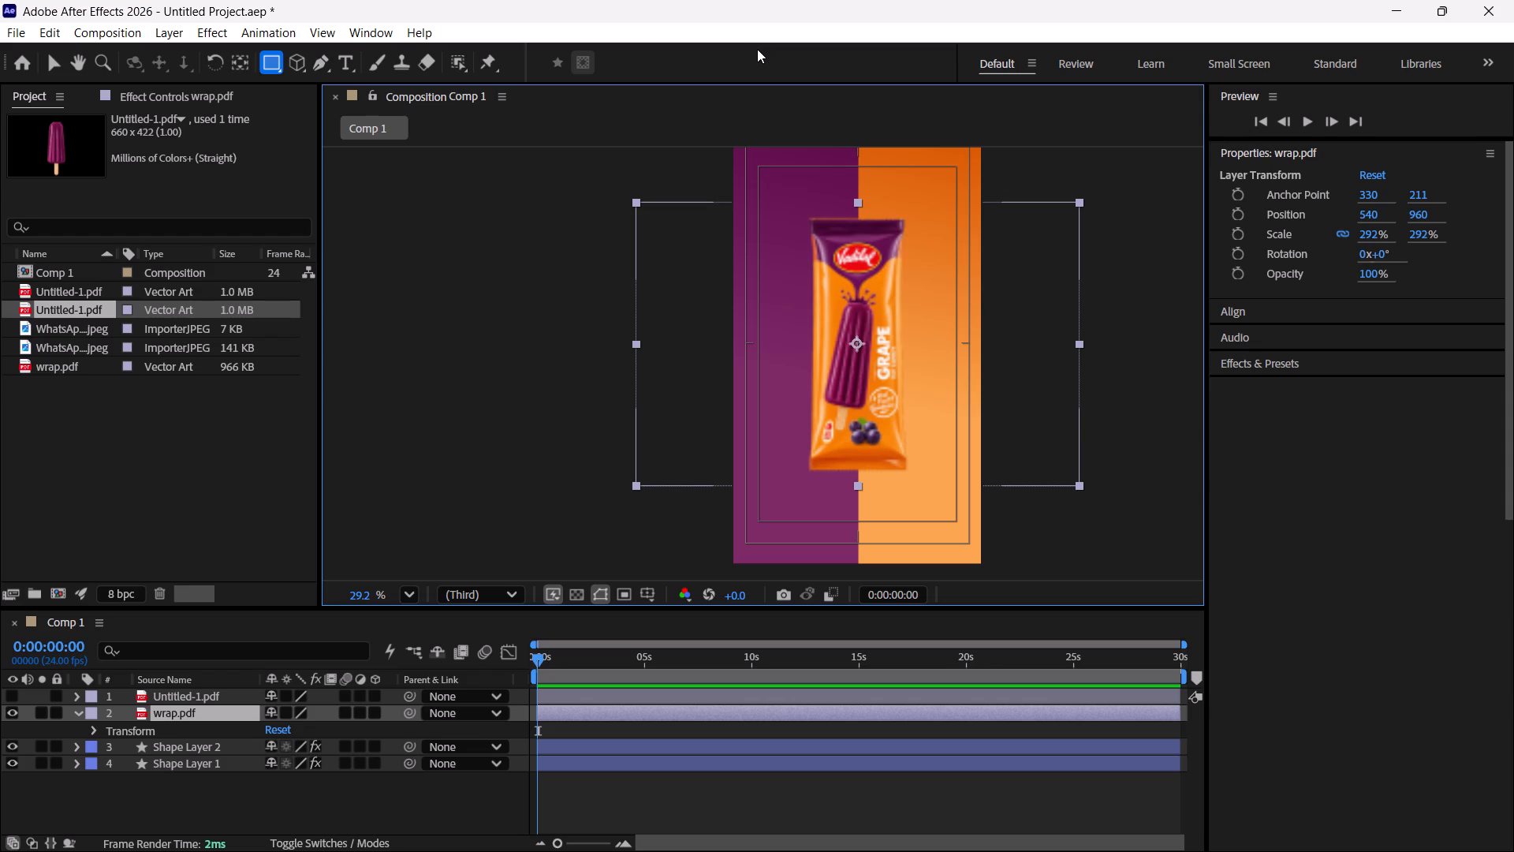
Move the wrap.pdf layer's anchor point straight down the wrapper's centre line to about 330, 339, near the printed grapes.
left_click(80, 718)
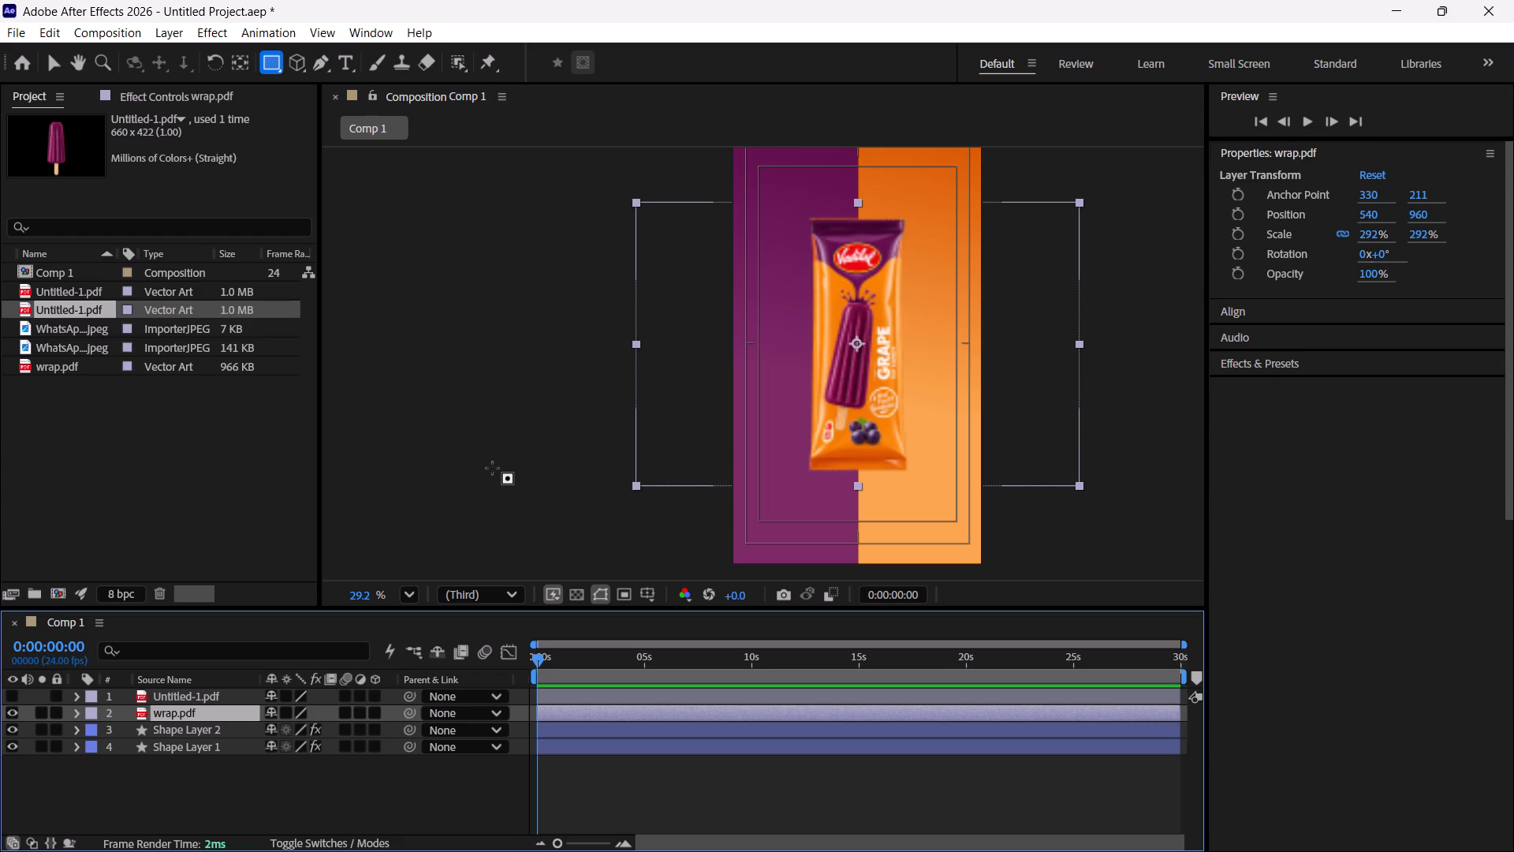
key("y")
key("y")
key("y")
key("y")
key("y")
key("y")
key("y")
key("y")
key("y")
key("y")
key("y")
key("y")
key("y")
key("y")
key("y")
key("y")
key("y")
key("y")
key("y")
key("y")
key("y")
key("y")
key("y")
key("y")
key("y")
key("y")
key("y")
key("y")
key("y")
key("y")
key("y")
key("y")
key("y")
key("y")
key("y")
key("y")
key("y")
key("y")
key("y")
key("y")
key("y")
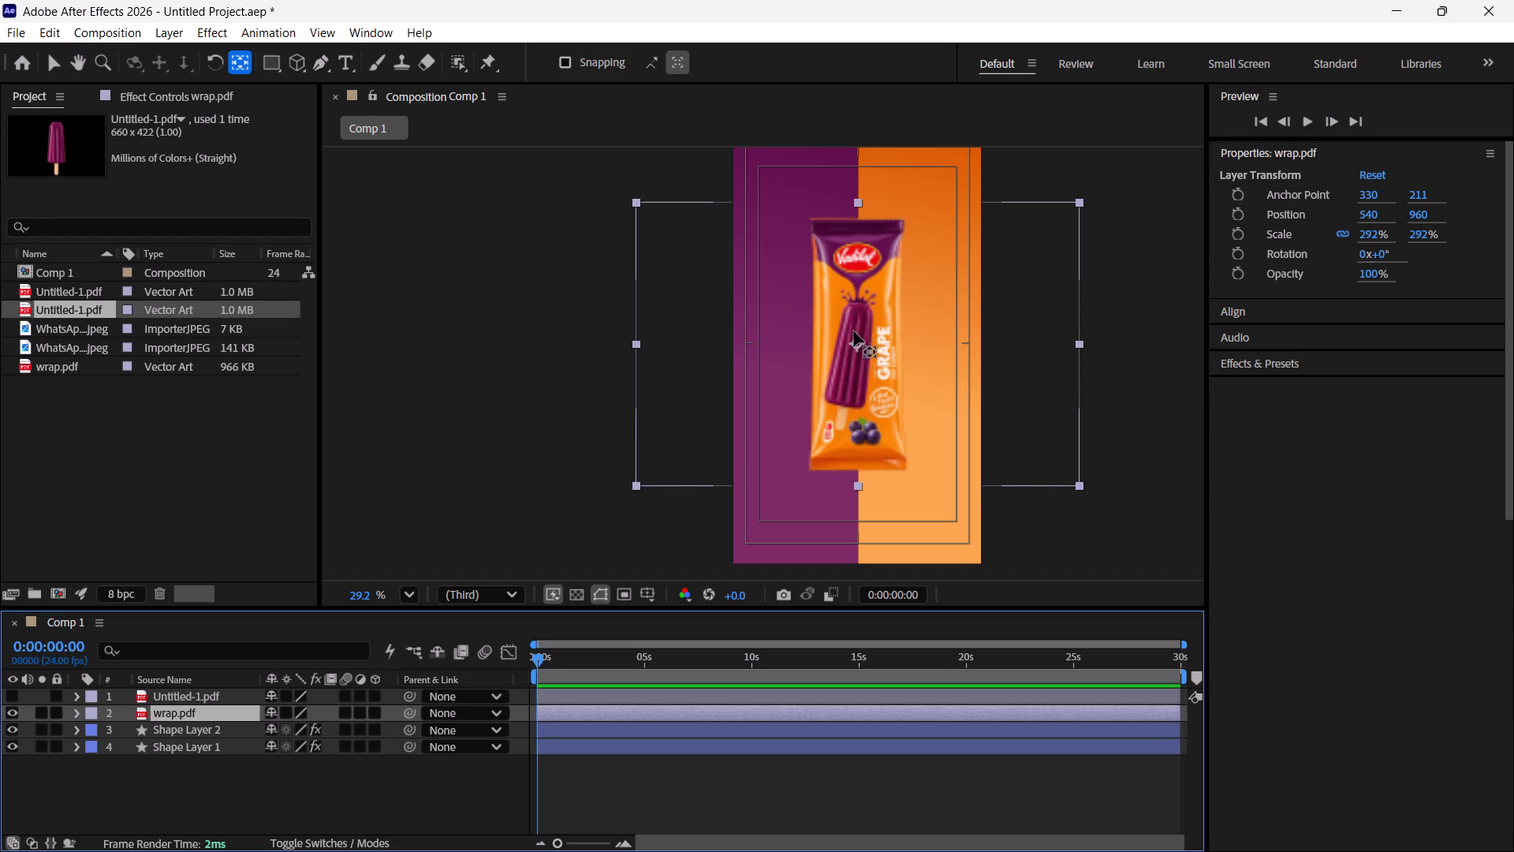
left_click_drag(855, 342, 856, 370)
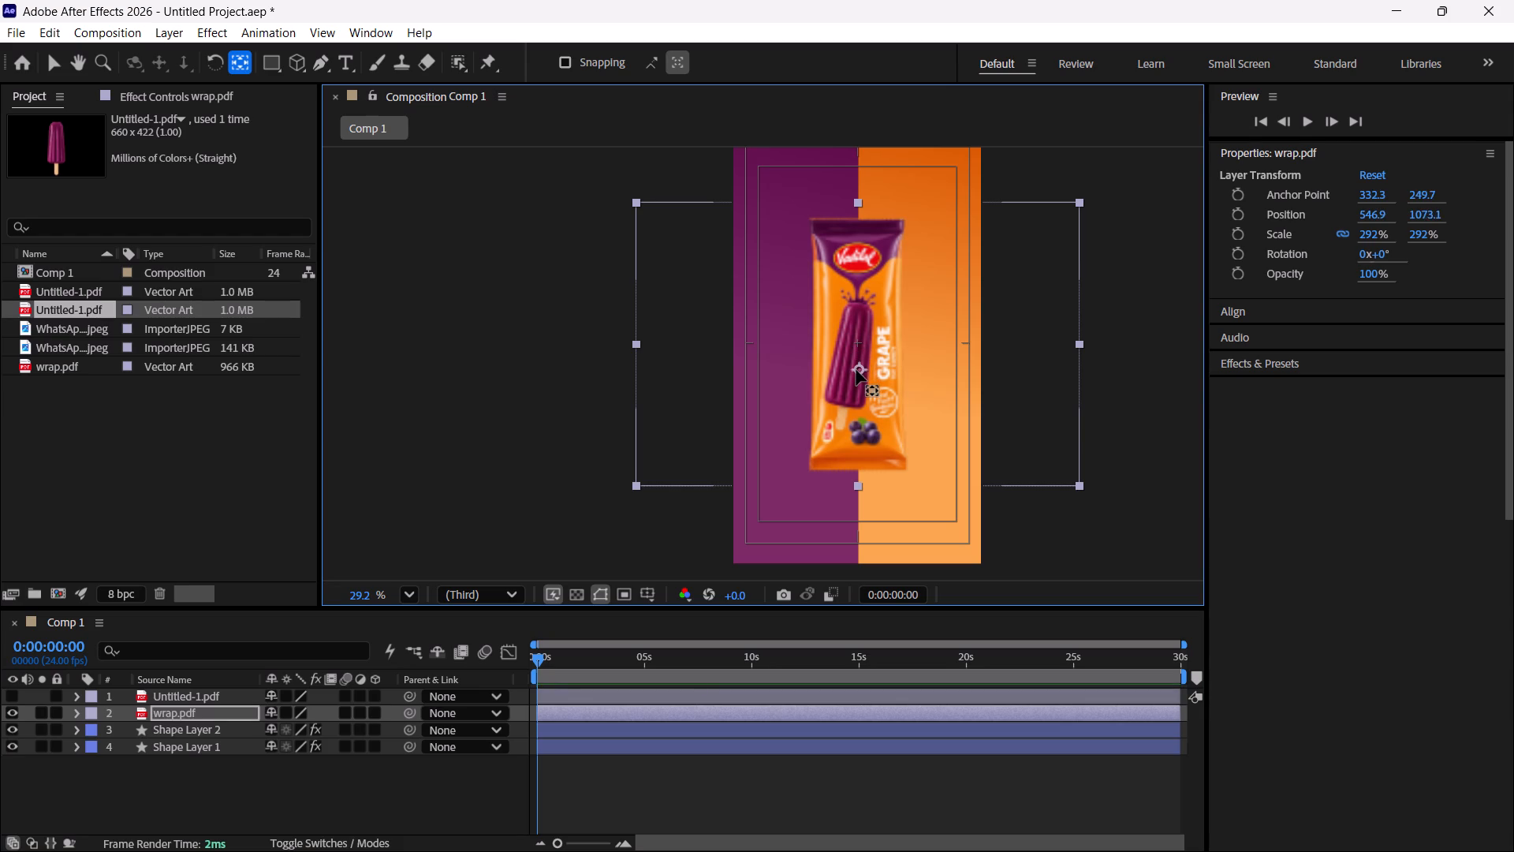
left_click_drag(856, 370, 855, 370)
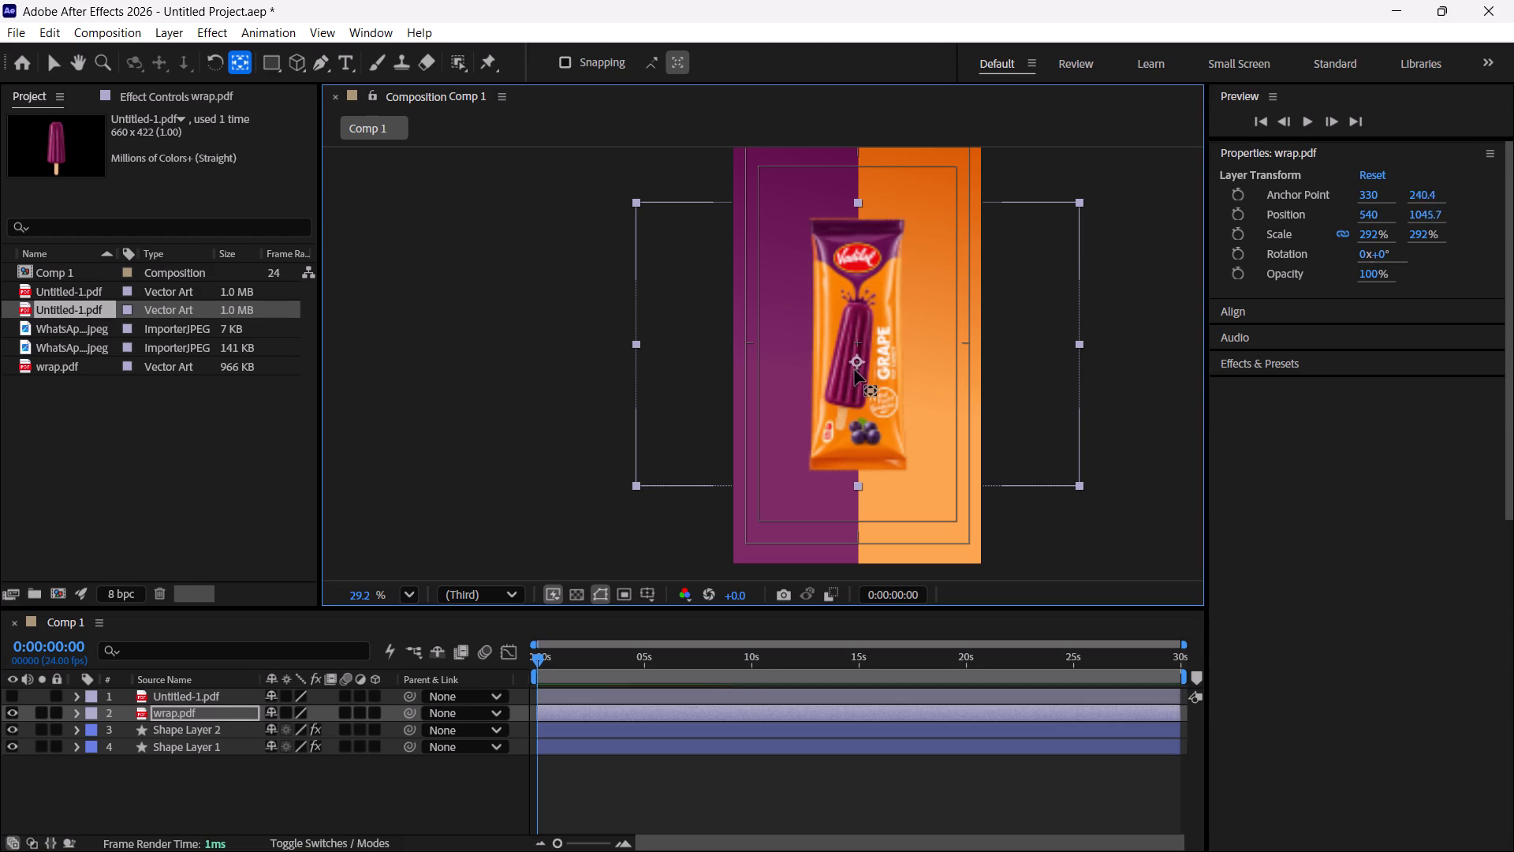
left_click_drag(855, 370, 857, 418)
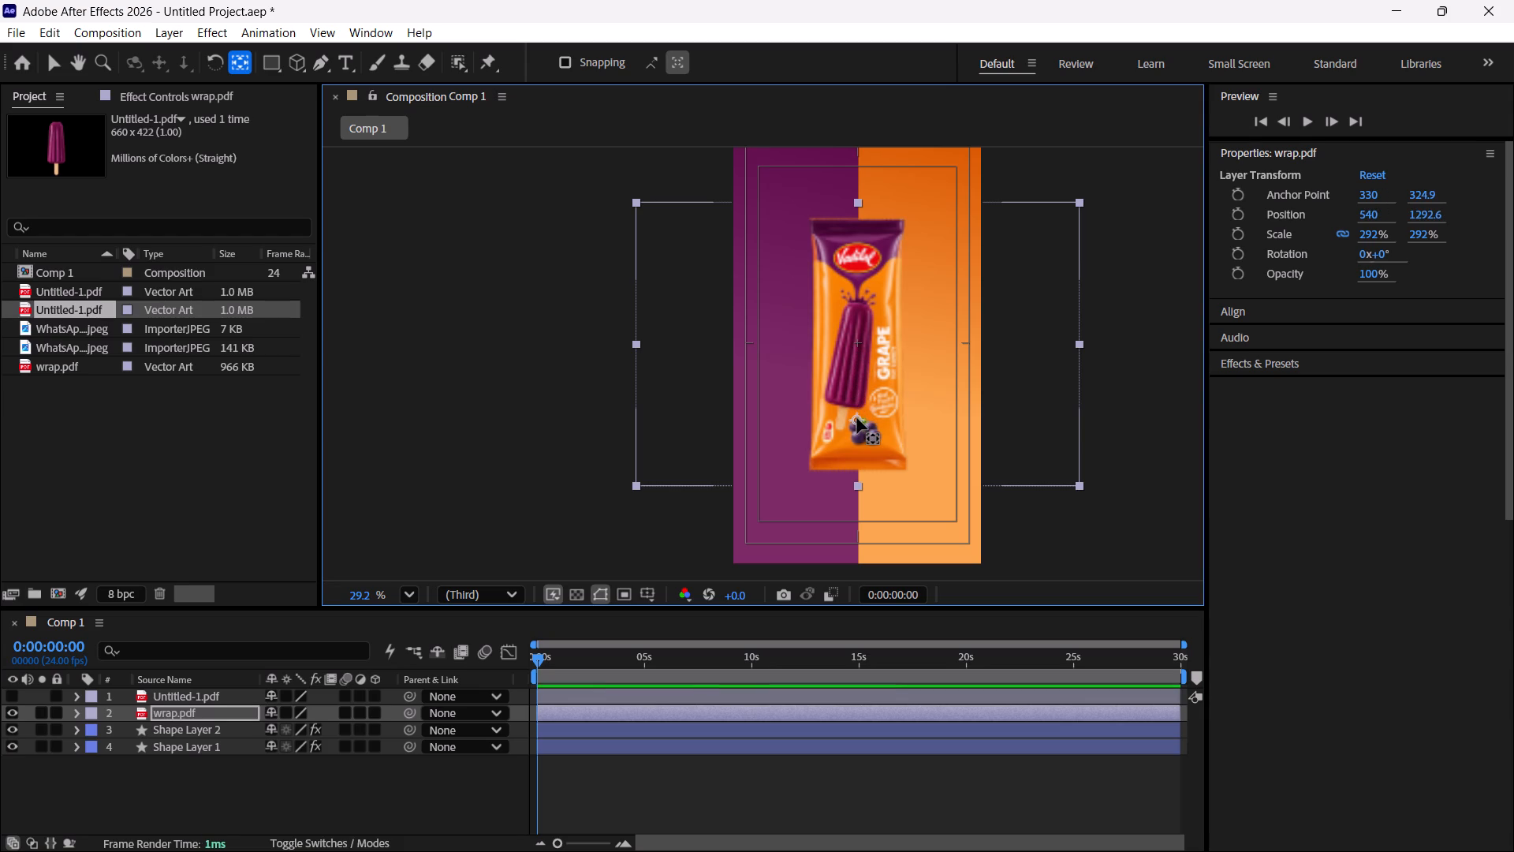
left_click_drag(857, 418, 860, 422)
left_click_drag(860, 422, 855, 428)
left_click_drag(858, 431, 858, 442, "shift")
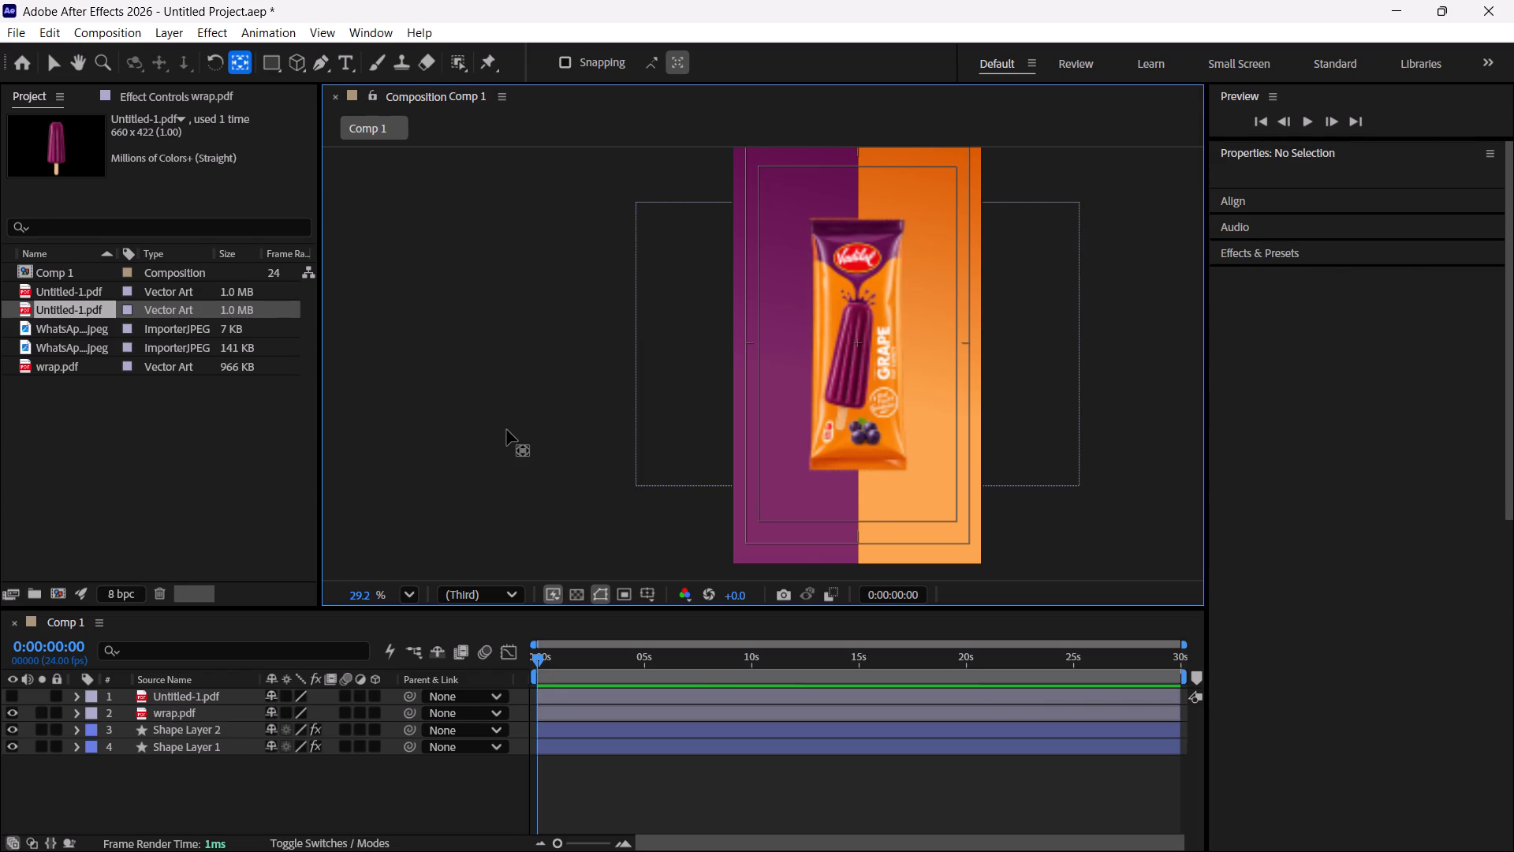
Move the wrap.pdf layer's anchor point further down to about 330, 387, near the wrapper's bottom edge.
left_click(507, 430)
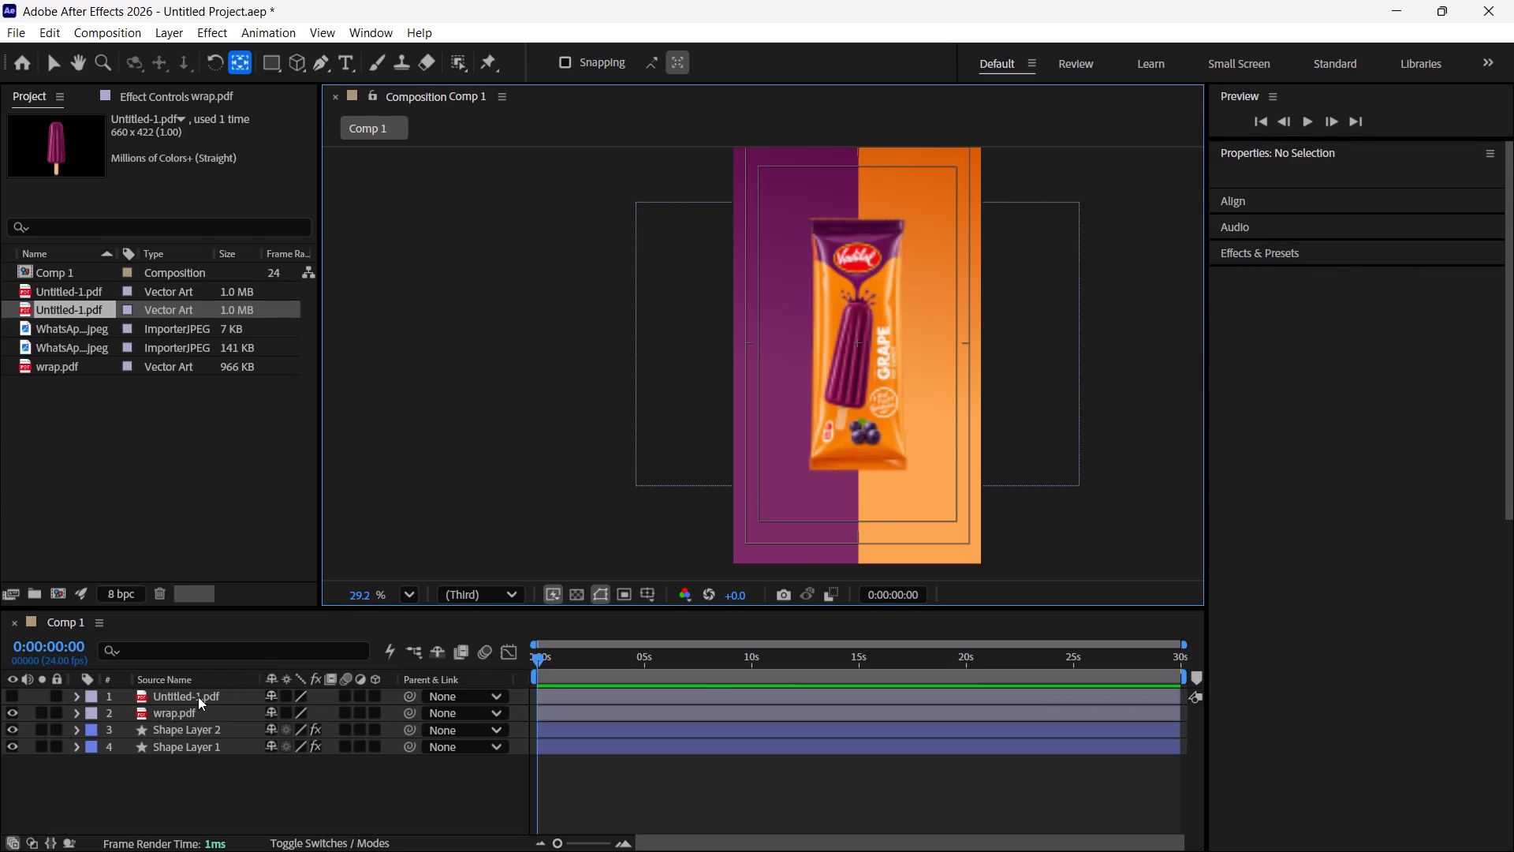
left_click(198, 697)
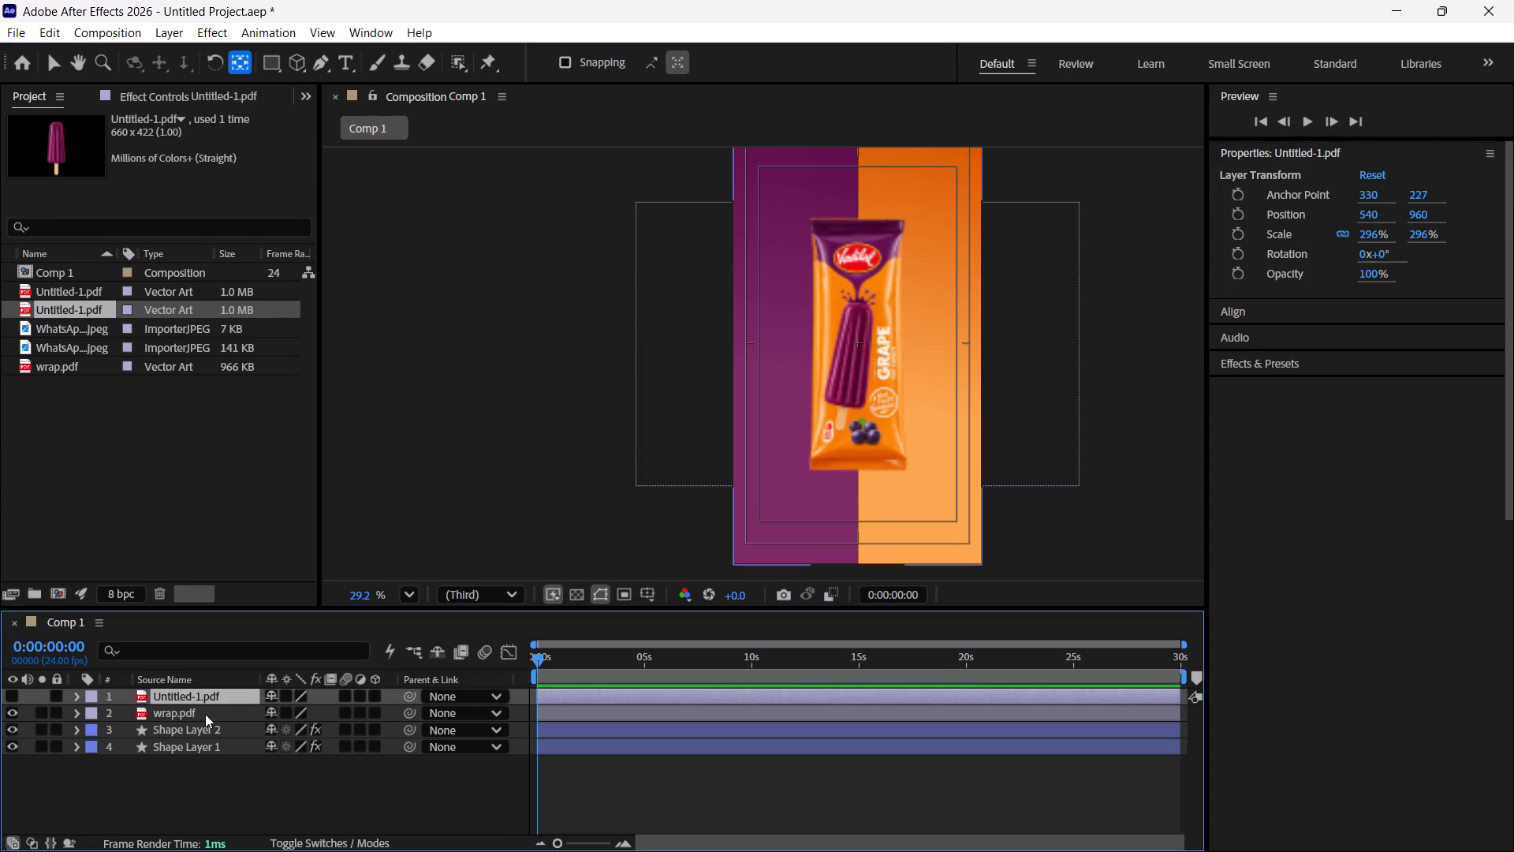
left_click(203, 709)
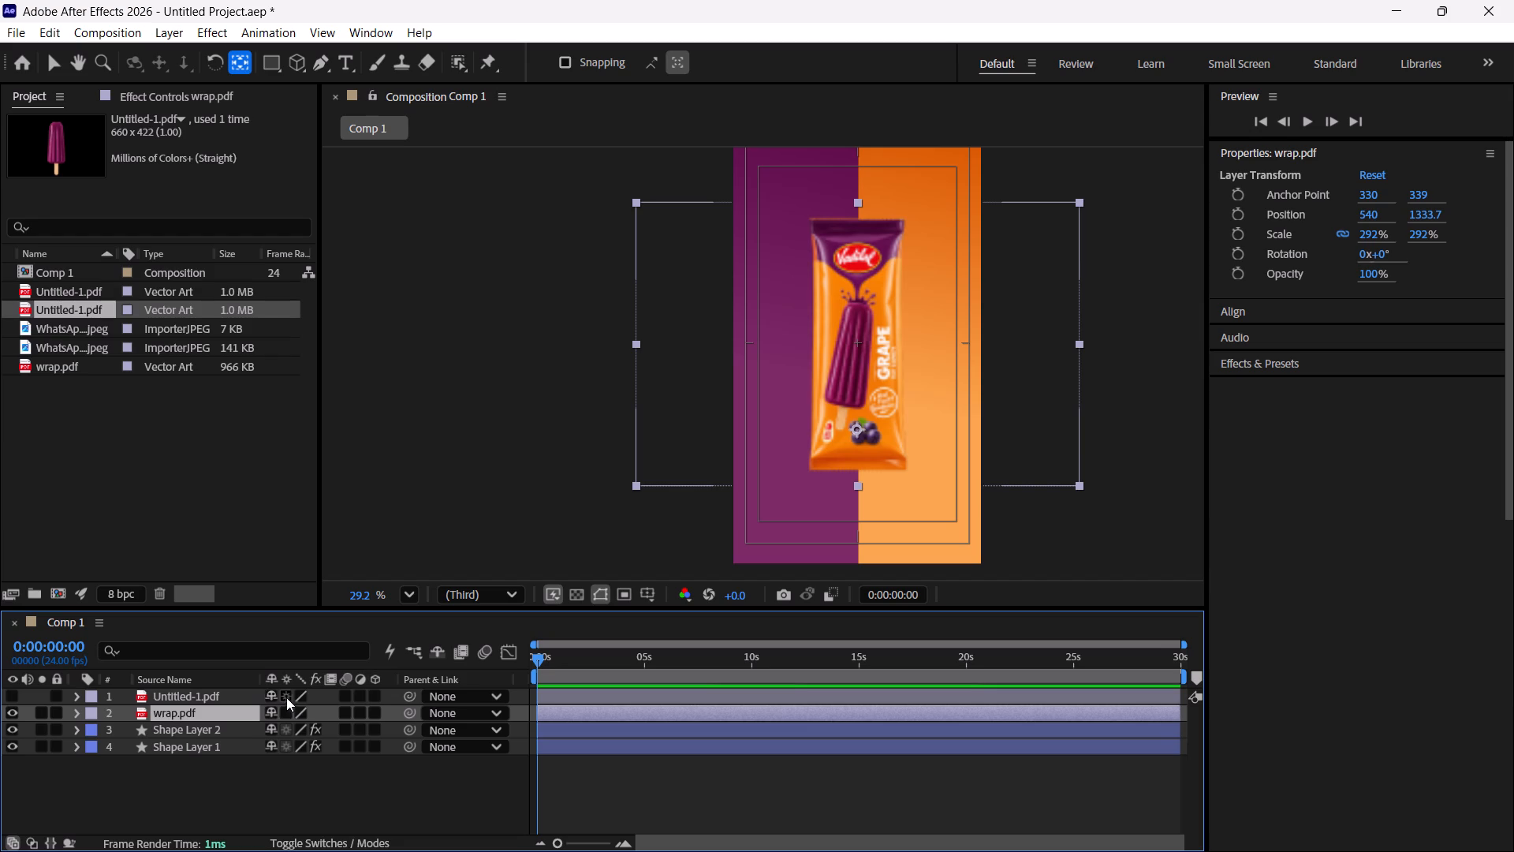
key("y")
type("yy")
key("y")
key("y")
left_click(271, 57)
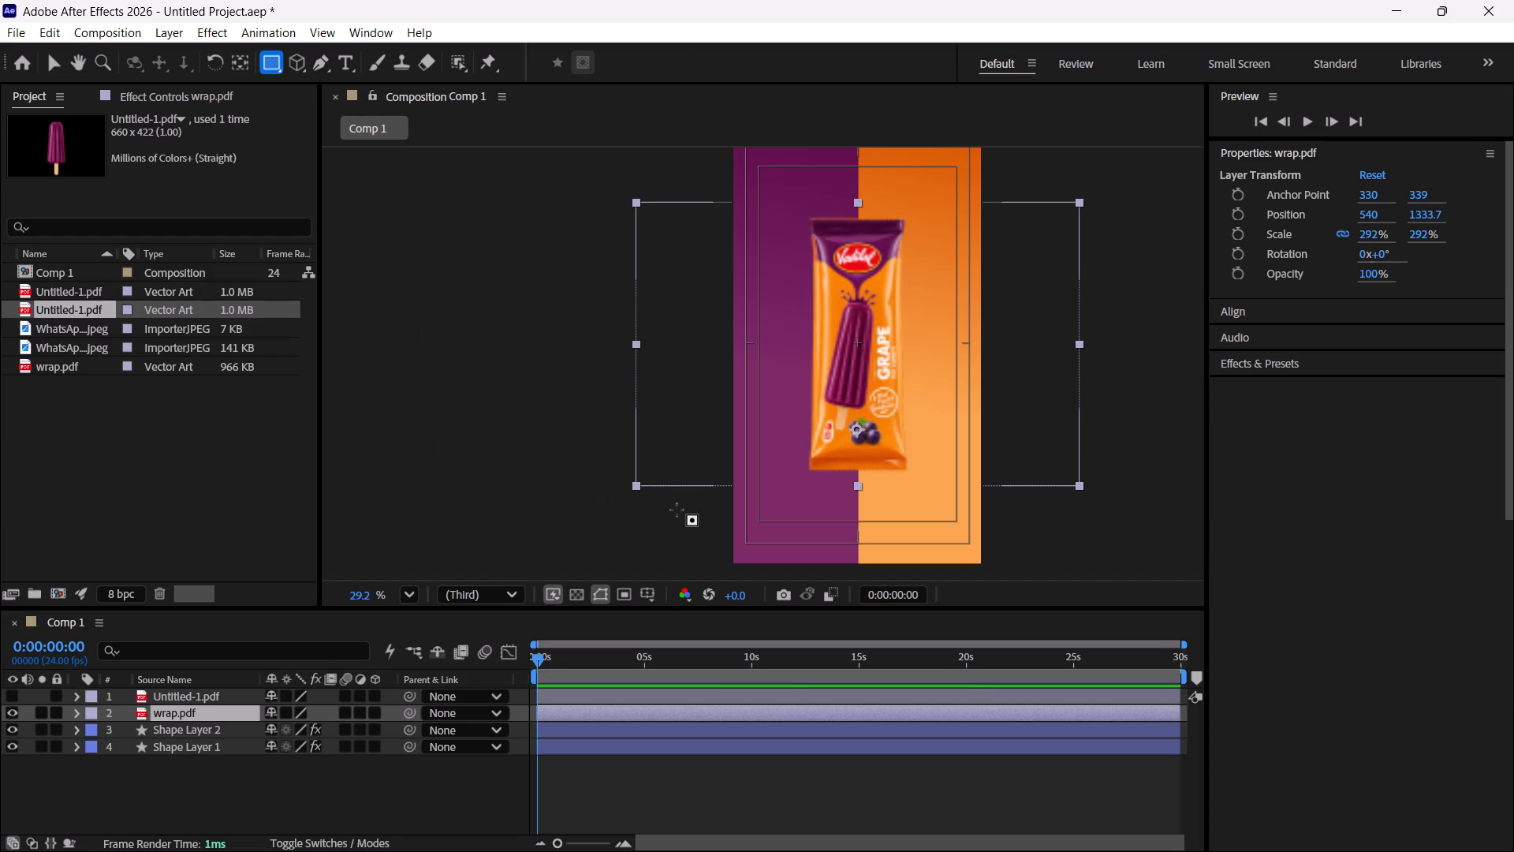
key("y")
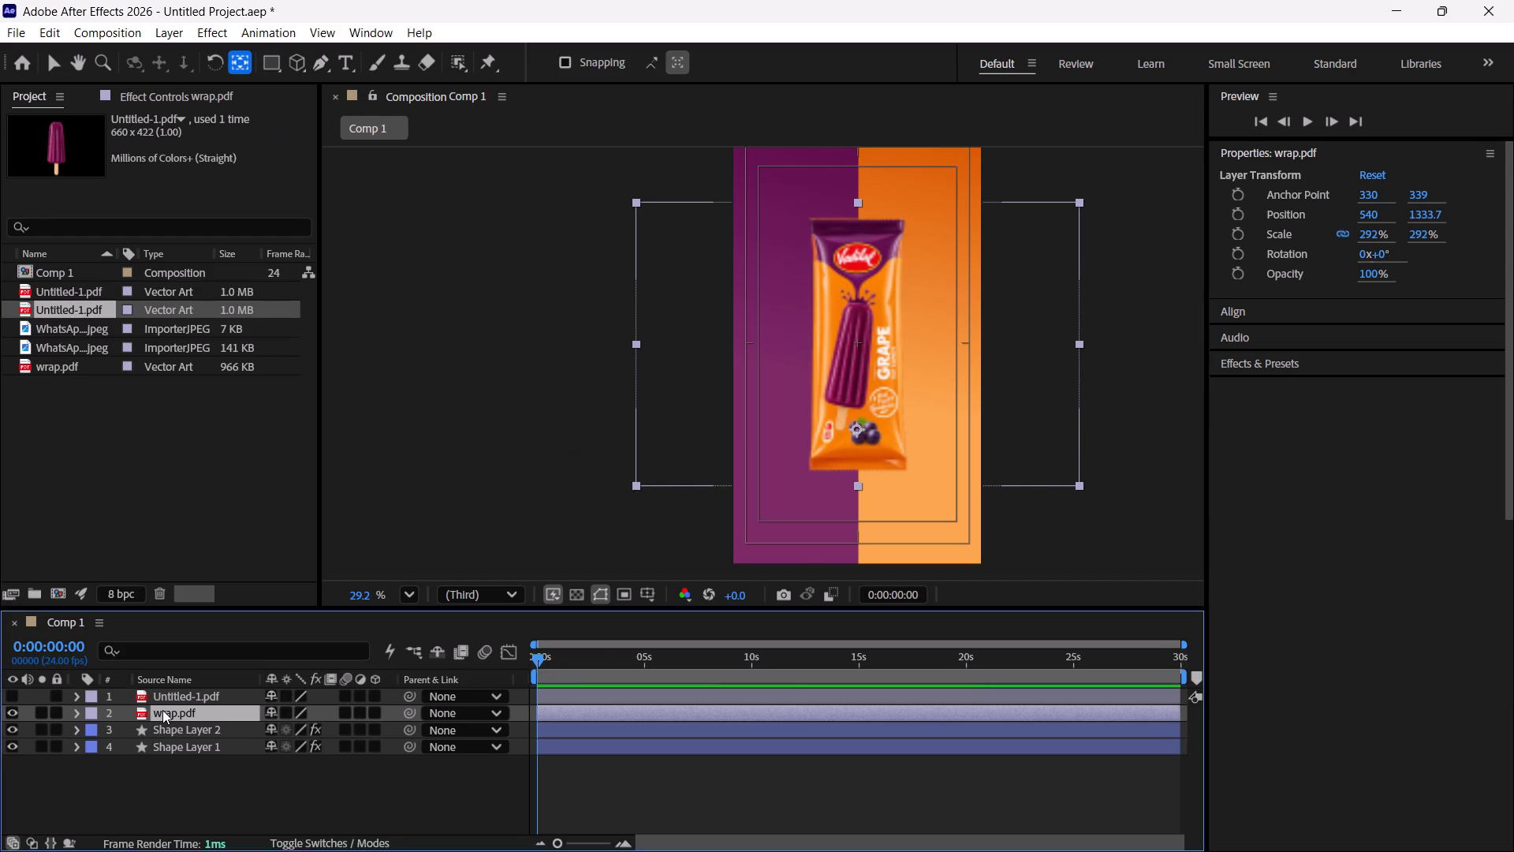
left_click(856, 432)
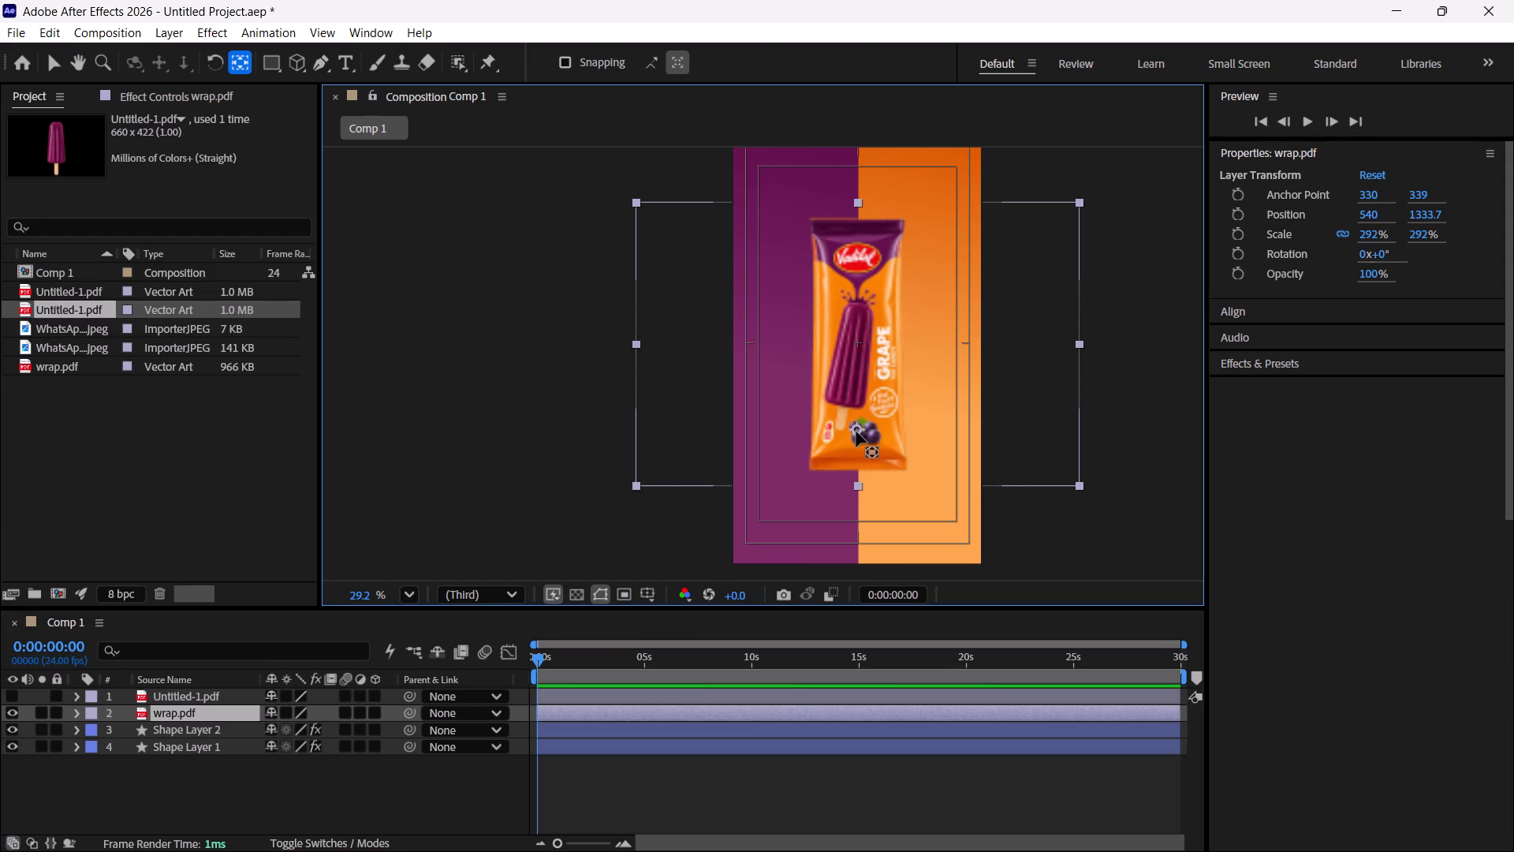
left_click_drag(856, 432, 863, 460)
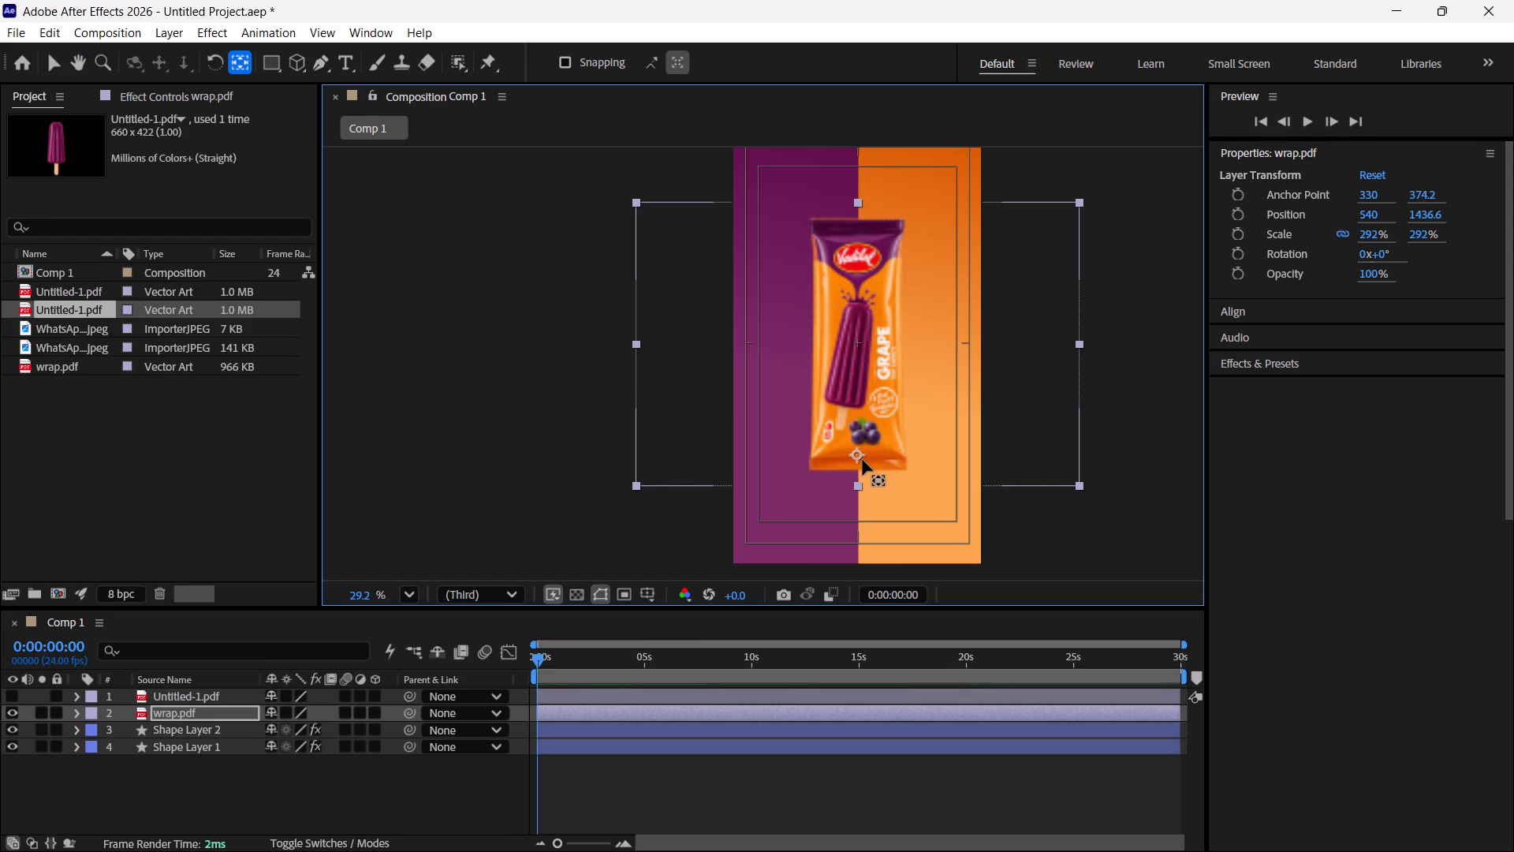
left_click_drag(863, 460, 872, 464)
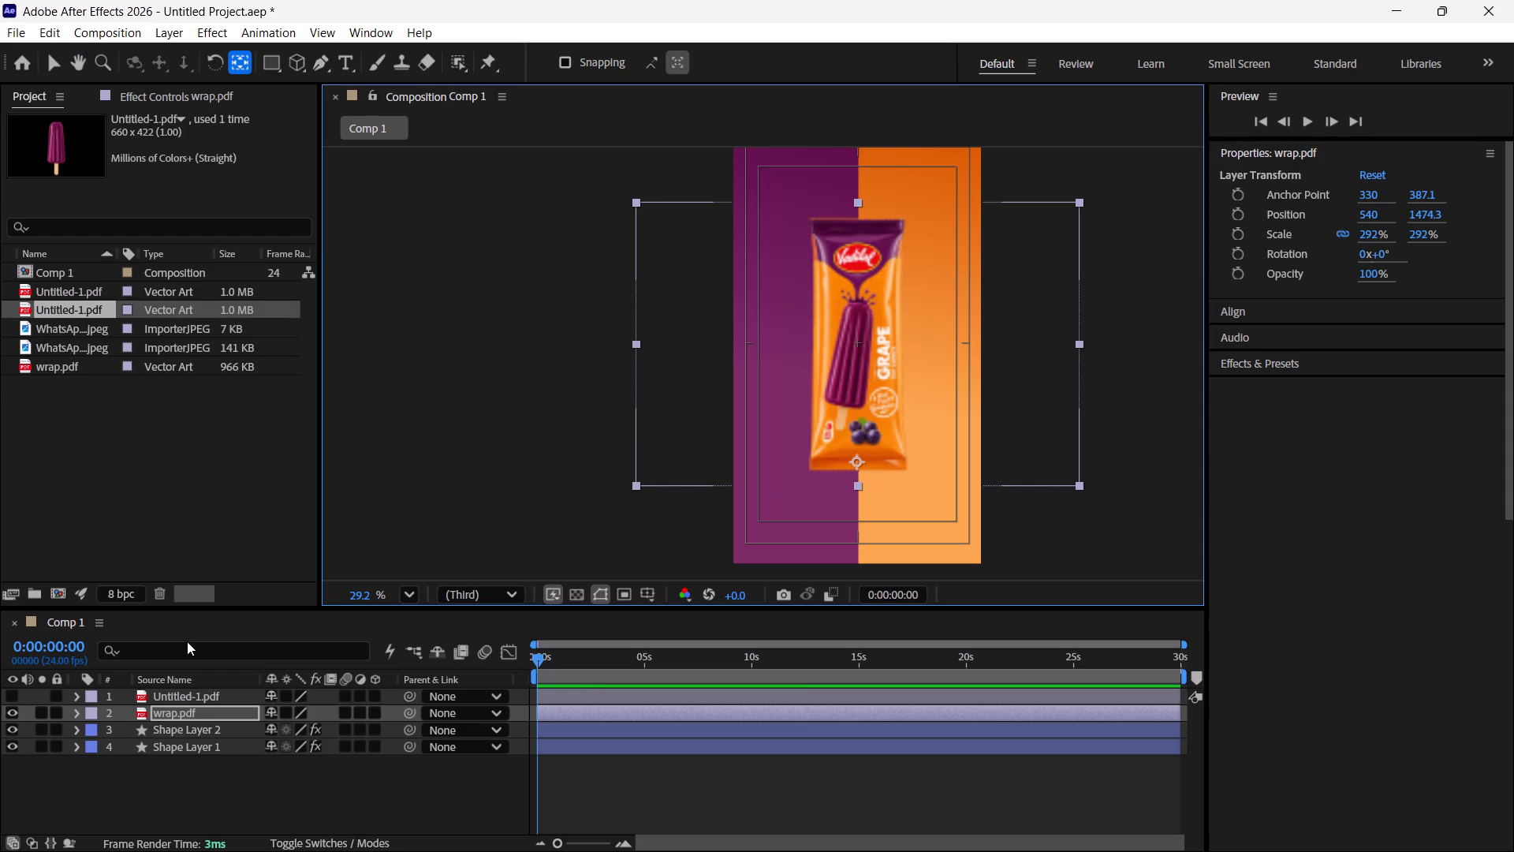
Show the Untitled-1.pdf ice-candy layer and move its anchor point straight down to about 330, 400, near the stick's lower end.
left_click(210, 697)
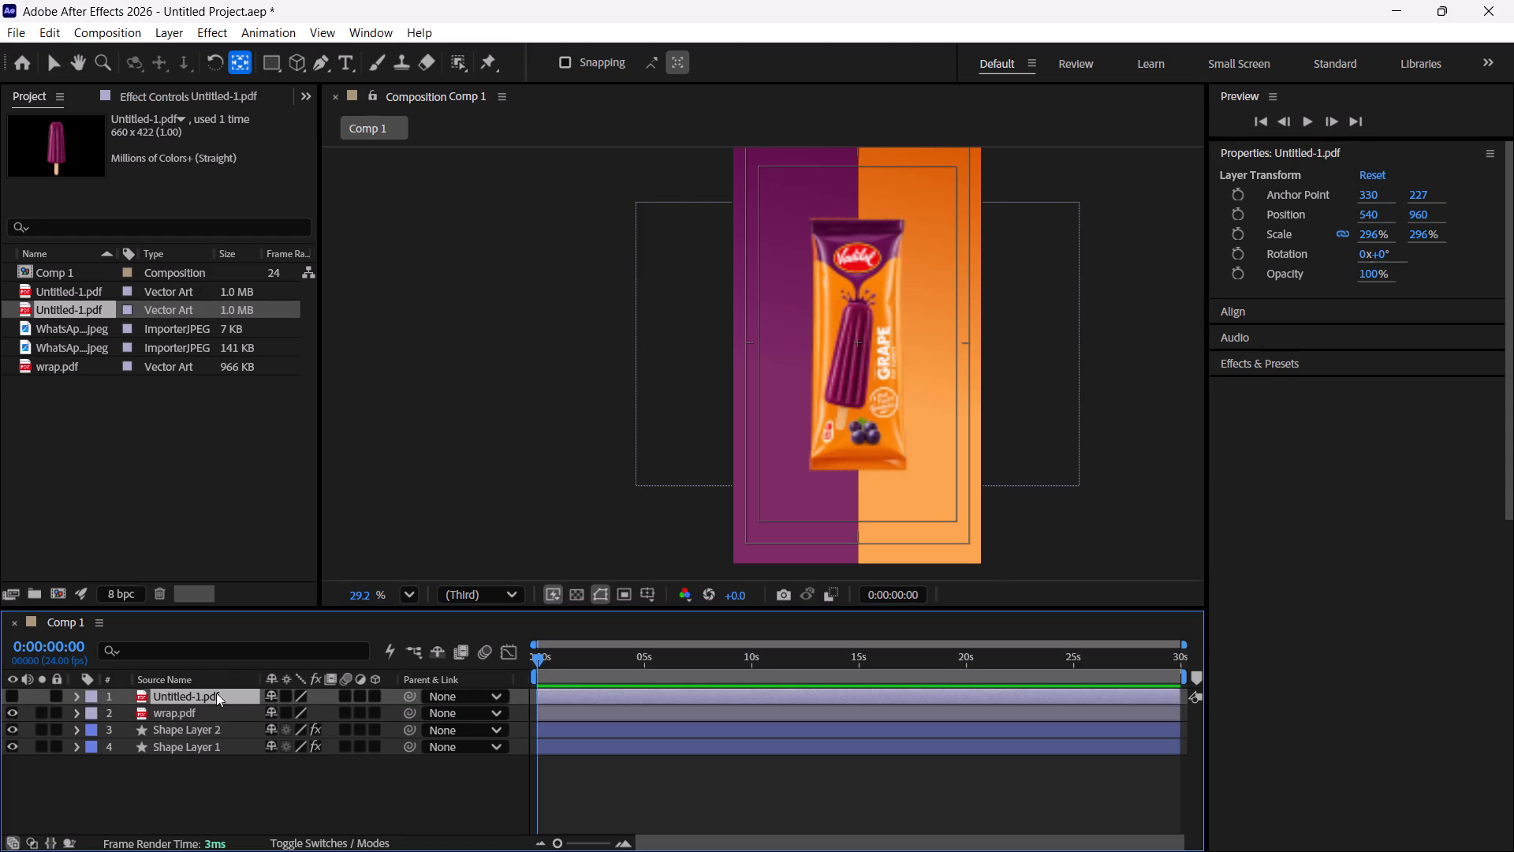
key("y")
left_click(9, 697)
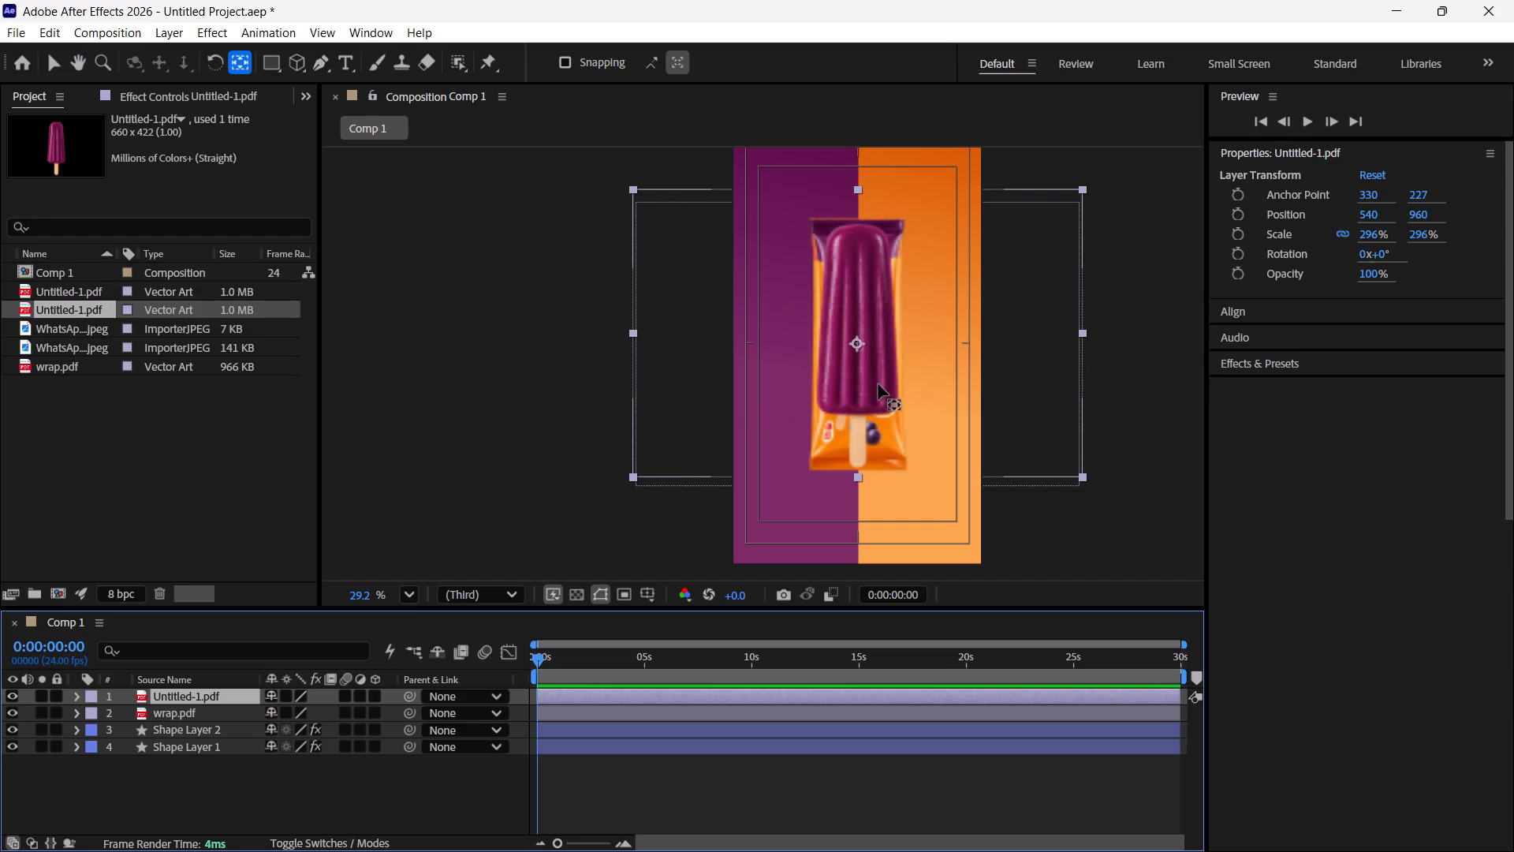
left_click_drag(858, 344, 860, 363)
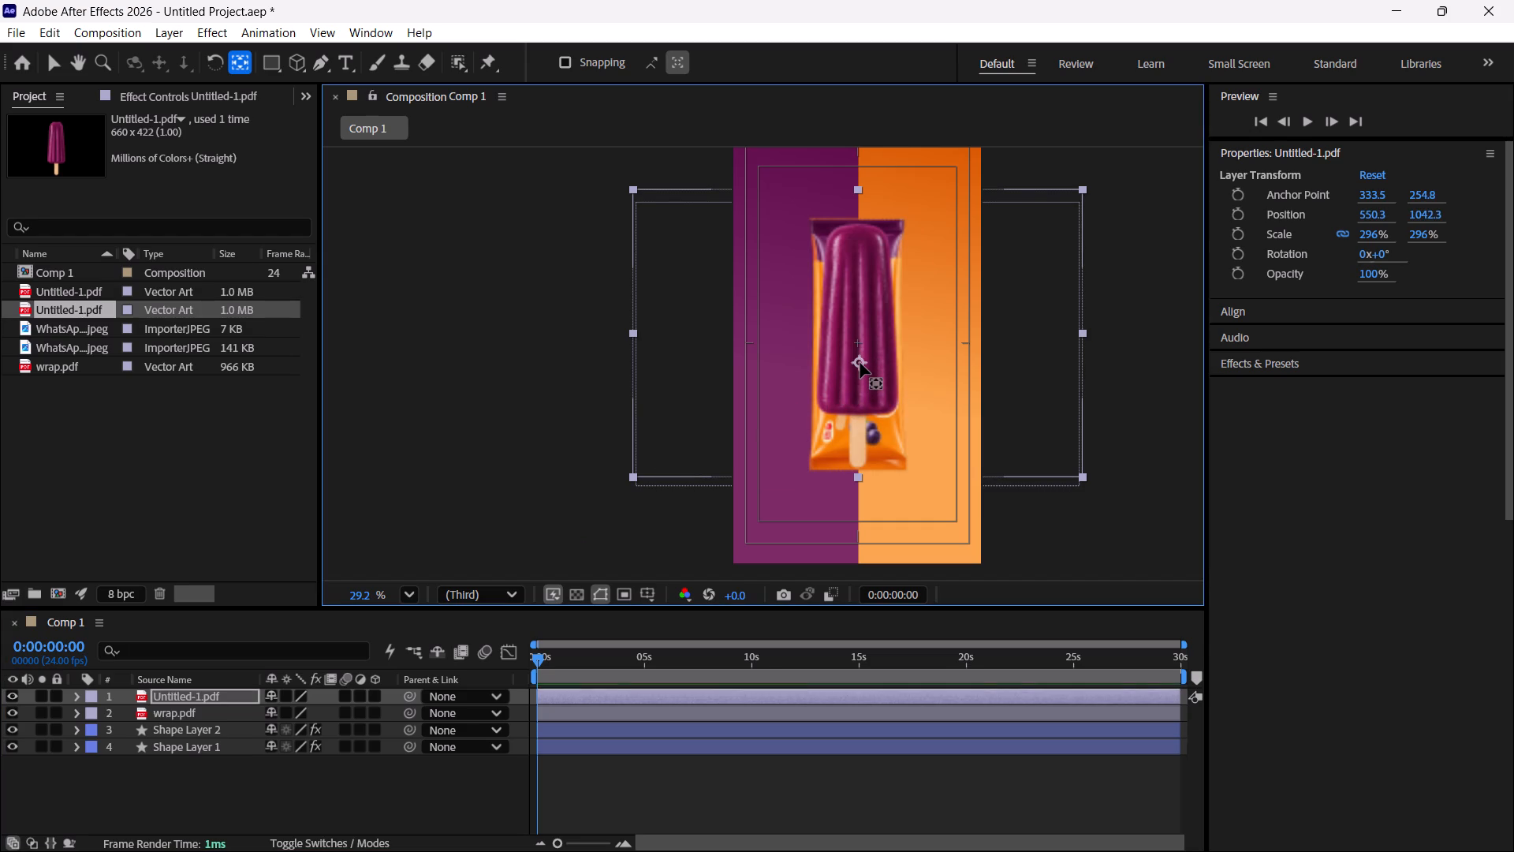
left_click_drag(860, 363, 886, 451)
left_click_drag(886, 451, 890, 461)
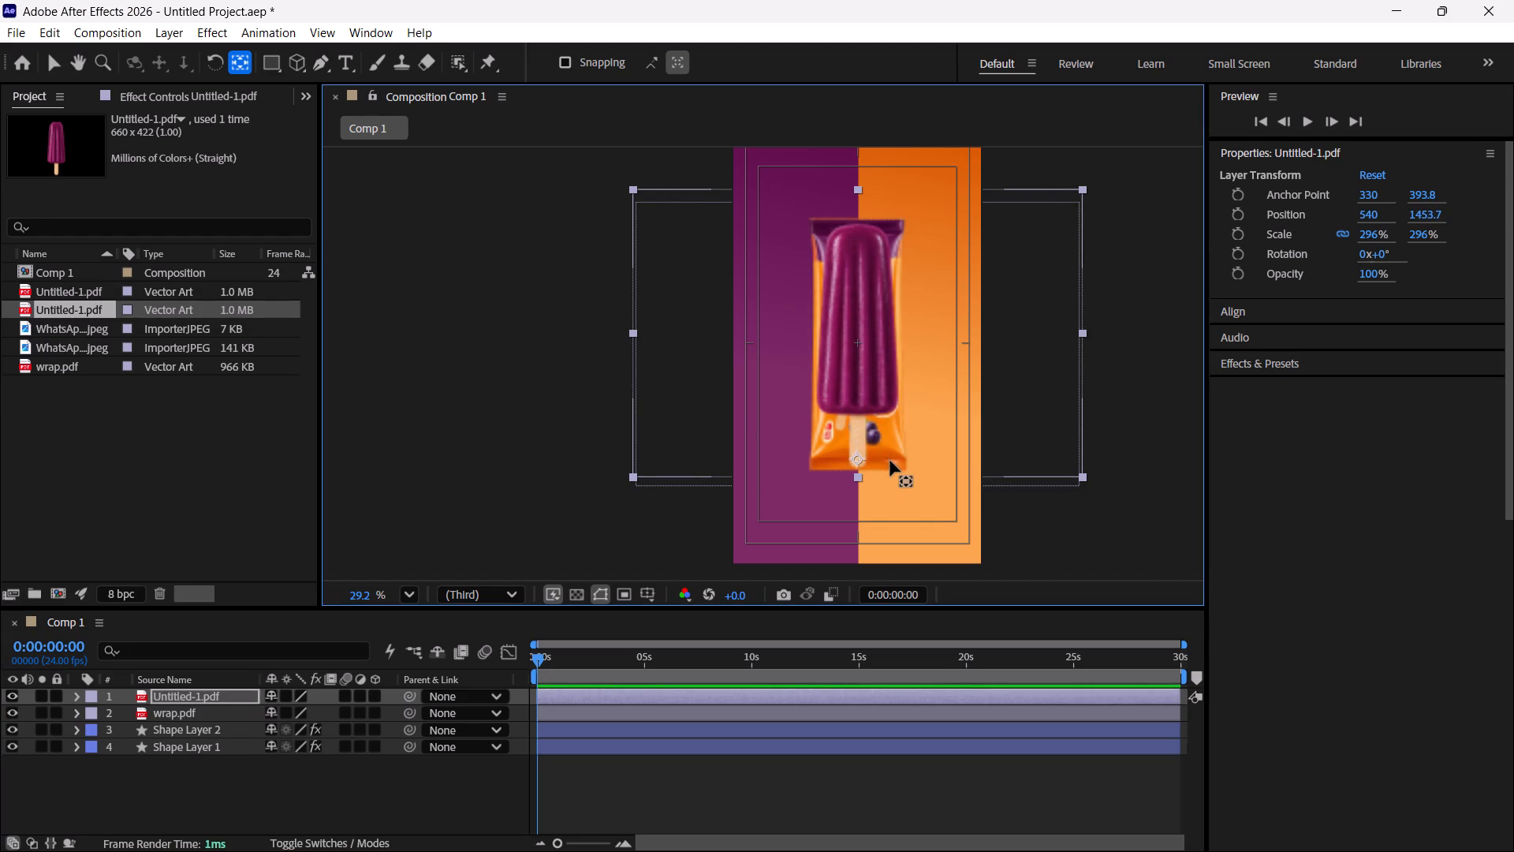
left_click_drag(890, 461, 890, 461)
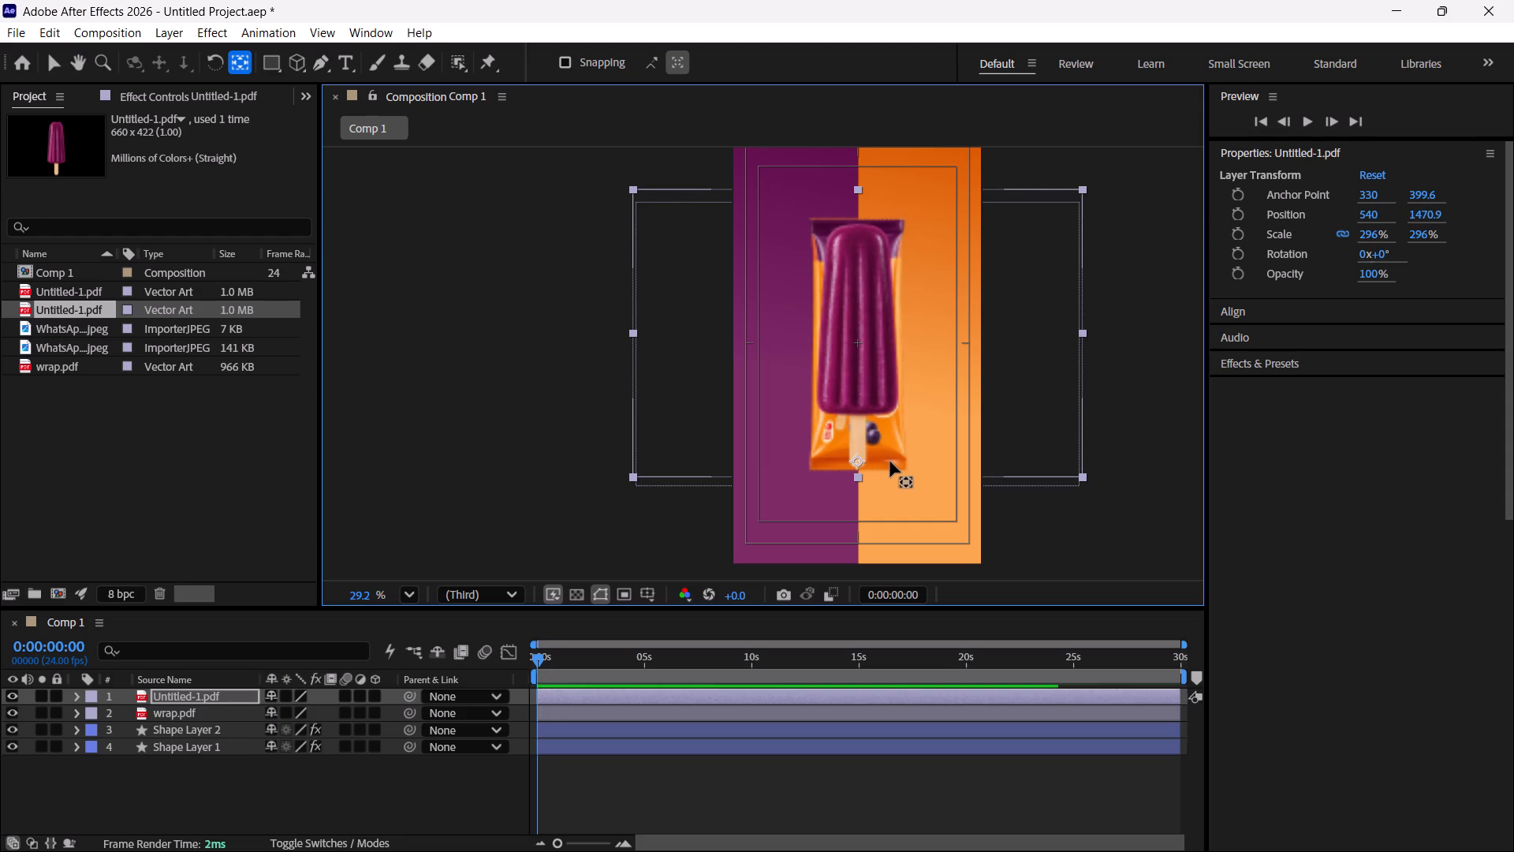
left_click(376, 503)
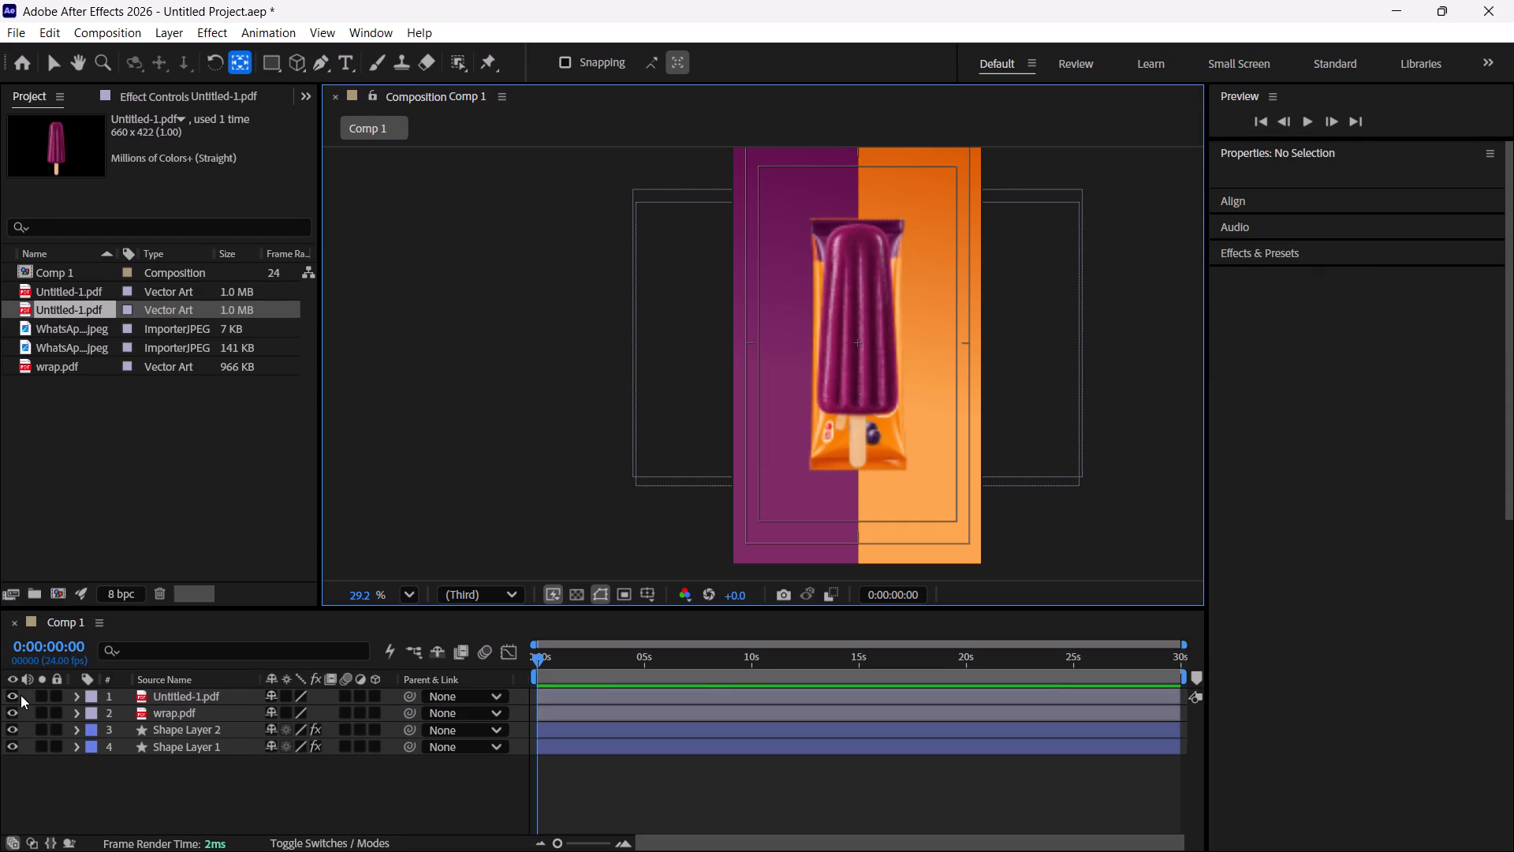
Hide the Untitled-1.pdf ice-candy layer.
left_click(11, 692)
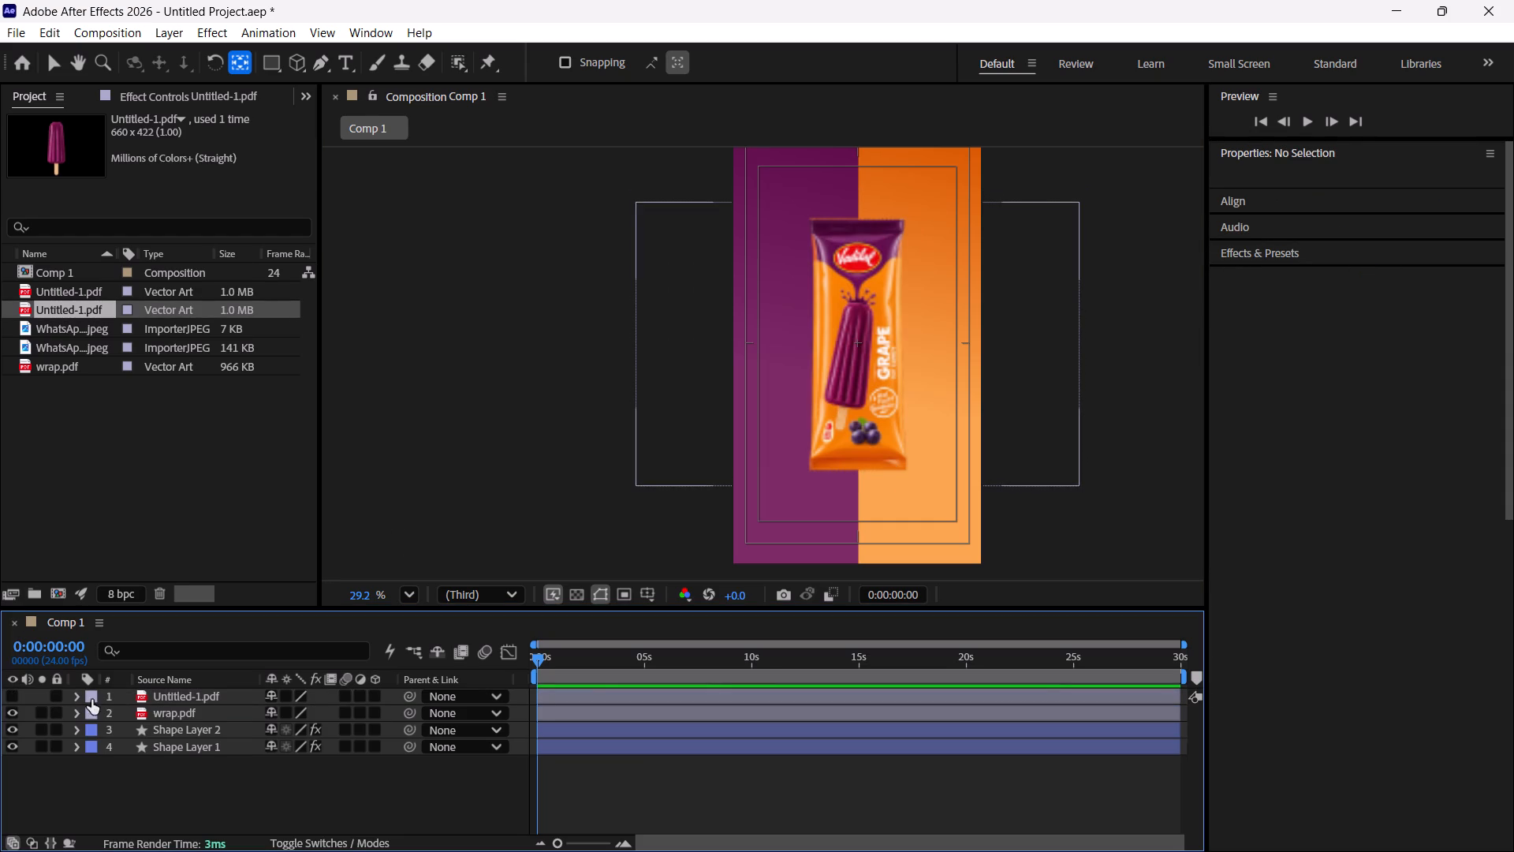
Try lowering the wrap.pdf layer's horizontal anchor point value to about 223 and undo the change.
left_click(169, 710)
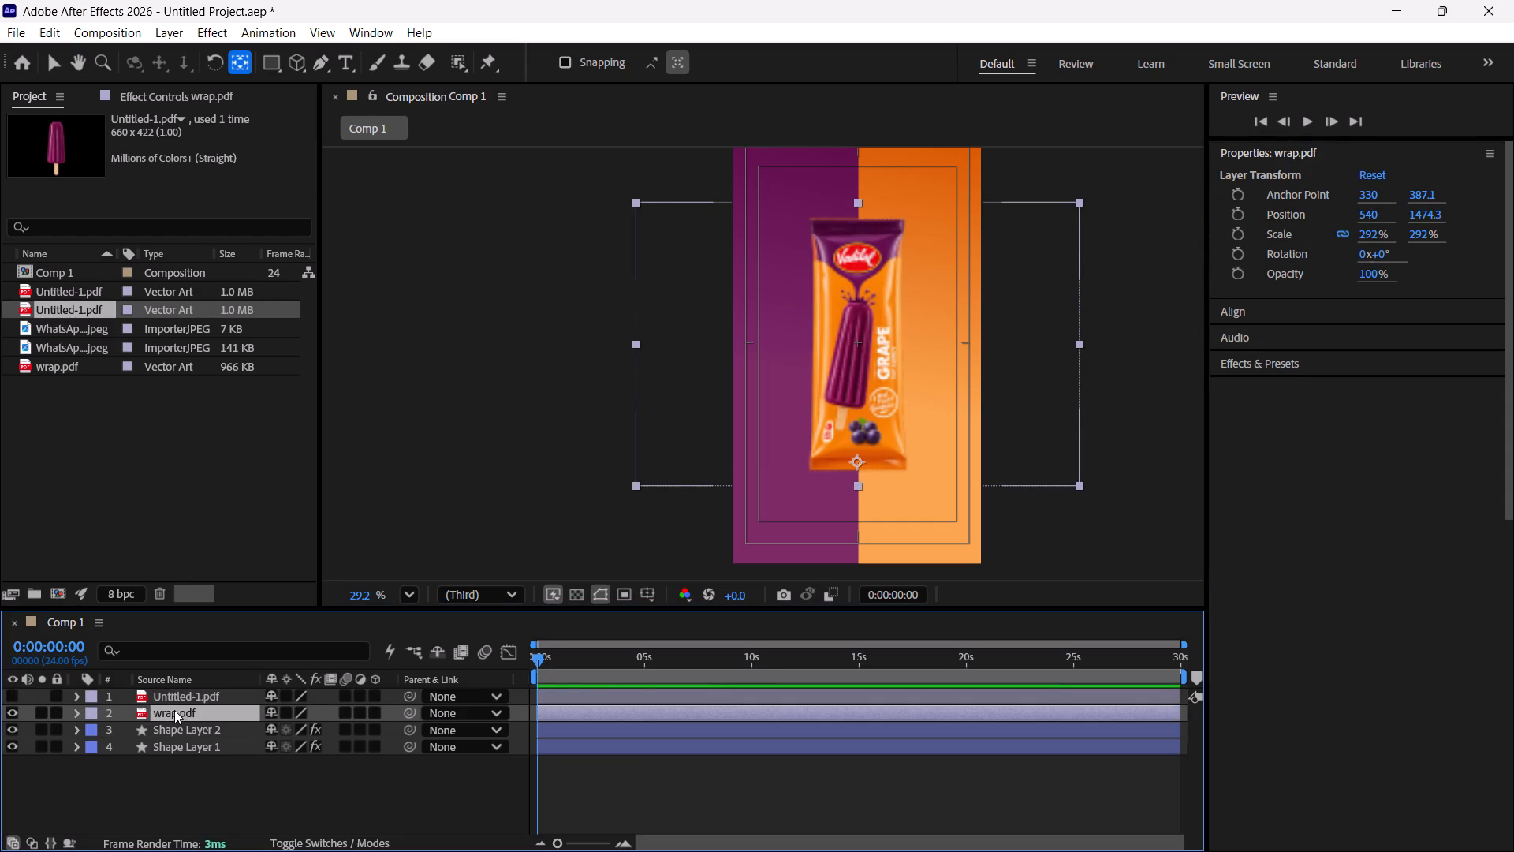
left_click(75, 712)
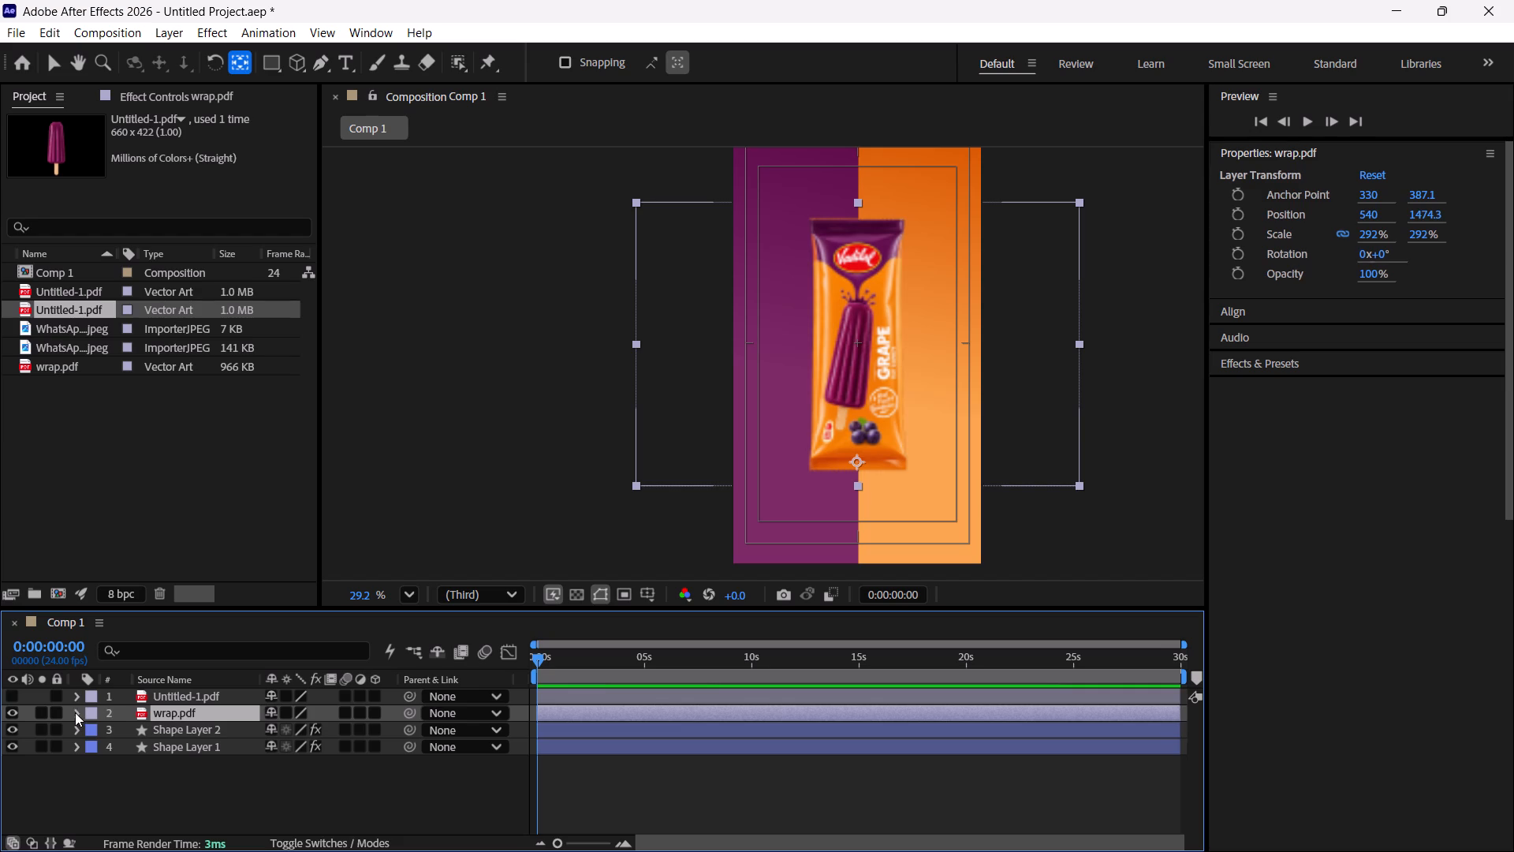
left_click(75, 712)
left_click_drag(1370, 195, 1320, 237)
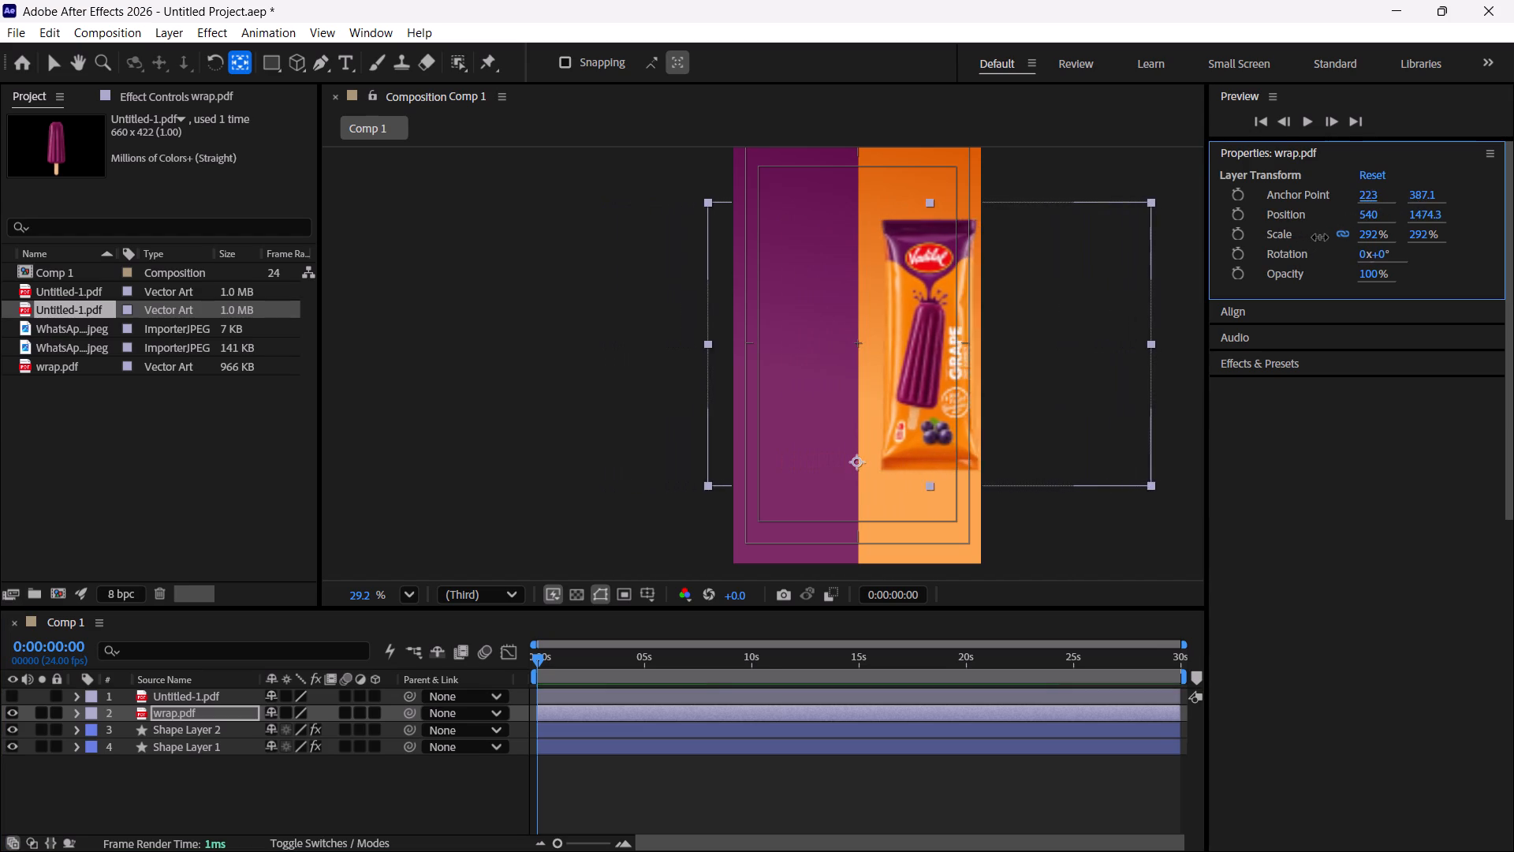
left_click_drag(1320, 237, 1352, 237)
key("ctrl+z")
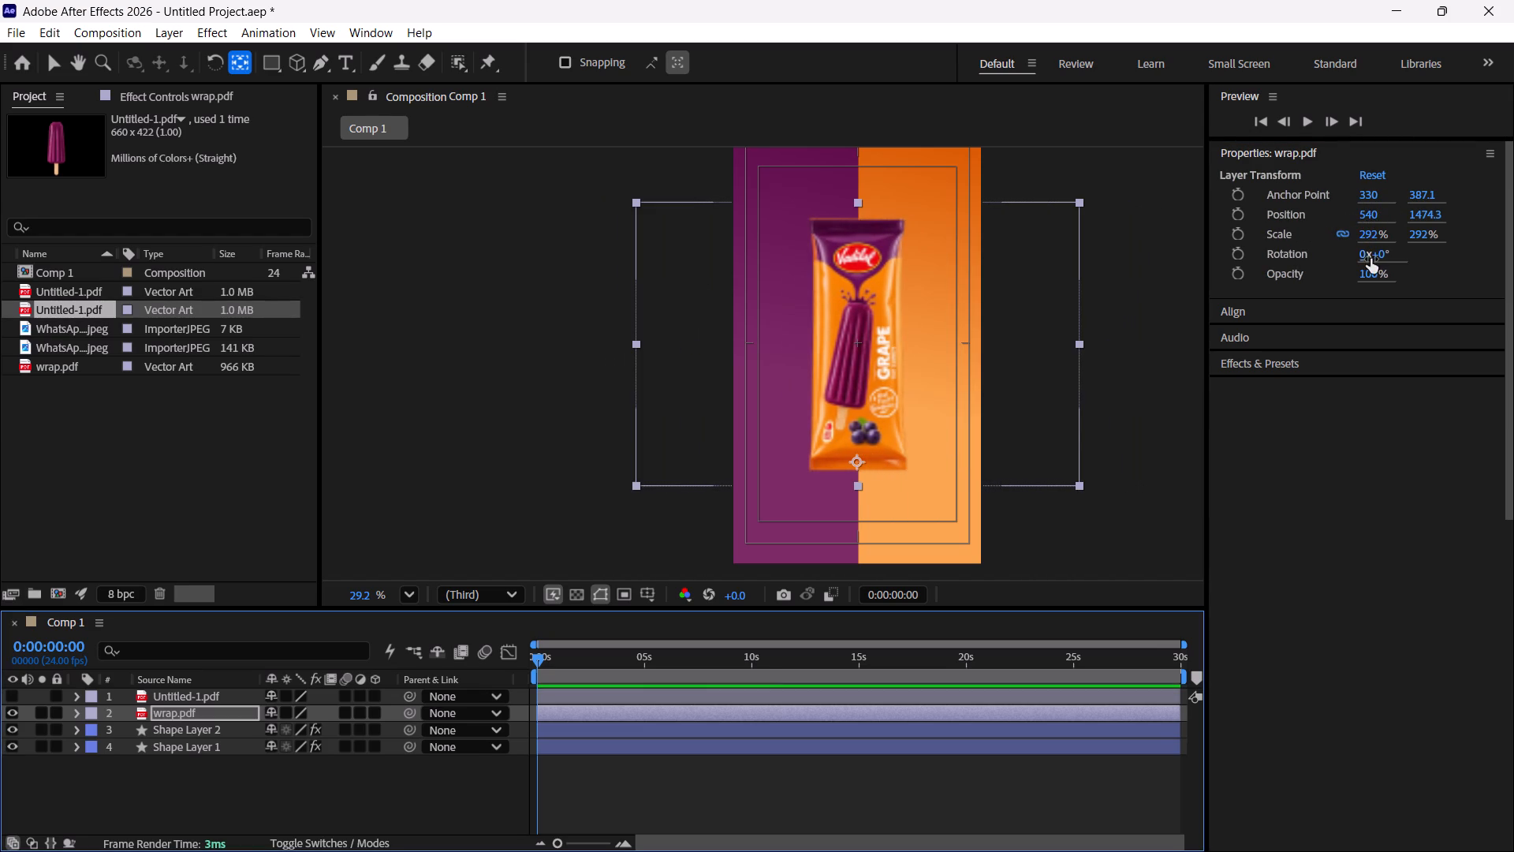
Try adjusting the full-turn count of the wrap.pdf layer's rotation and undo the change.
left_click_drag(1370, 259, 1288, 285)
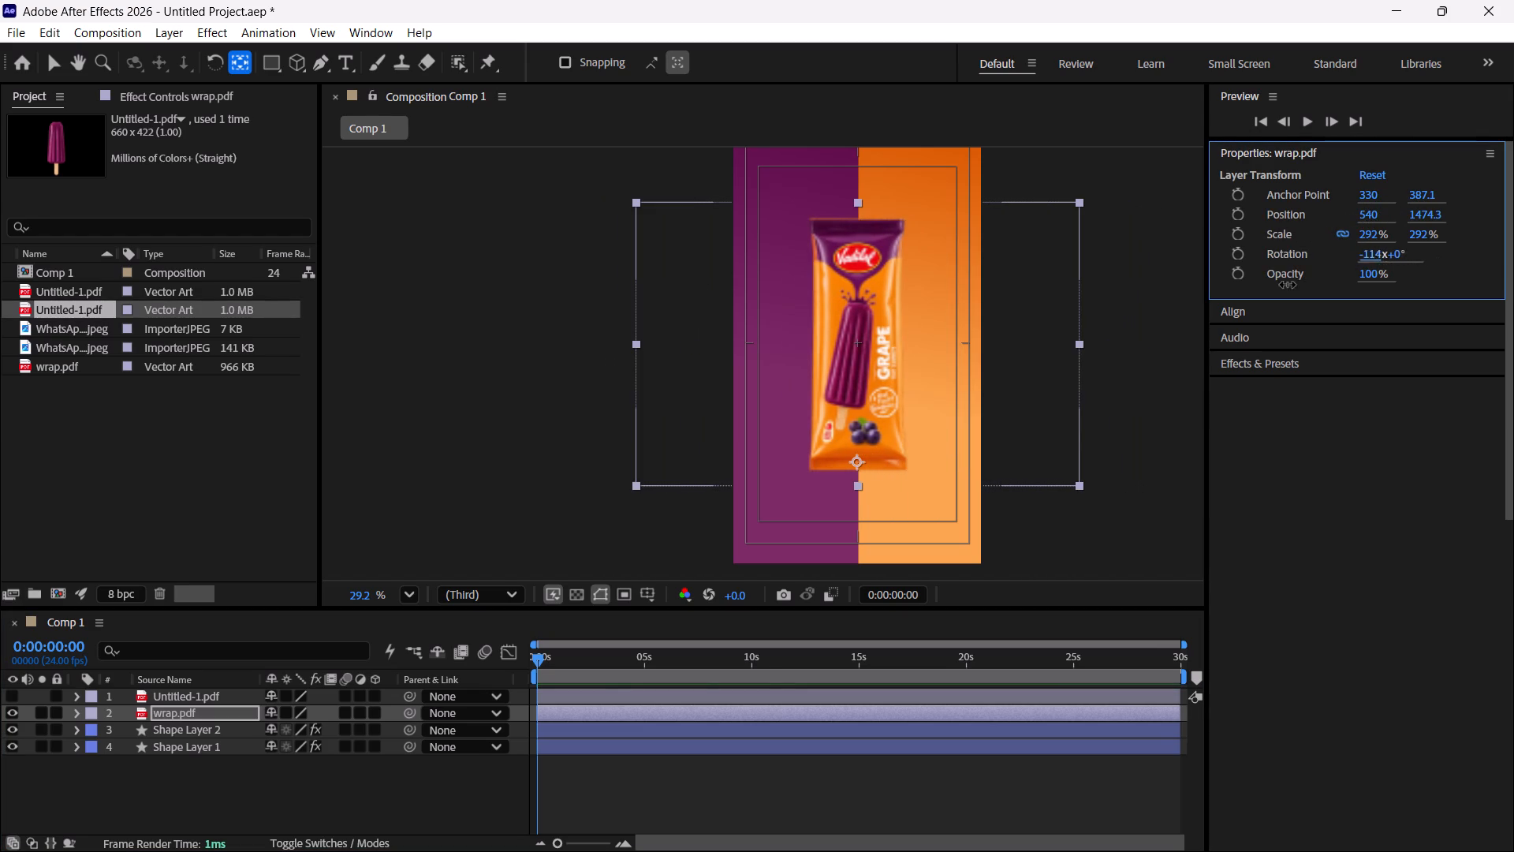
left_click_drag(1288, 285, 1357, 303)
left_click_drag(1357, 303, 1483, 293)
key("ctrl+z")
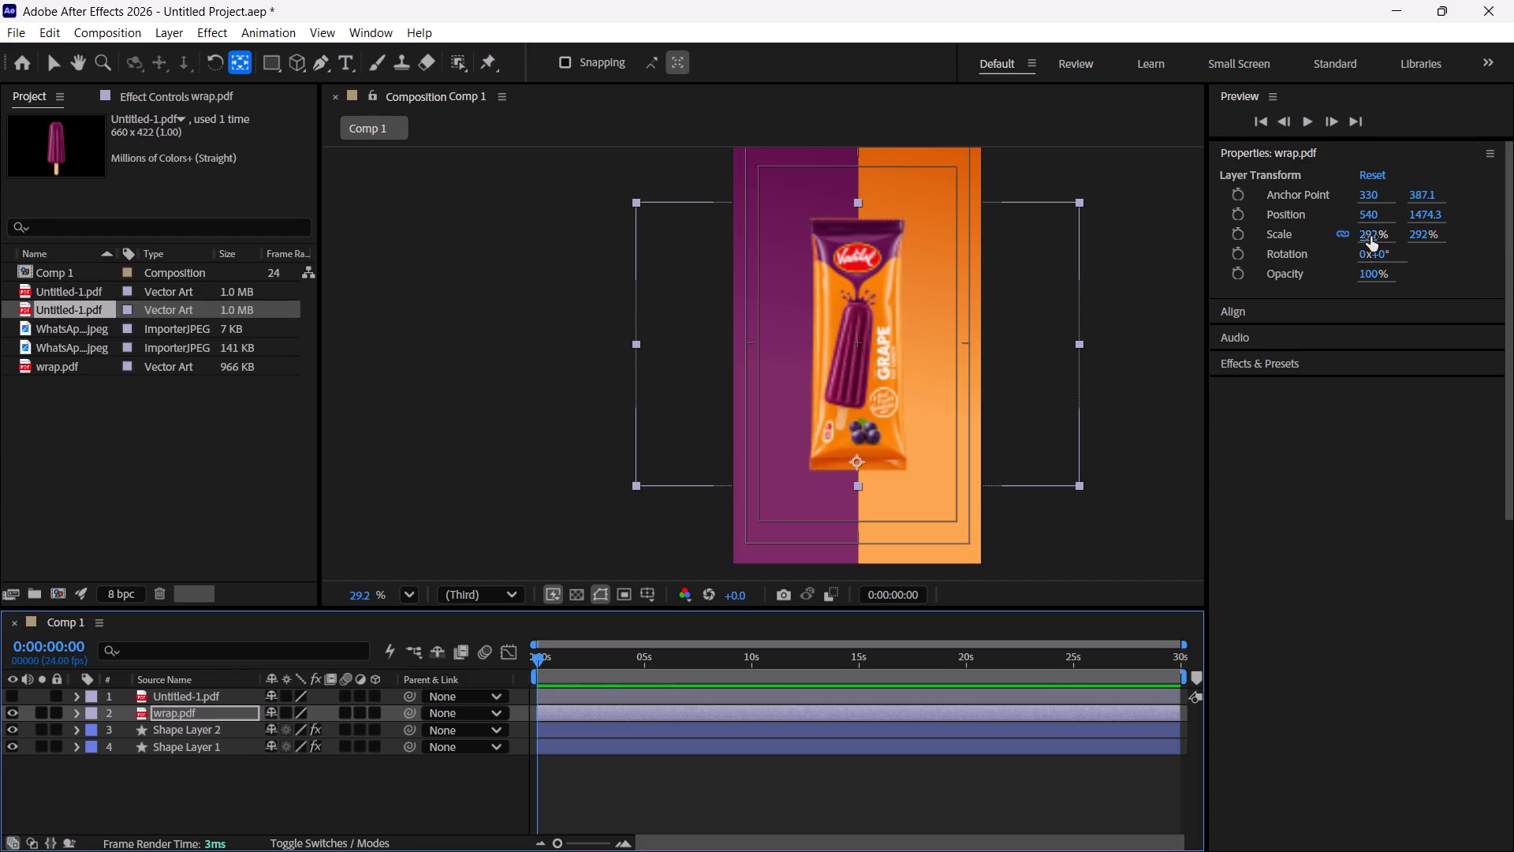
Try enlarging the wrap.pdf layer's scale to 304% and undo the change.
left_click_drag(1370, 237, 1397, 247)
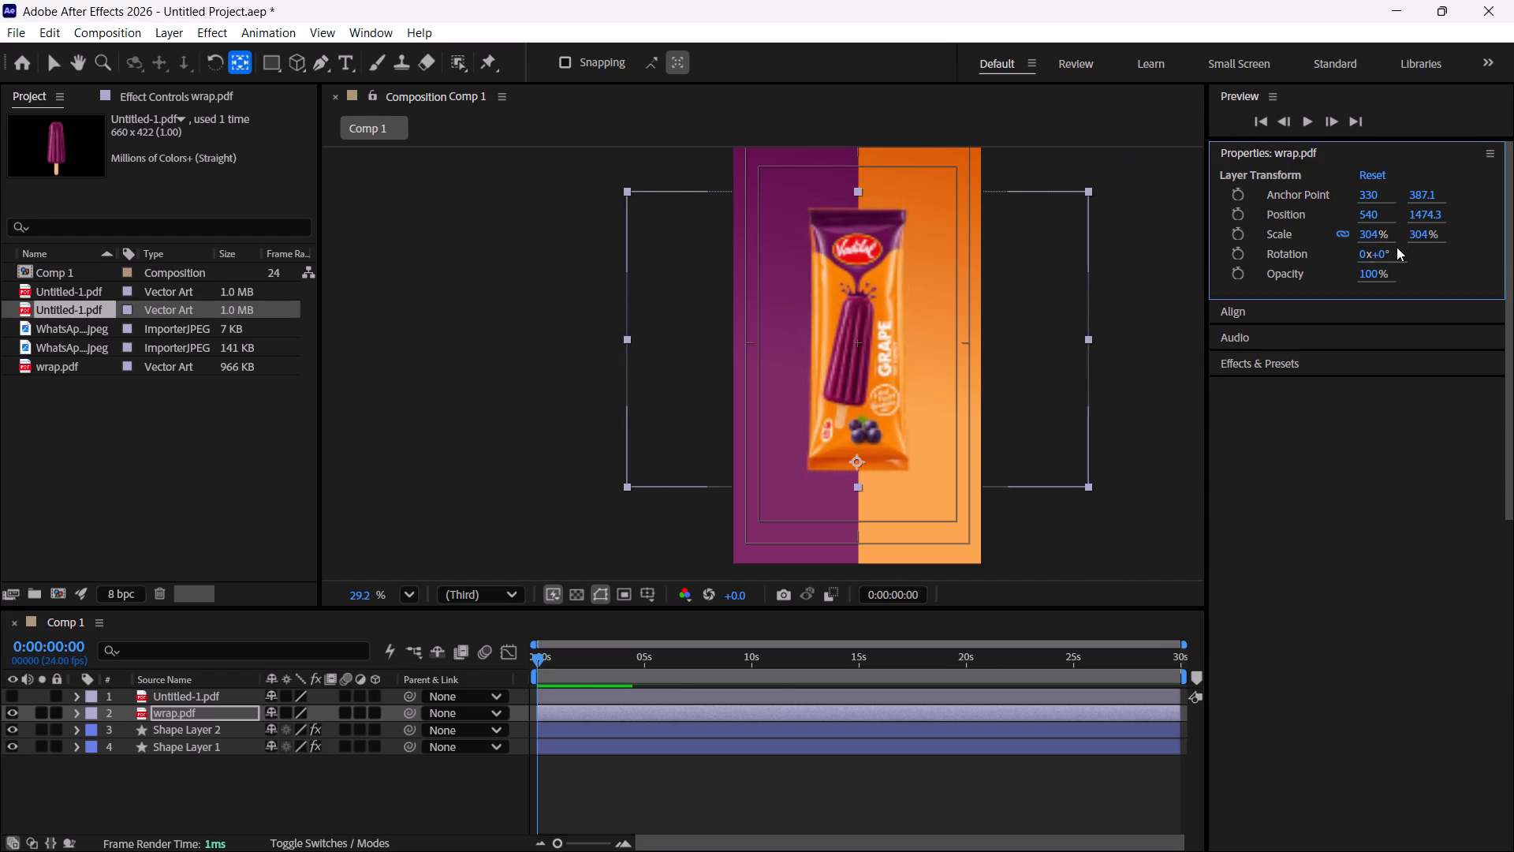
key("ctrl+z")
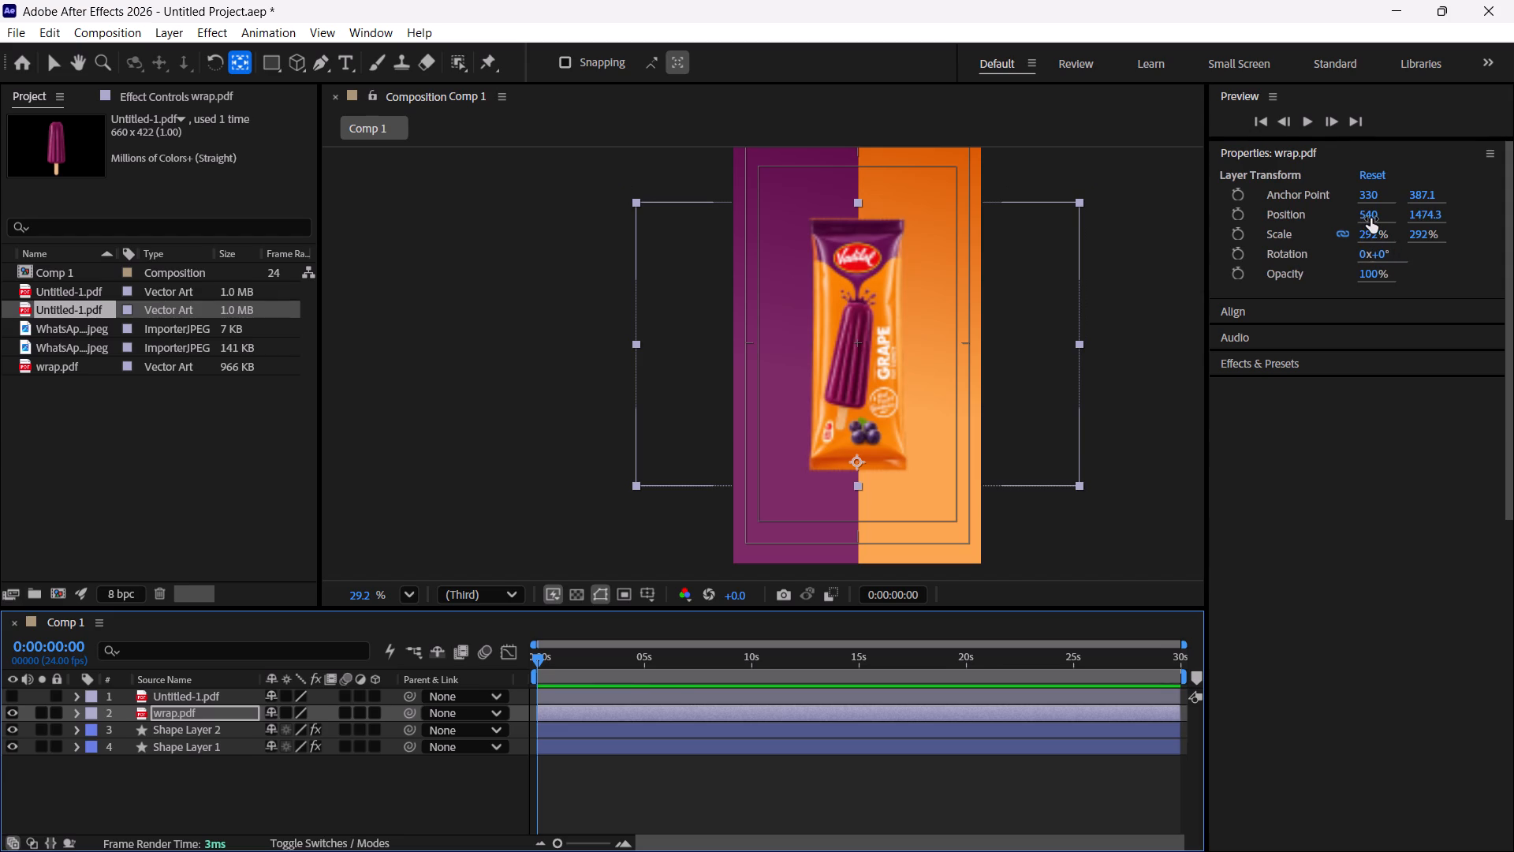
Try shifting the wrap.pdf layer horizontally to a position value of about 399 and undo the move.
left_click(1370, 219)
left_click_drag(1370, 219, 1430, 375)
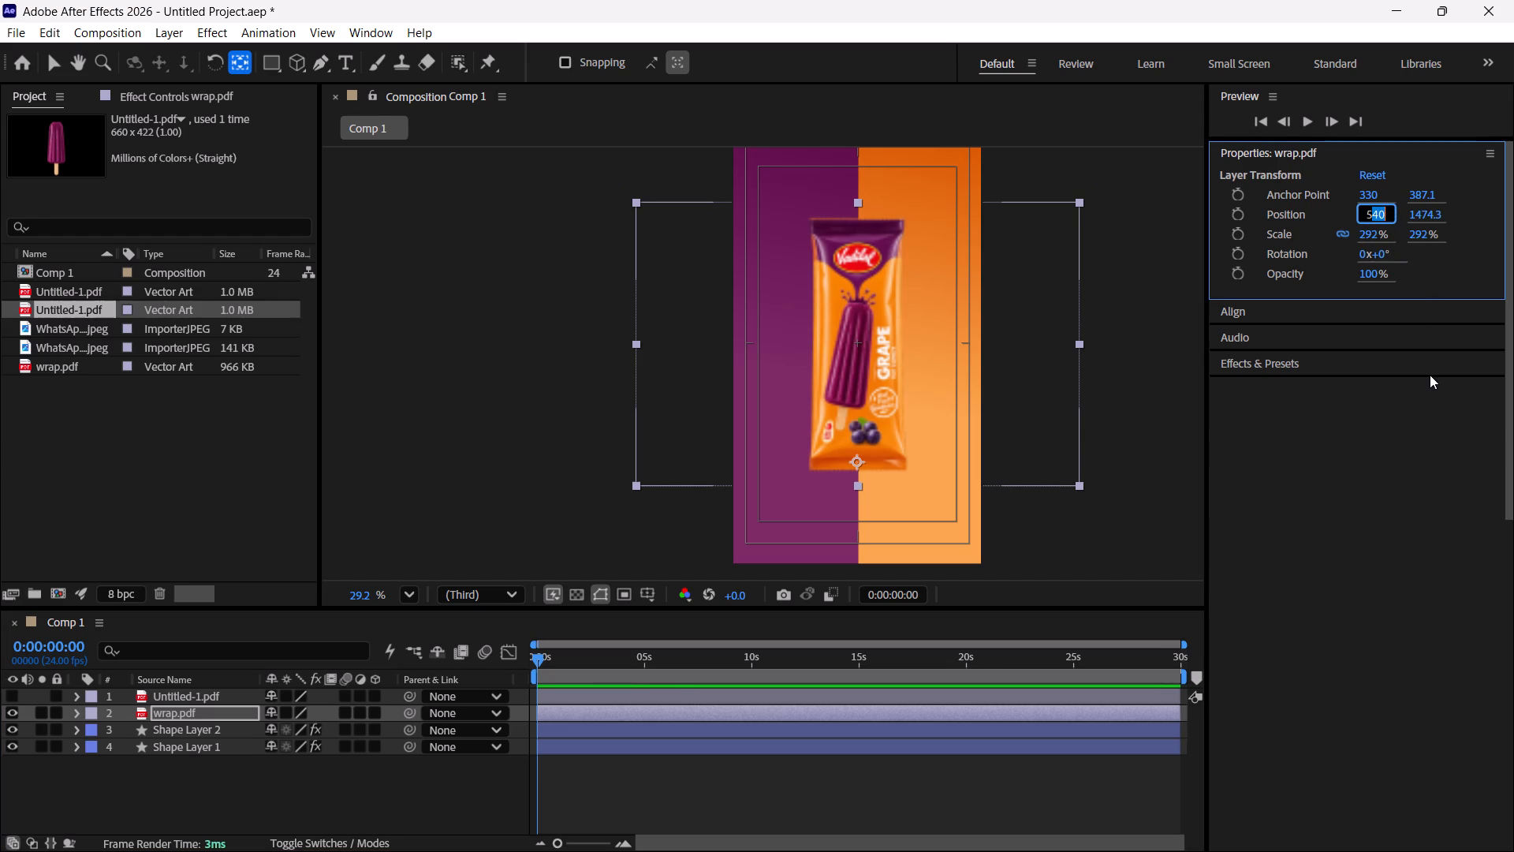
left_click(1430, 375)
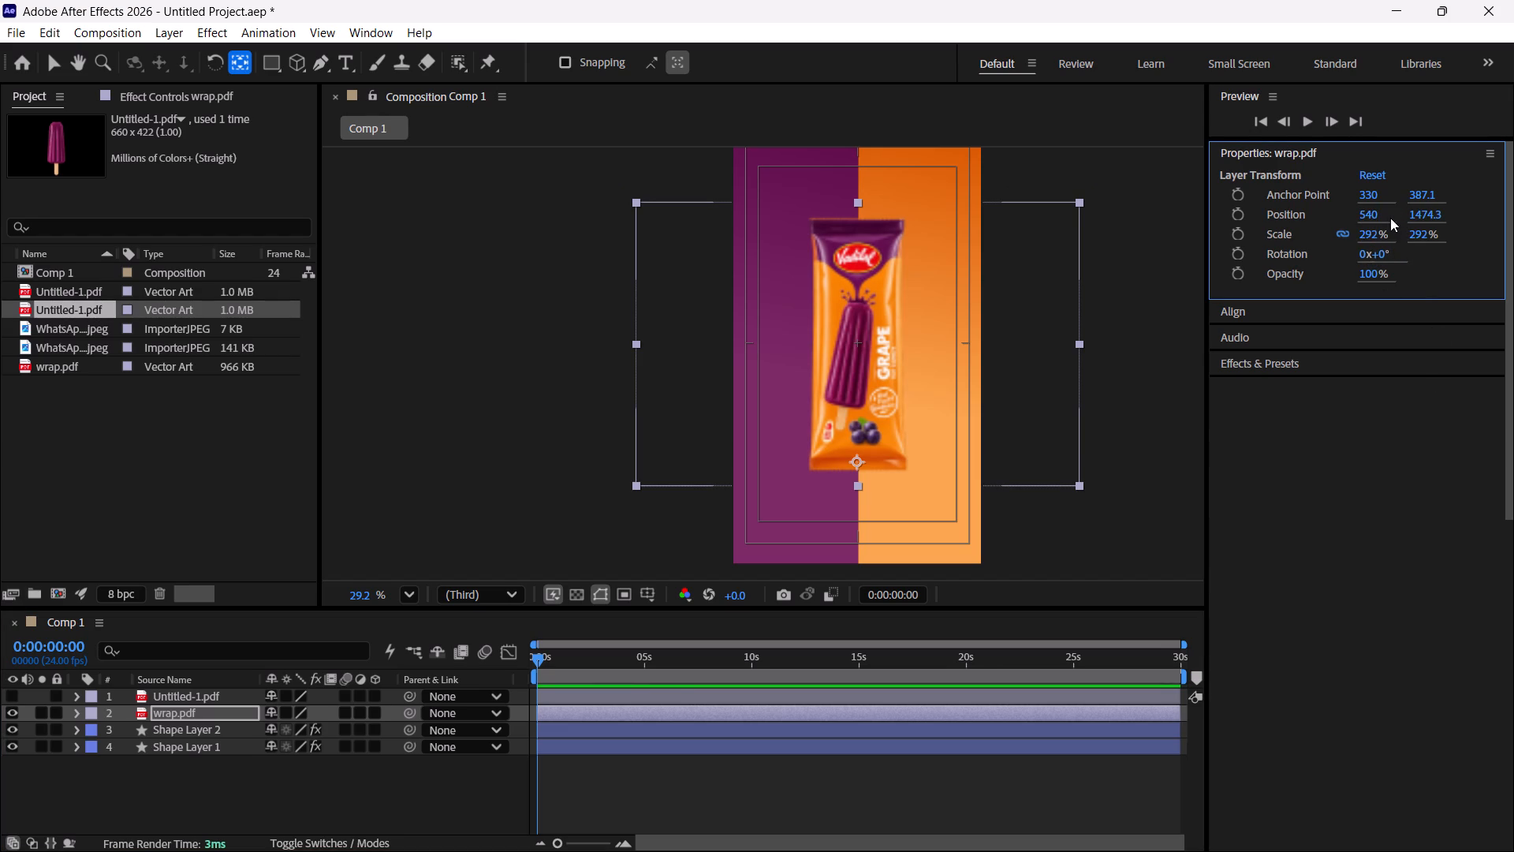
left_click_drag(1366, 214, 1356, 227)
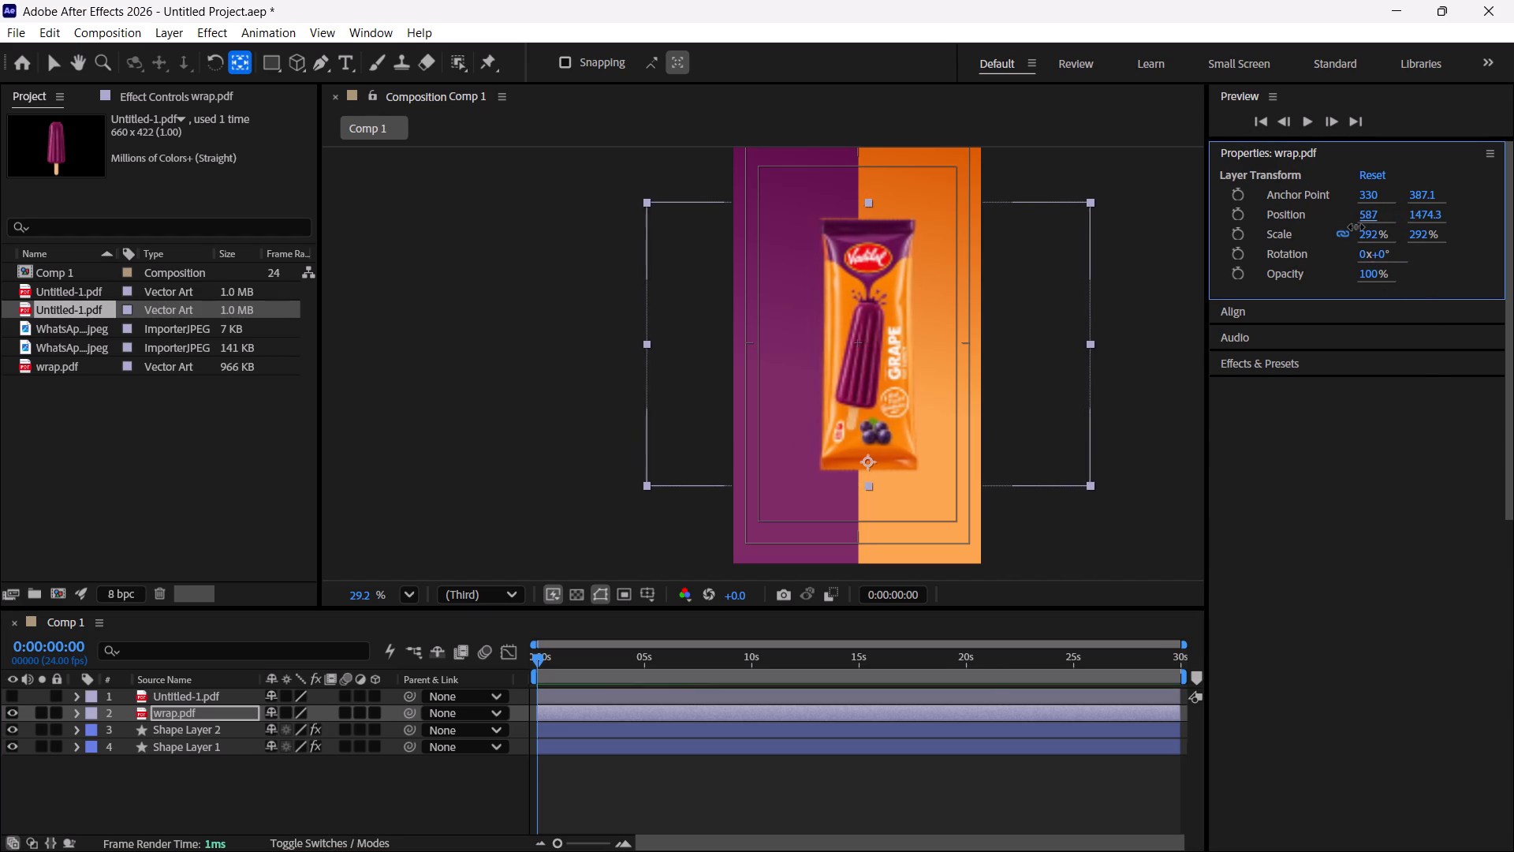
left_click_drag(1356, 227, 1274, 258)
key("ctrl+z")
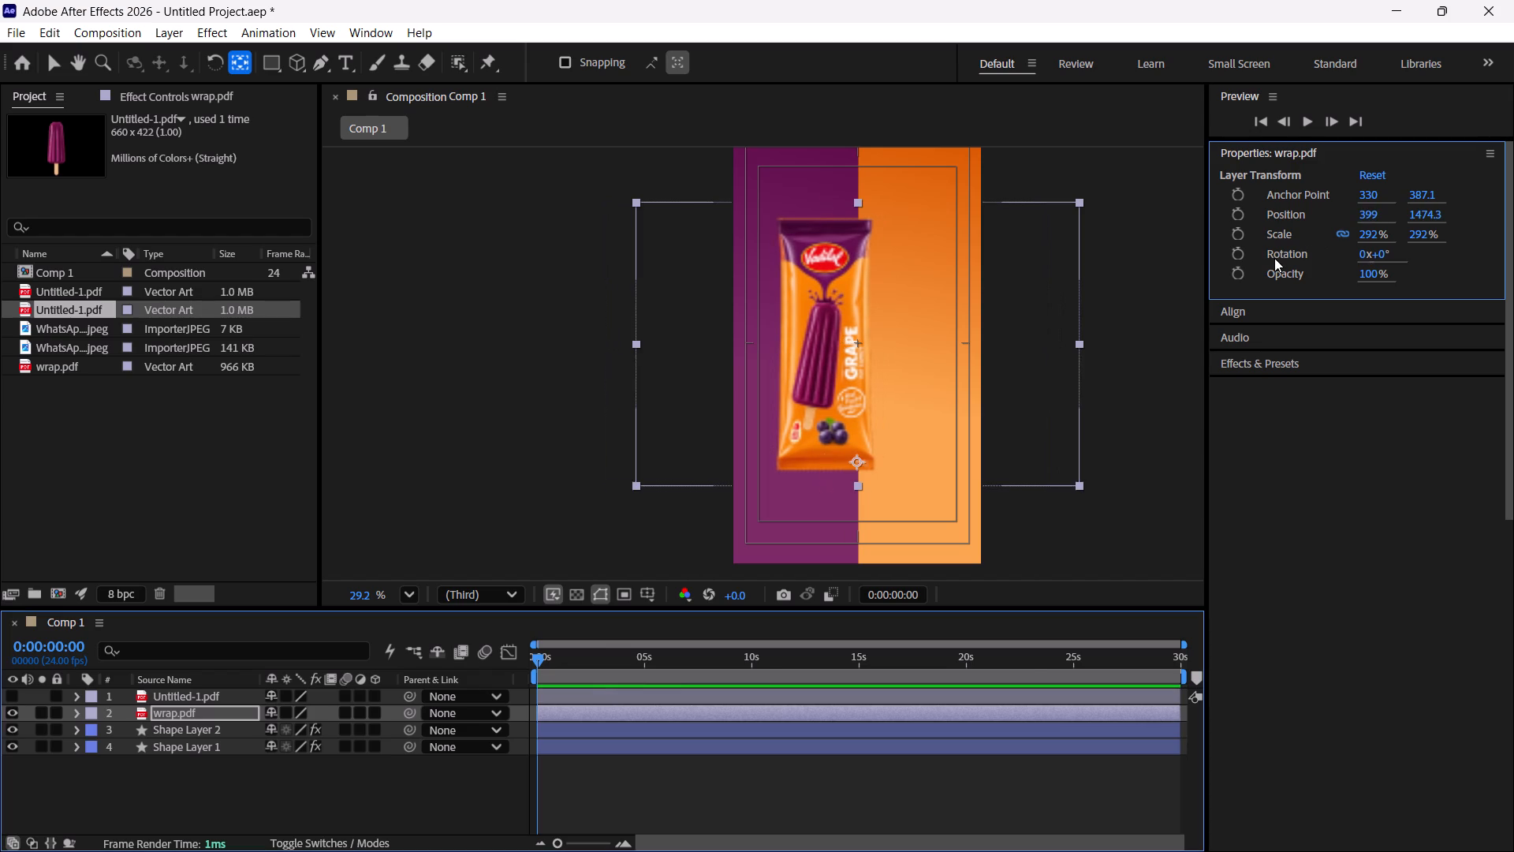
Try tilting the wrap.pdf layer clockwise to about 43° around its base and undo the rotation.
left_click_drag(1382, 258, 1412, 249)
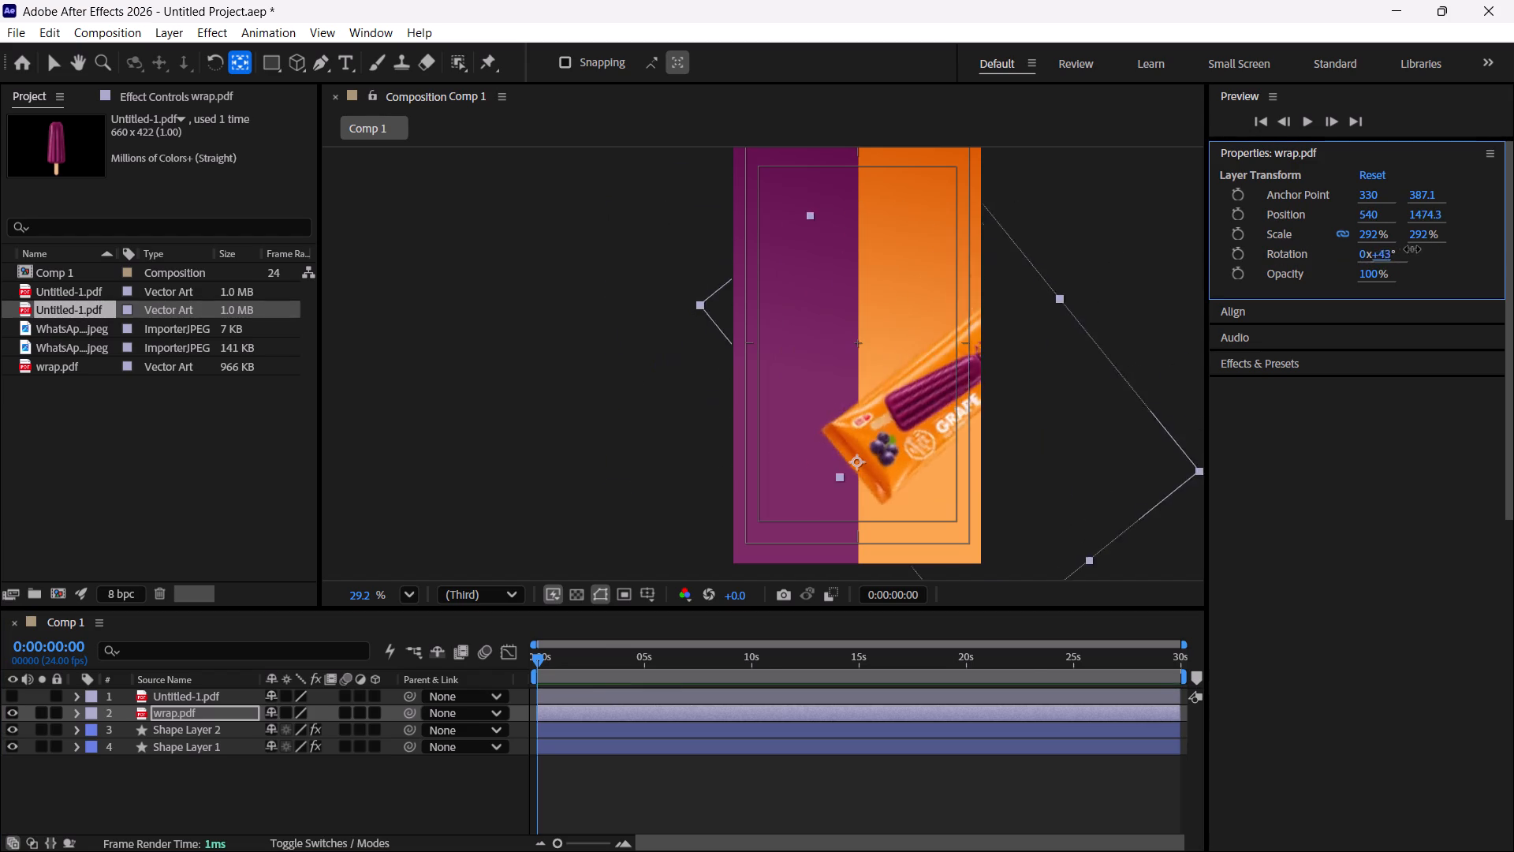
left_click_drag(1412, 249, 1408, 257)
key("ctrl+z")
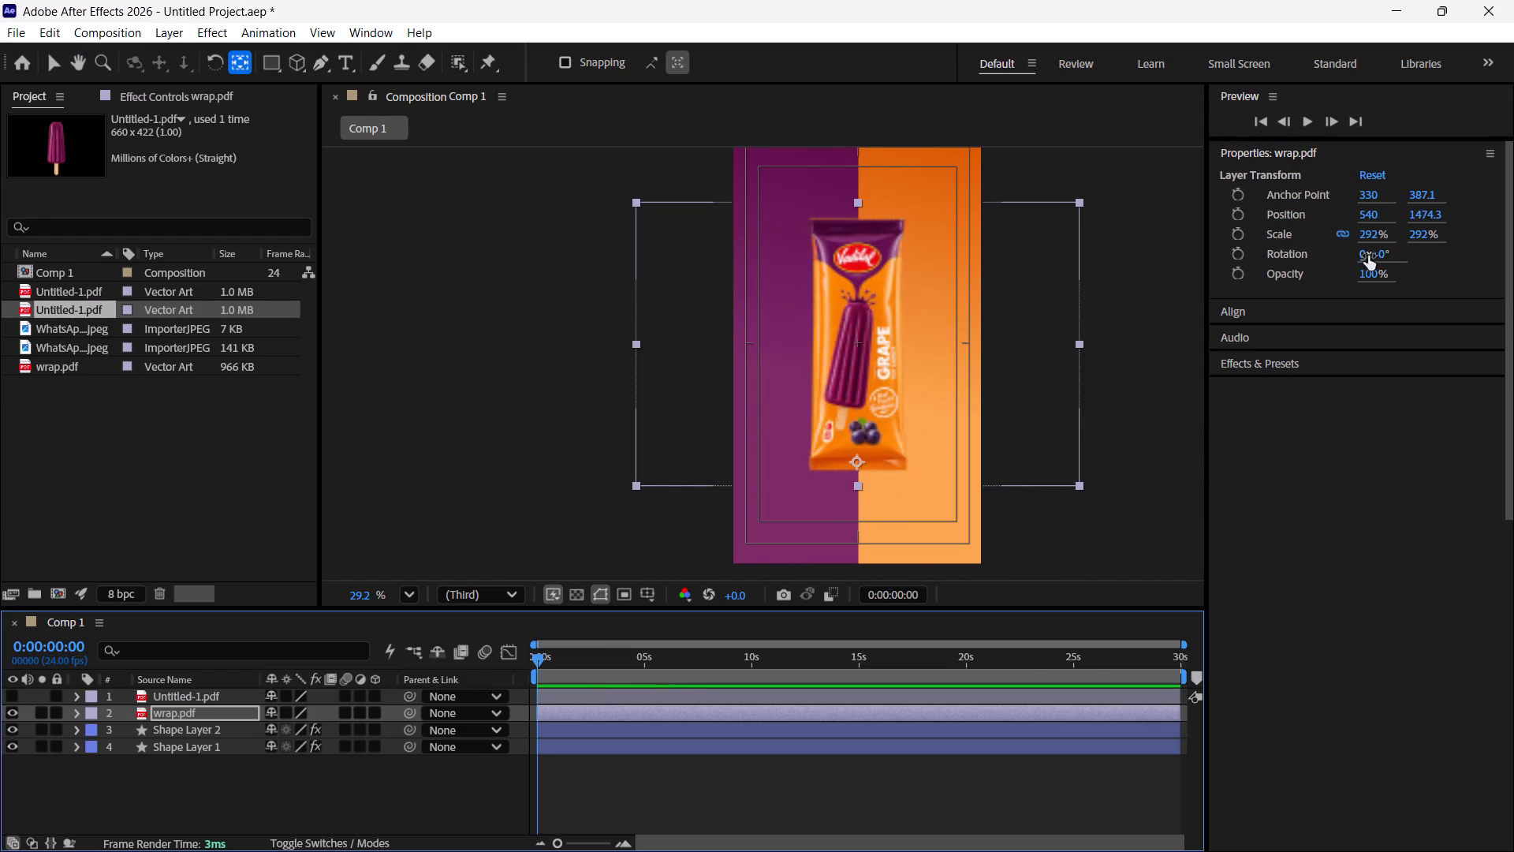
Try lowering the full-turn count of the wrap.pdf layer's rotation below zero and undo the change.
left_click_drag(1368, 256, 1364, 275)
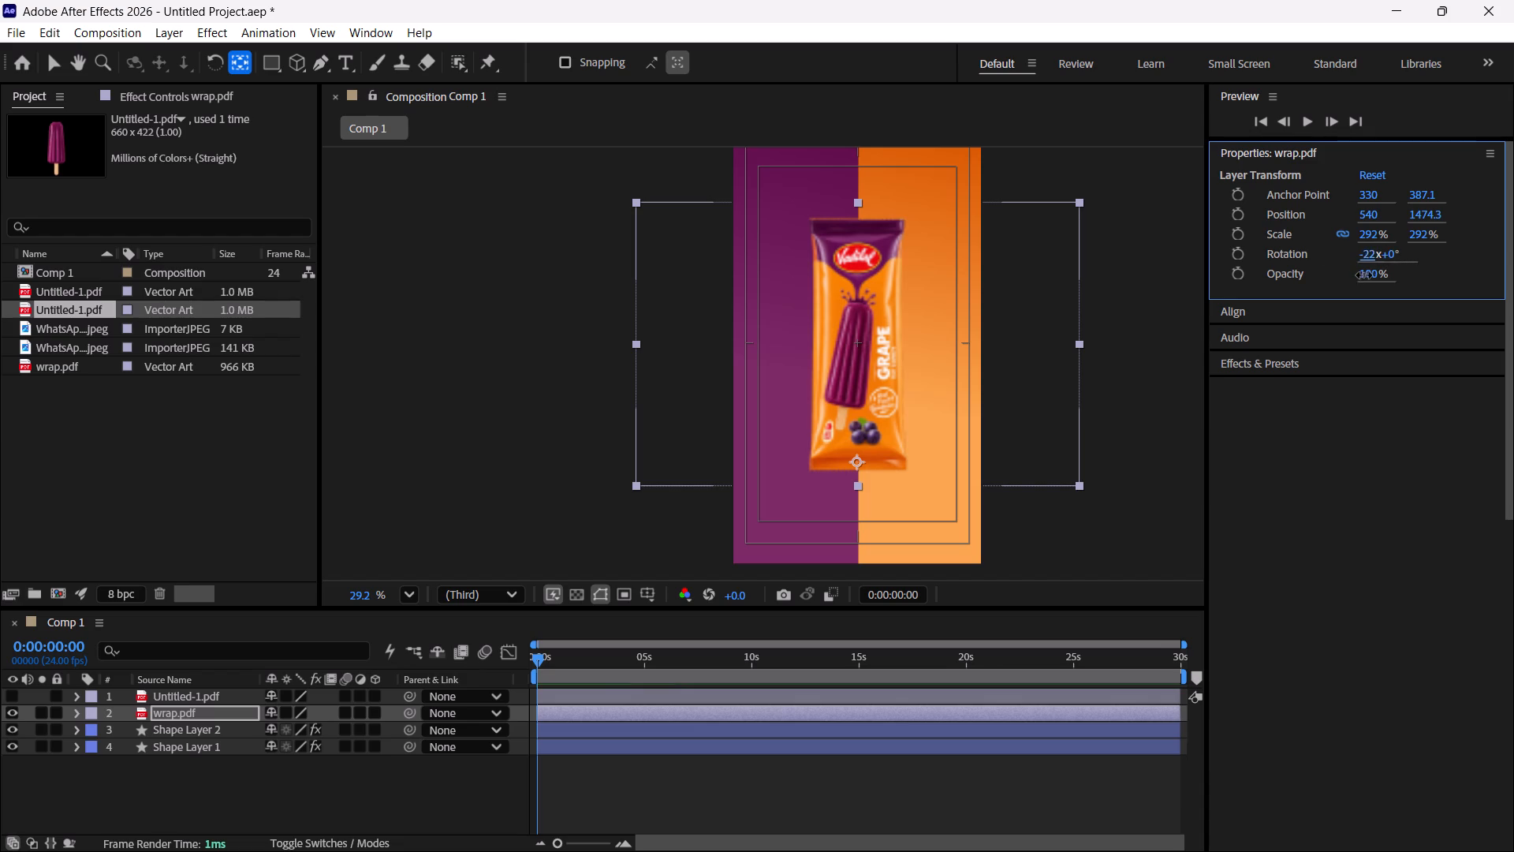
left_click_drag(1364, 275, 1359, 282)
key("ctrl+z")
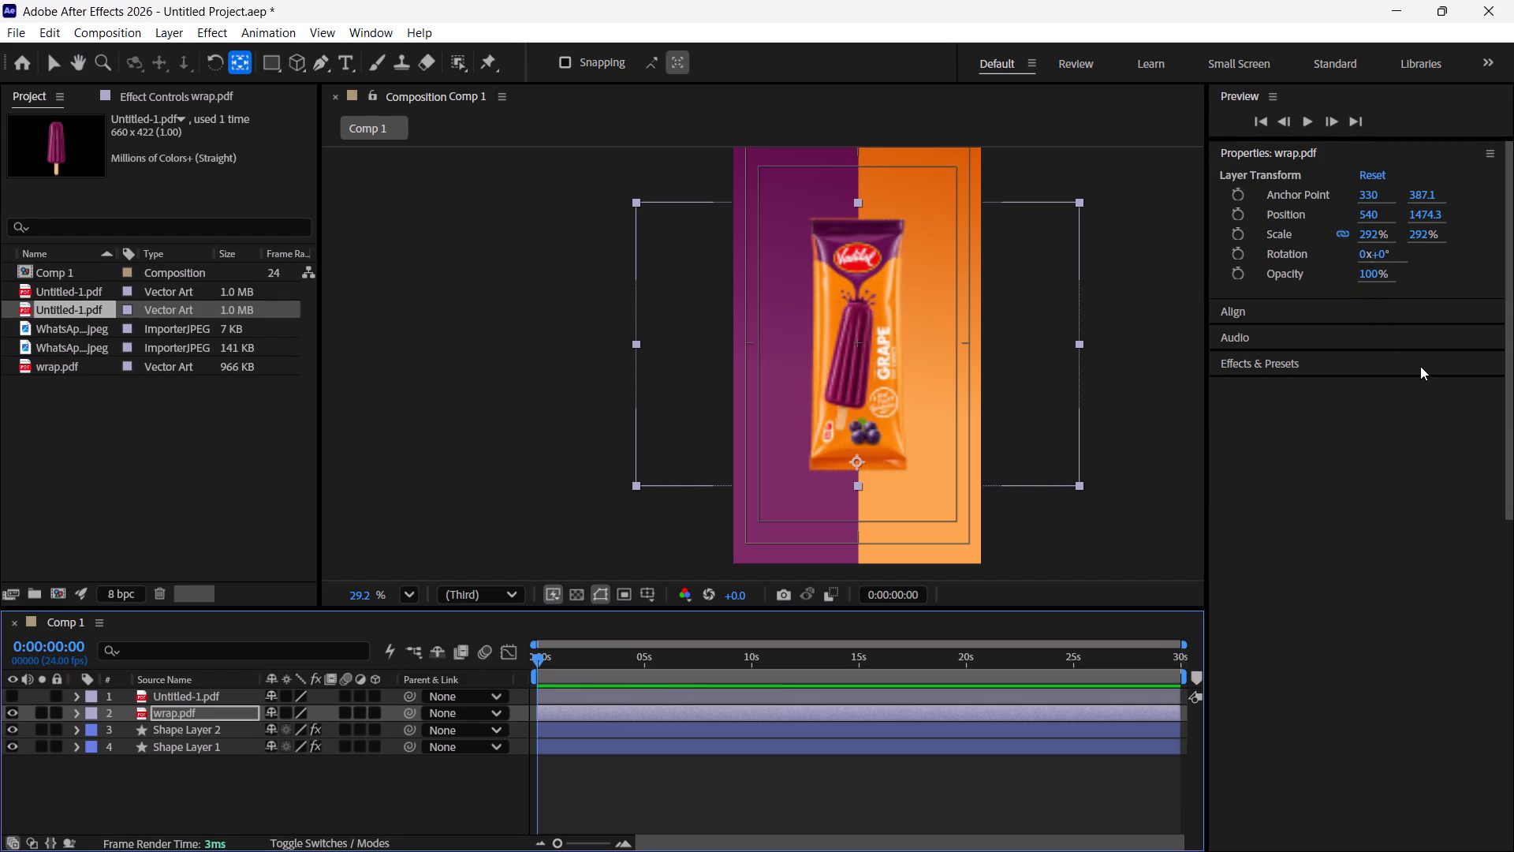
Tilt the wrap.pdf layer clockwise around its base, first trying a rotation of 11° and settling on 15°.
left_click(1382, 256)
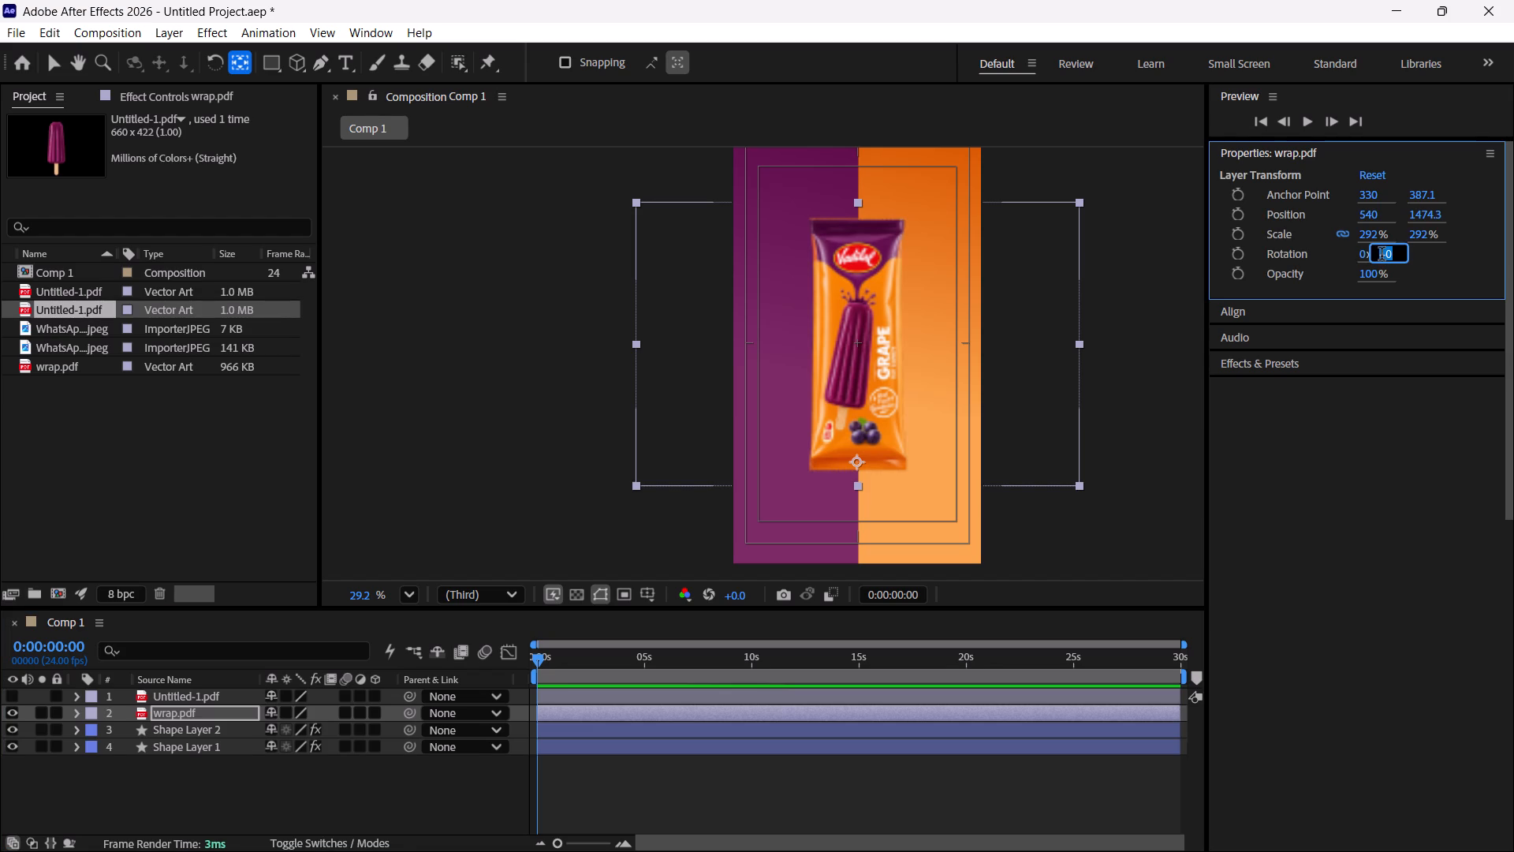
type("11")
key("Return")
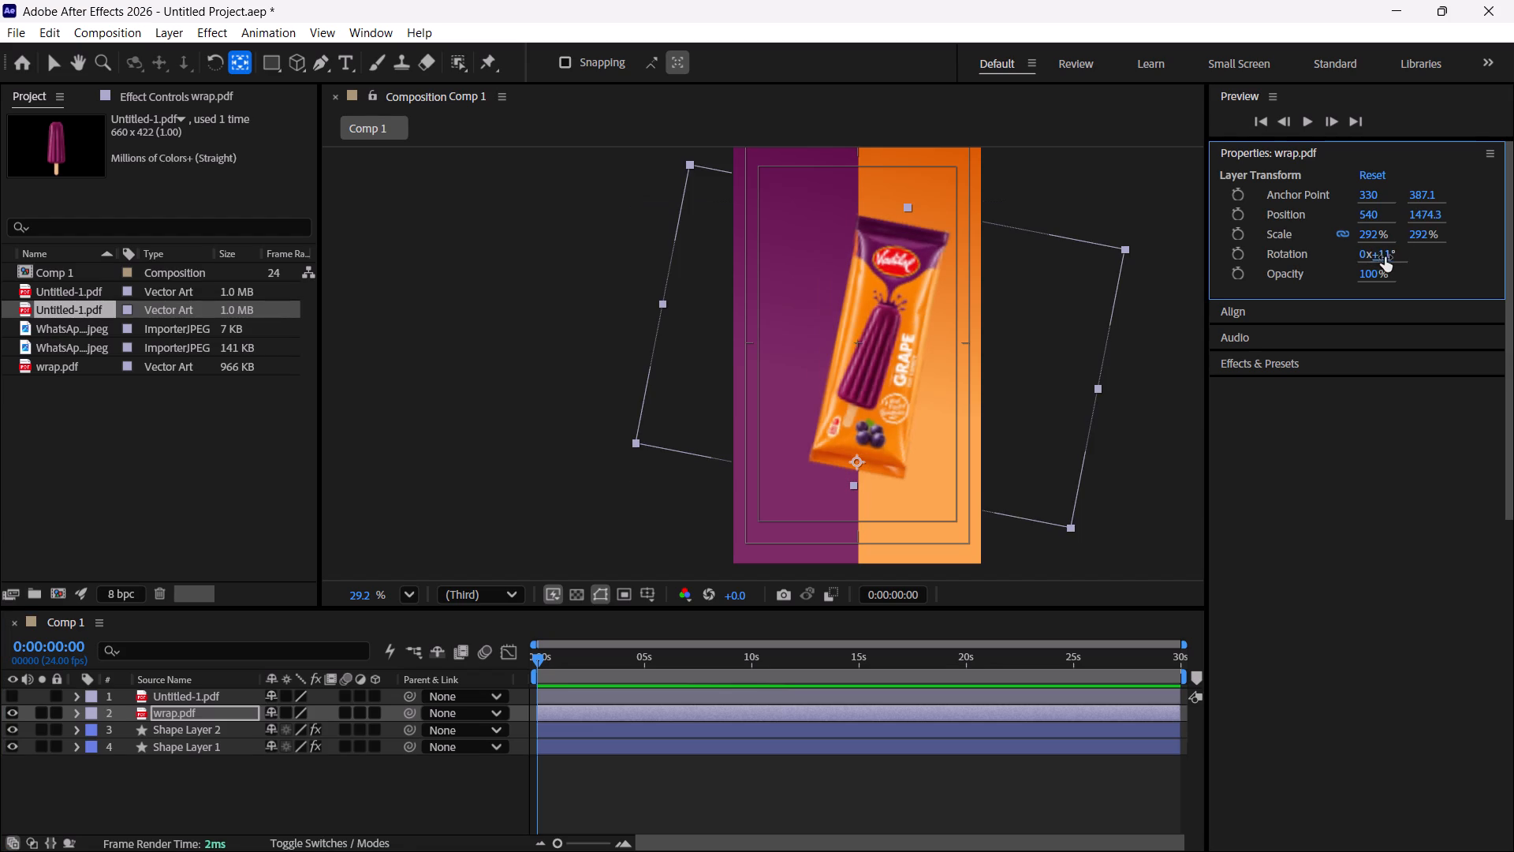
left_click(1385, 257)
type("15")
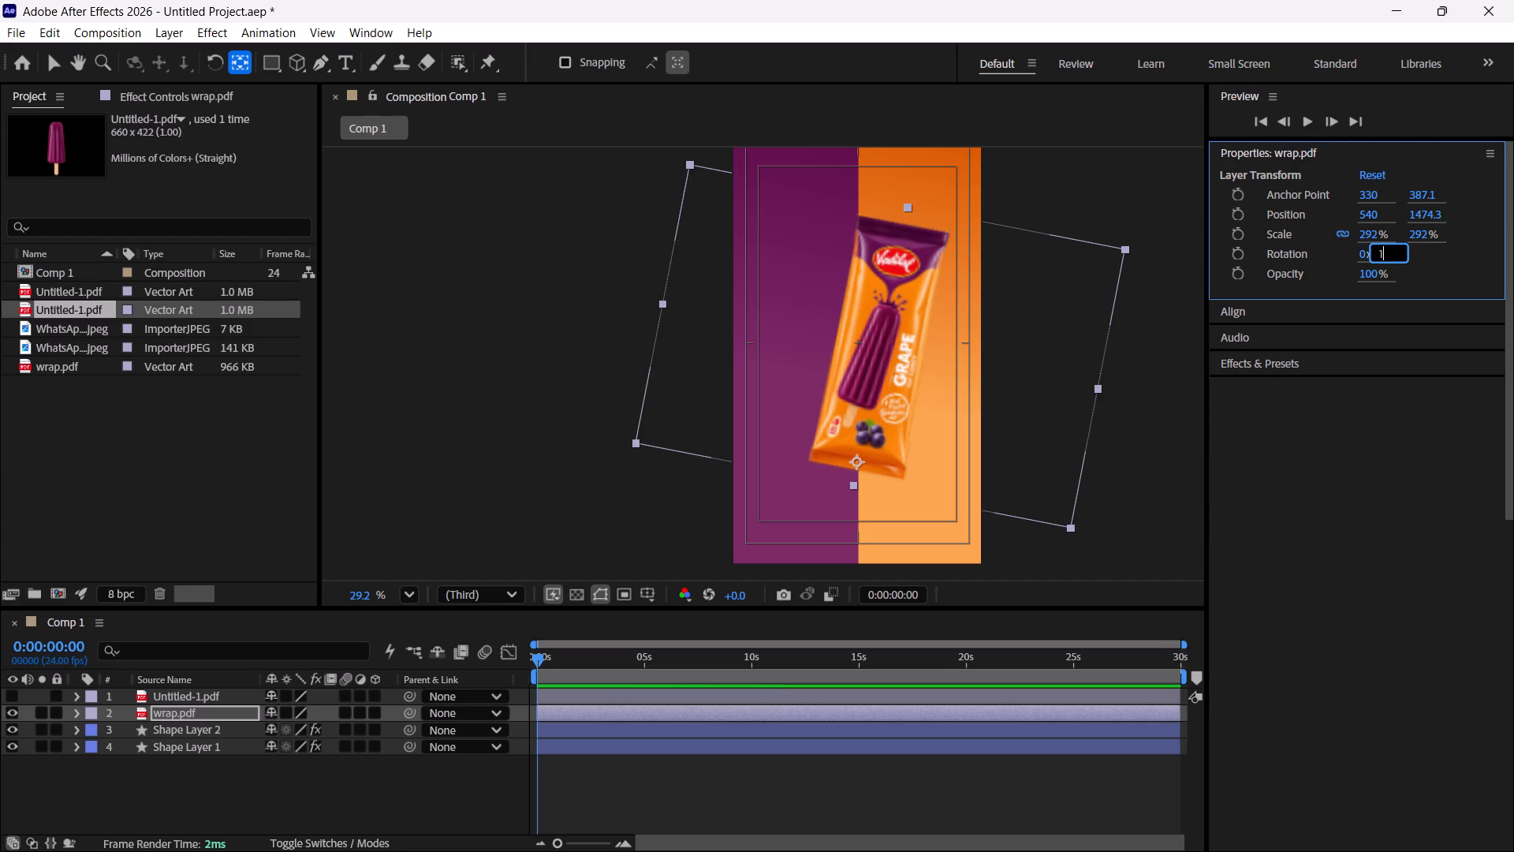
key("Return")
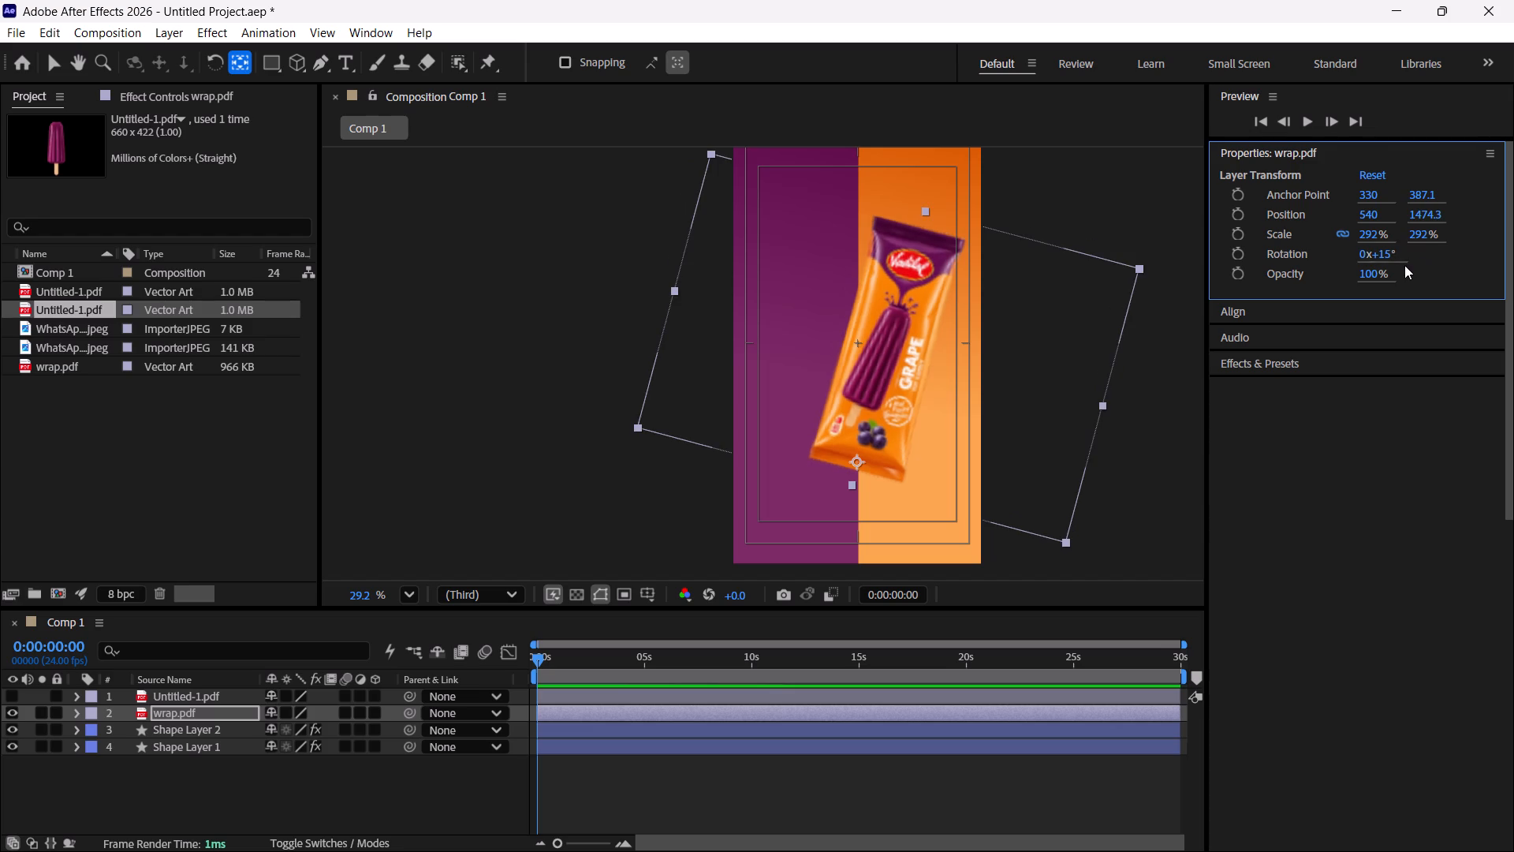
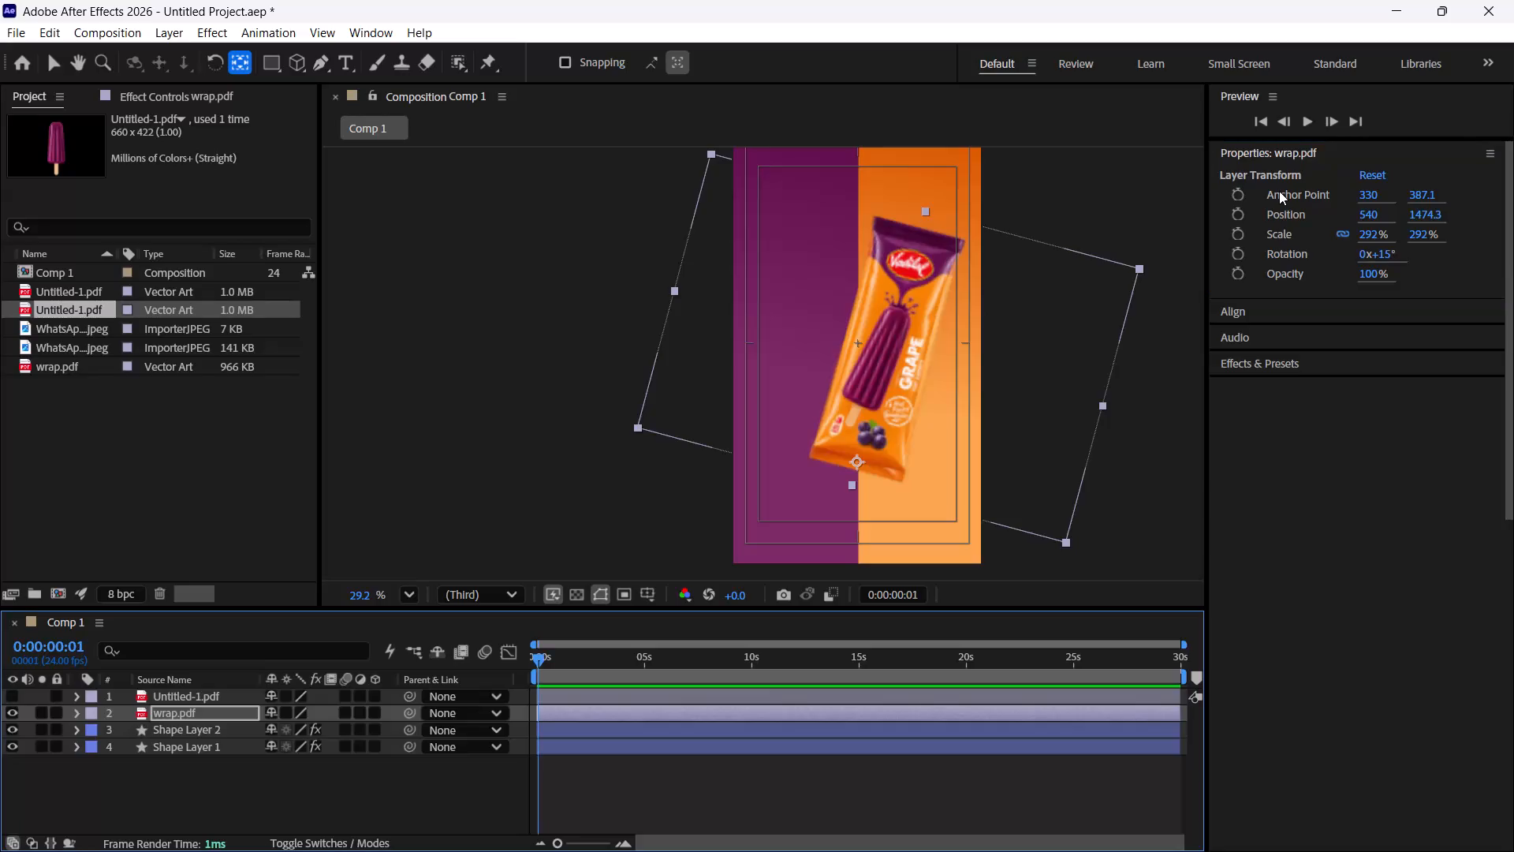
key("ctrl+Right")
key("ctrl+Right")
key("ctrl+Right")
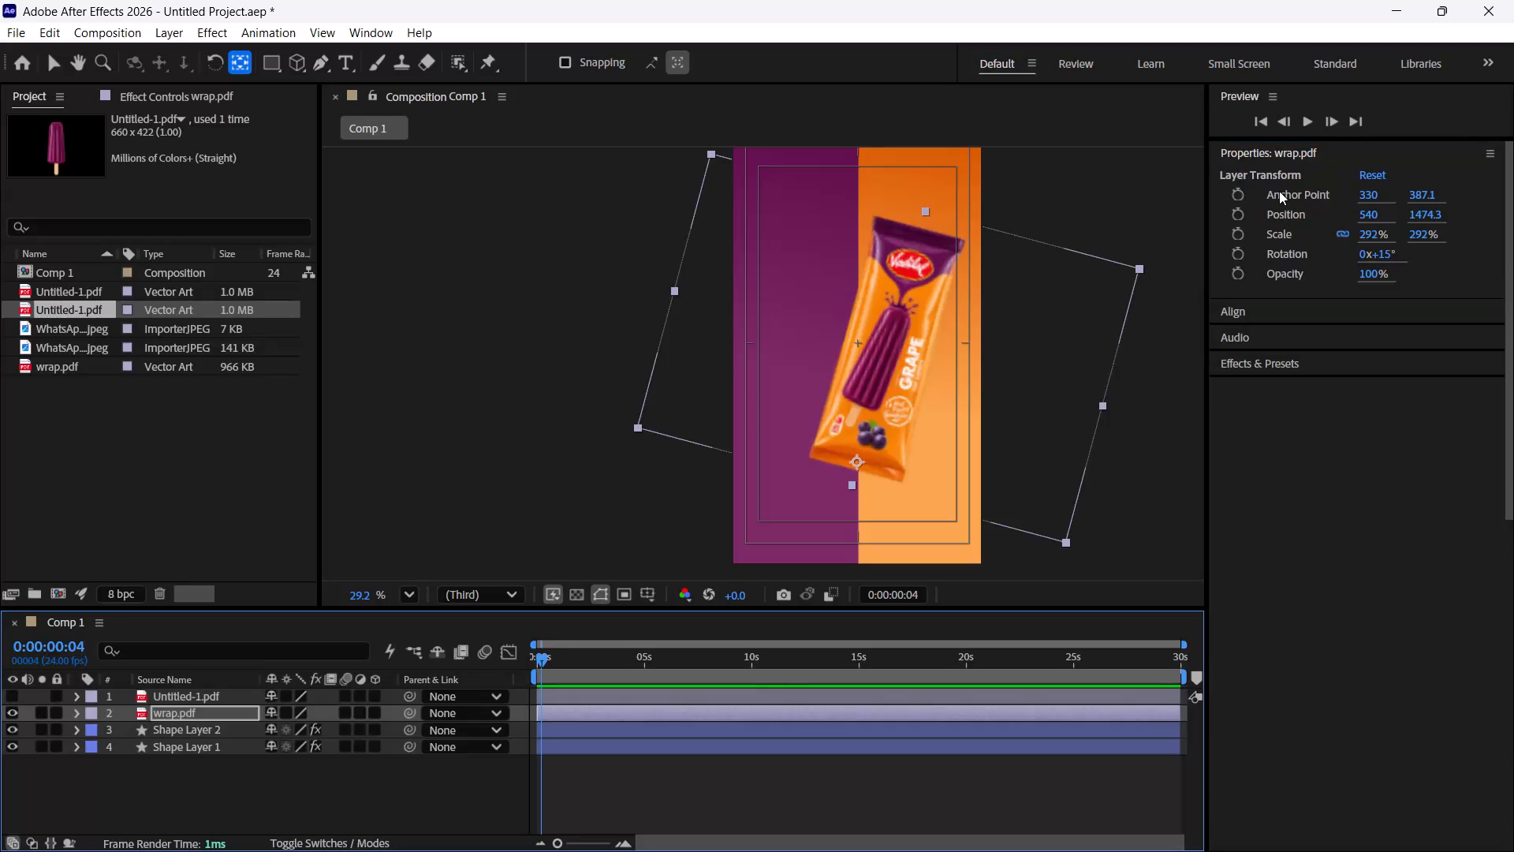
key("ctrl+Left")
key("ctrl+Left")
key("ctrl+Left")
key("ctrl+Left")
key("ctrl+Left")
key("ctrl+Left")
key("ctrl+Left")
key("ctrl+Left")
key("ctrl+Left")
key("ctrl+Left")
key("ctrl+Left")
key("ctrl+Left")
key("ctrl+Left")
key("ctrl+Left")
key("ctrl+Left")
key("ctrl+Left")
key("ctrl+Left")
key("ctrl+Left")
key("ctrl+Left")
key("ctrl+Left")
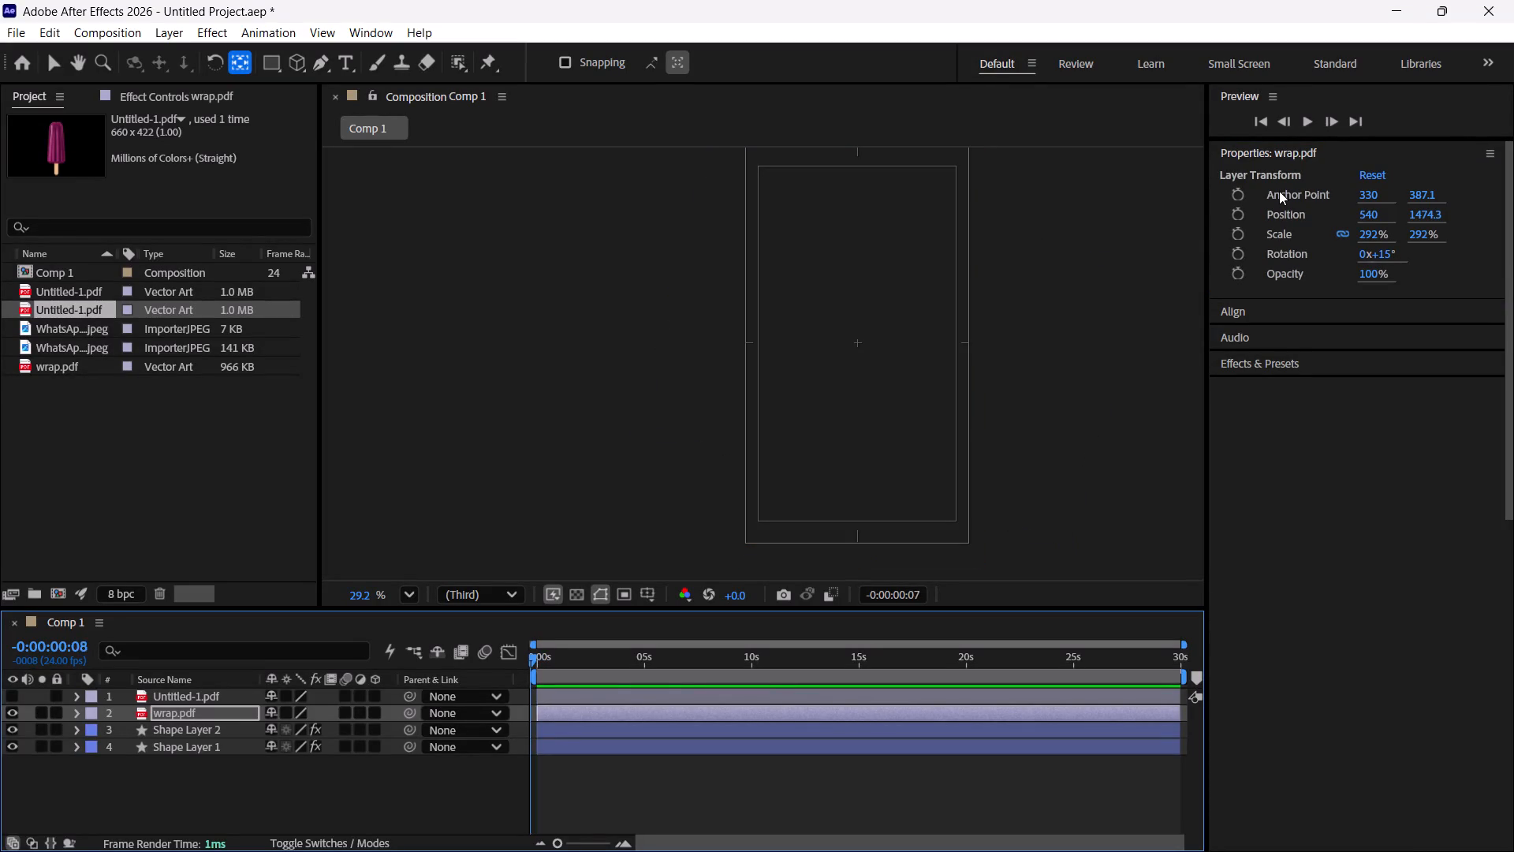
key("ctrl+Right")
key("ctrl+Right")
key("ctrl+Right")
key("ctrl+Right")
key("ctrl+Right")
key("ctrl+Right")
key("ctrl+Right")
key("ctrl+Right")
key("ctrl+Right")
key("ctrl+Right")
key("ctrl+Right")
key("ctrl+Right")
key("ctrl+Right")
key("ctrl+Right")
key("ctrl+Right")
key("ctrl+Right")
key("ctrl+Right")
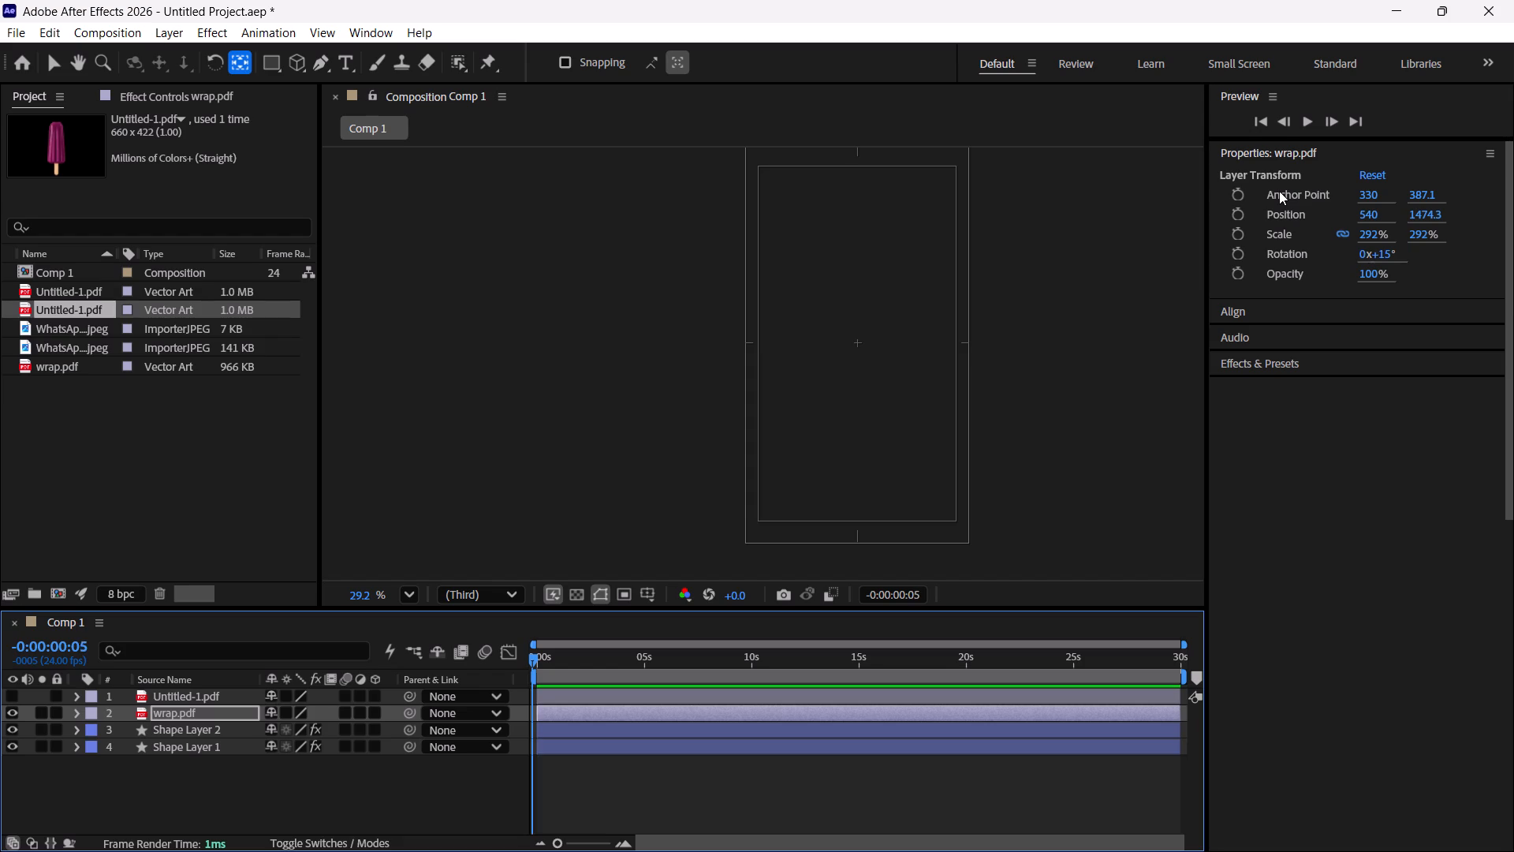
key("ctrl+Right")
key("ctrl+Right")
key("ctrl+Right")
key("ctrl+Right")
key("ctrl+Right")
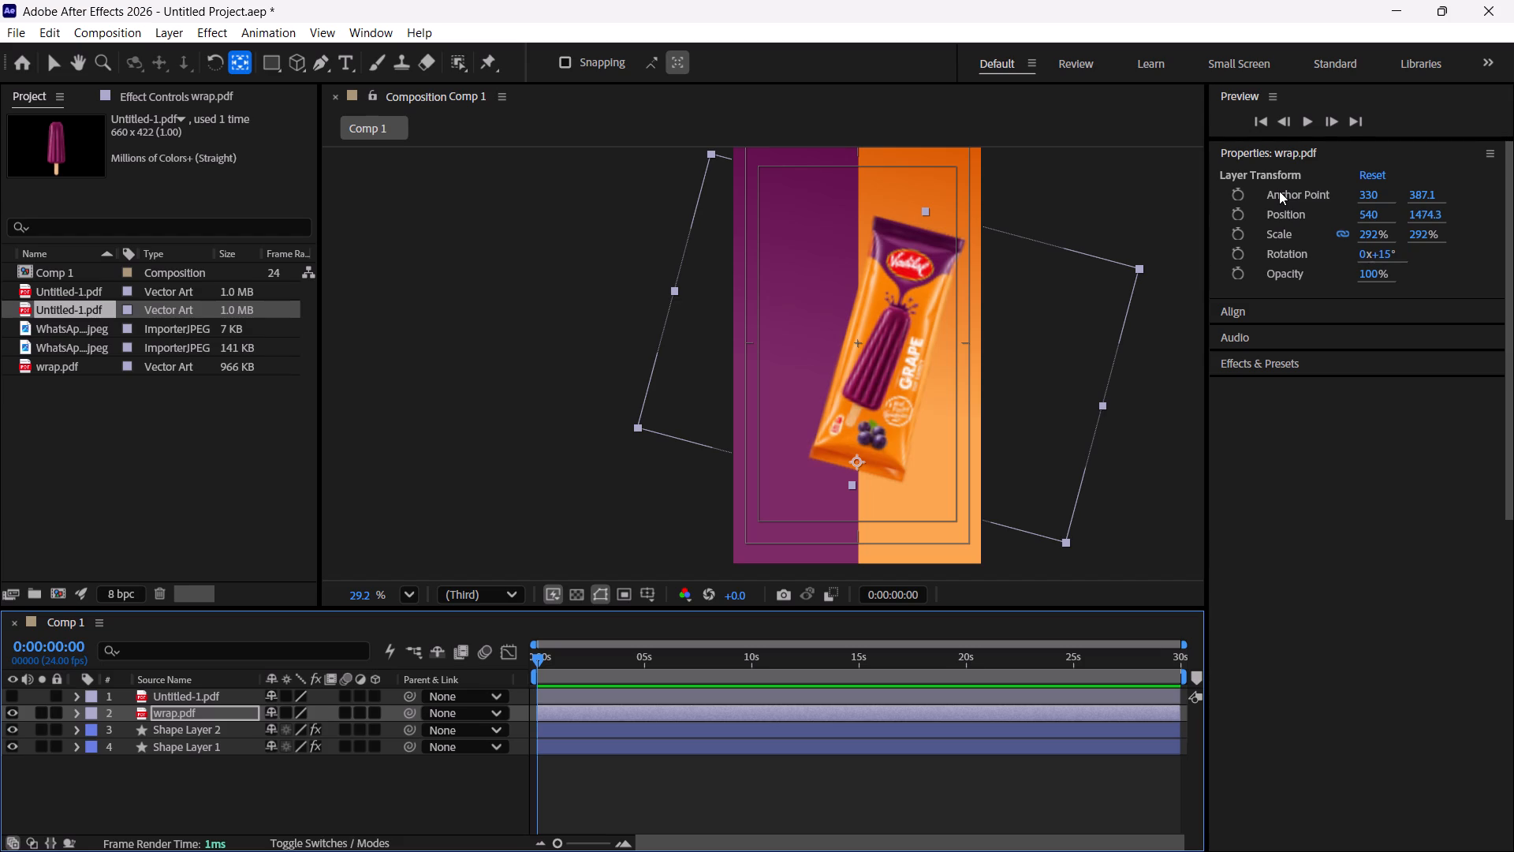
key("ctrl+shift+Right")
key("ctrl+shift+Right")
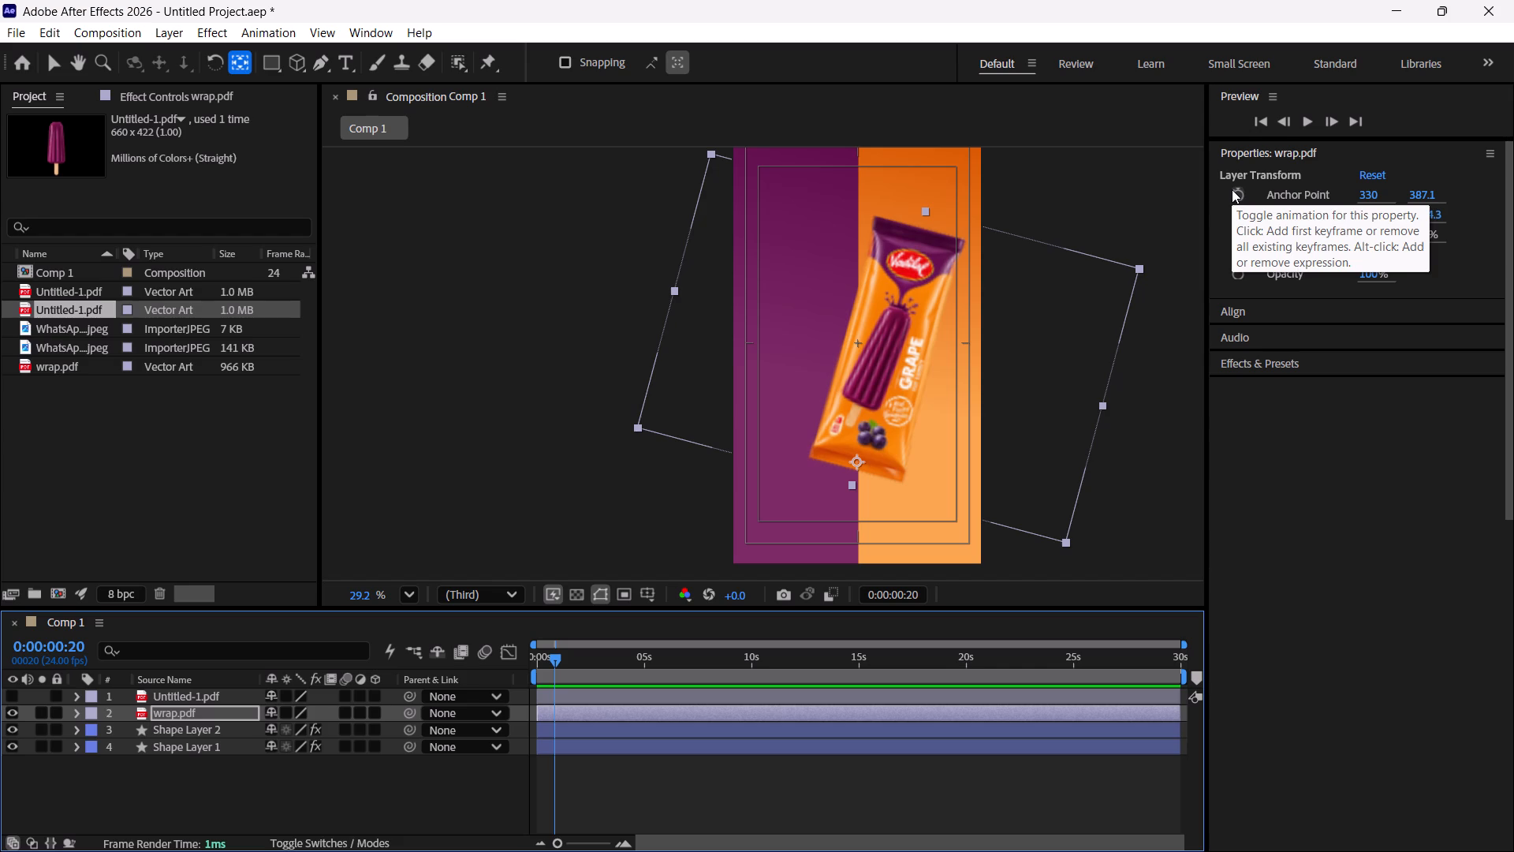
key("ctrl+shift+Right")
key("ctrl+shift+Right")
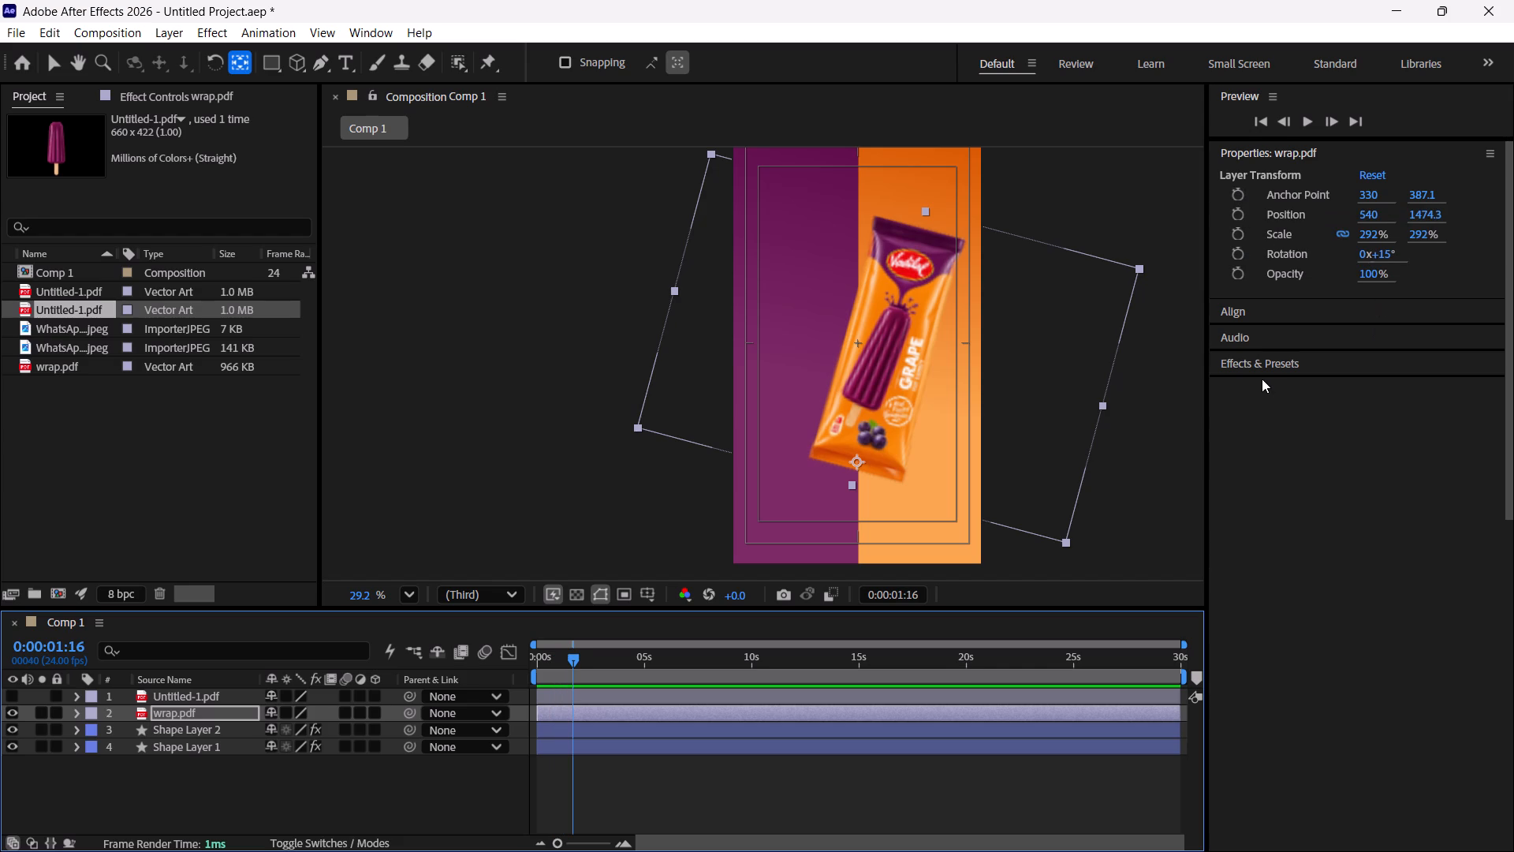
Start animating the wrap.pdf layer's rotation with a 15° keyframe at 0:00:00:00.
key("ctrl+shift+Left")
key("ctrl+shift+Left")
key("ctrl+shift+Left")
key("ctrl+shift+Left")
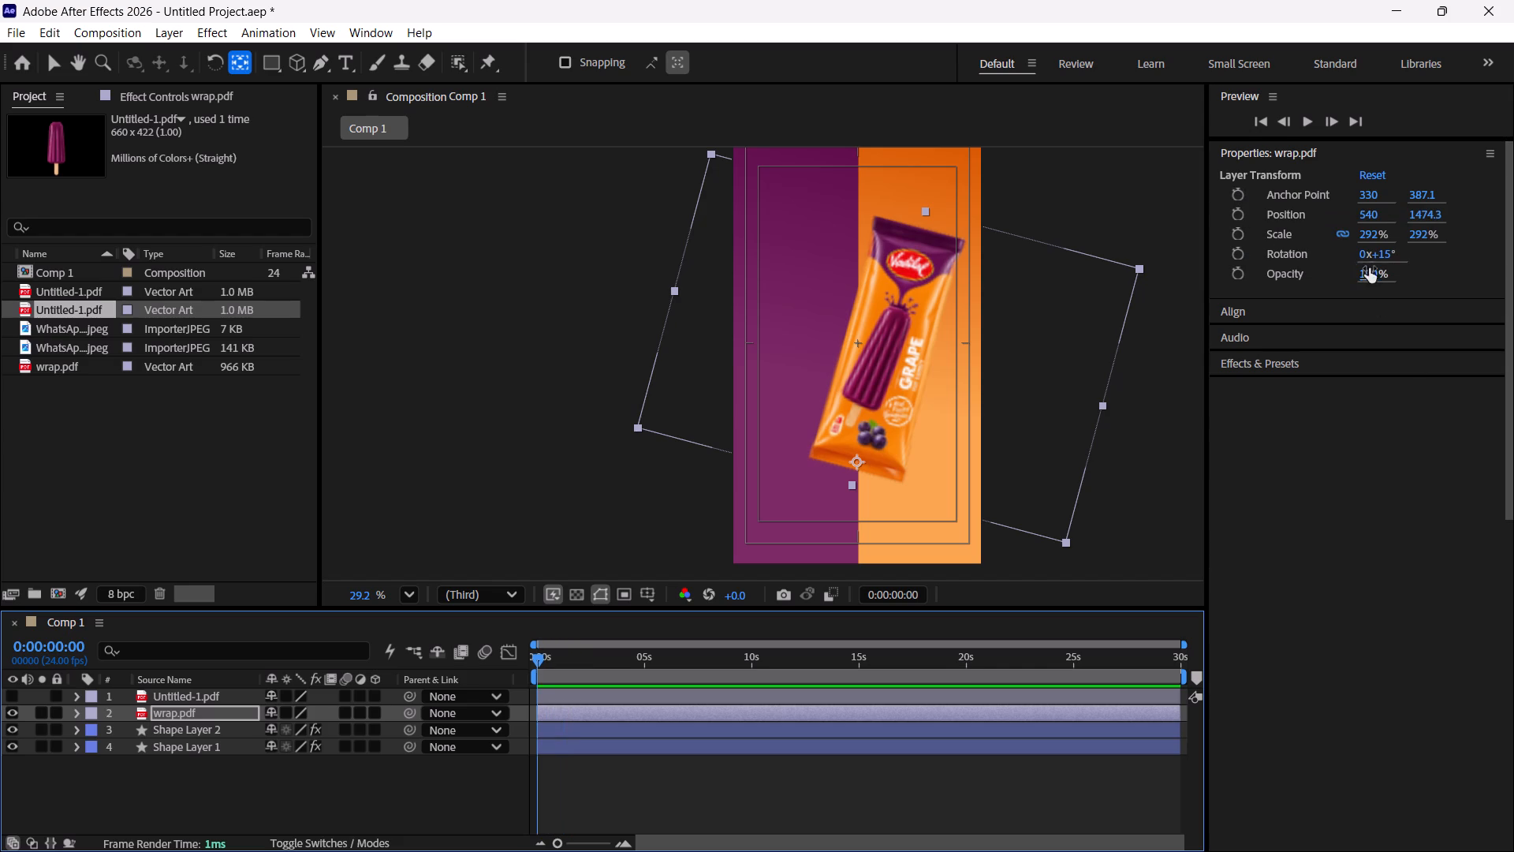
left_click(1234, 248)
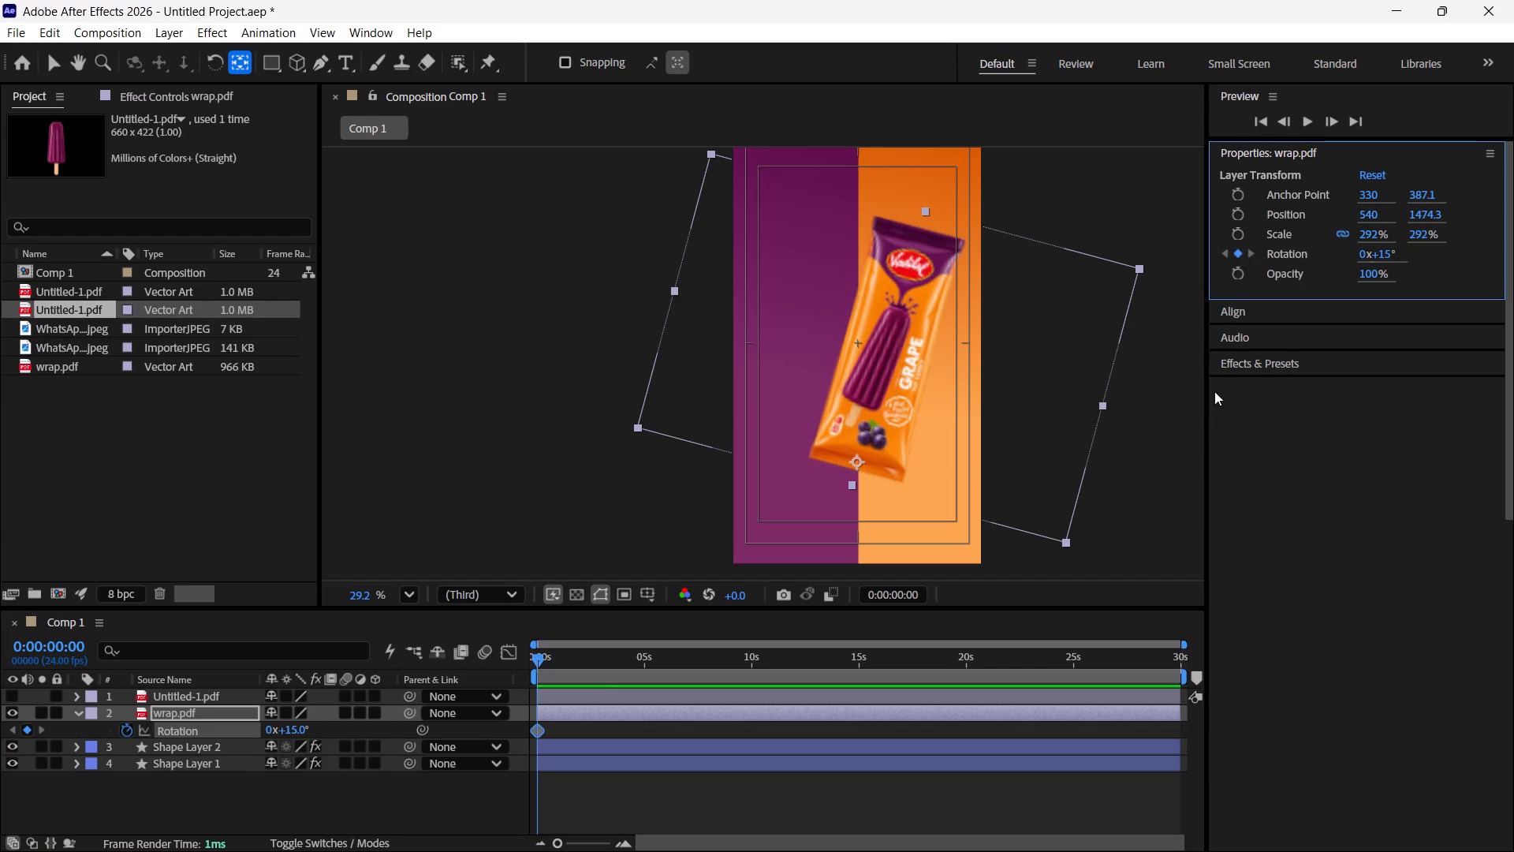
Add a rotation keyframe of -15° to the wrap.pdf layer at 0:00:02:02.
key("ctrl+shift+Right")
key("ctrl+shift+Right")
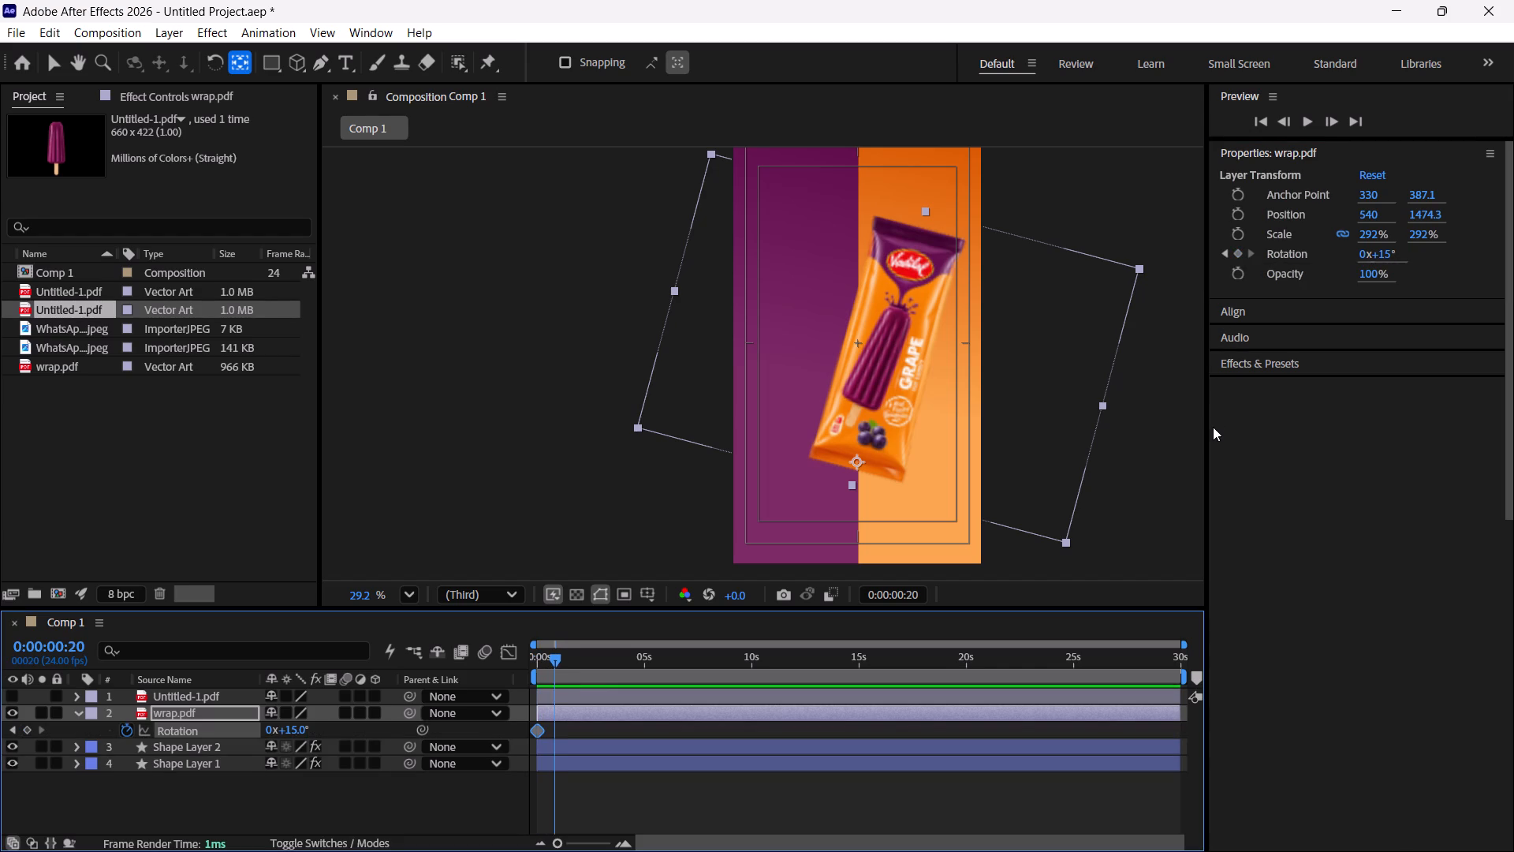
key("ctrl+shift+Right")
key("ctrl+shift+Right")
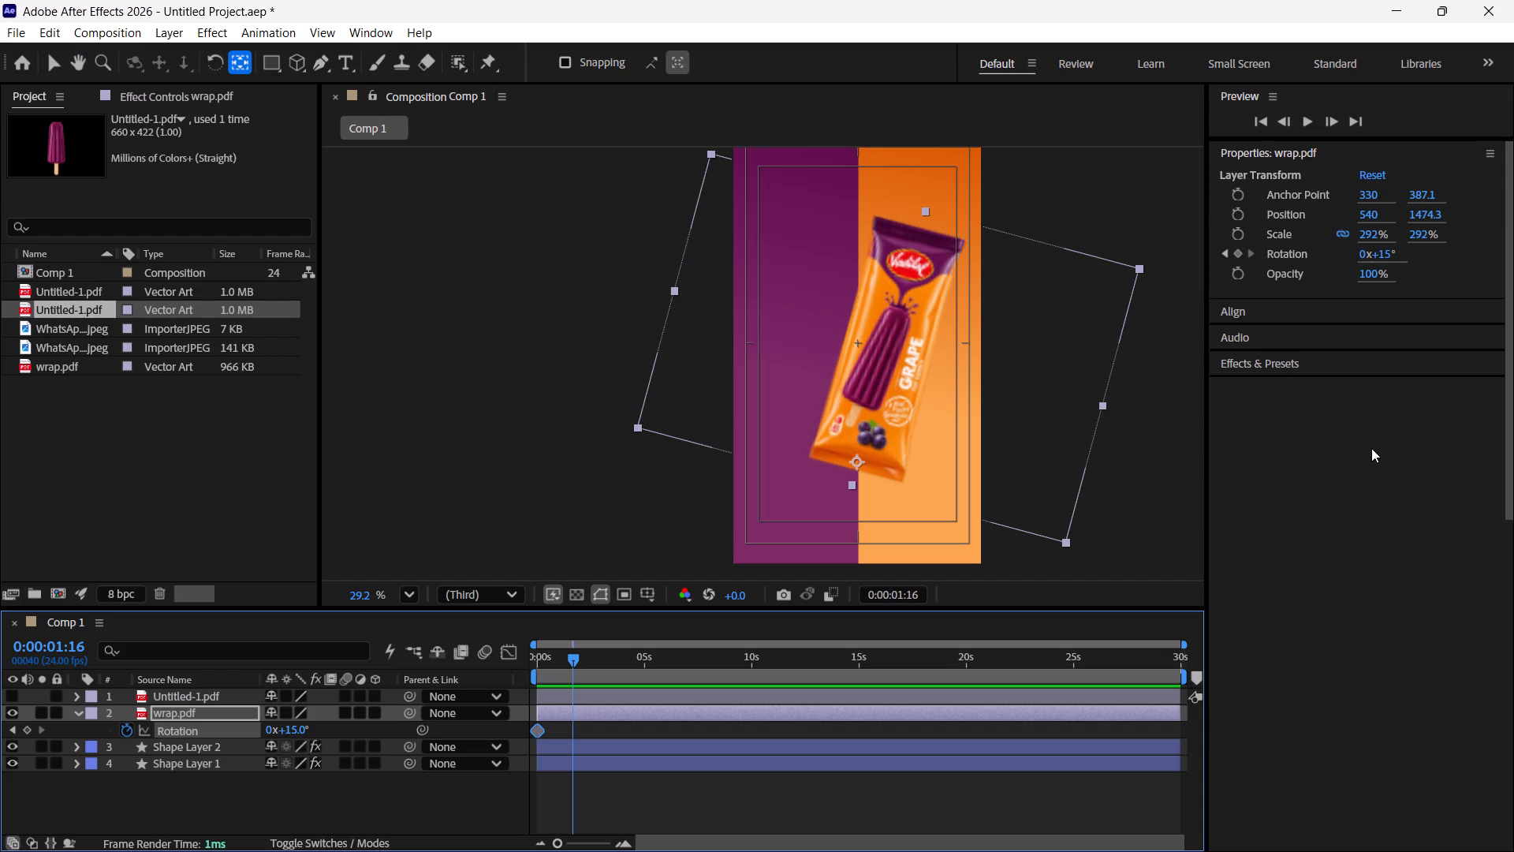
key("ctrl+shift+Right")
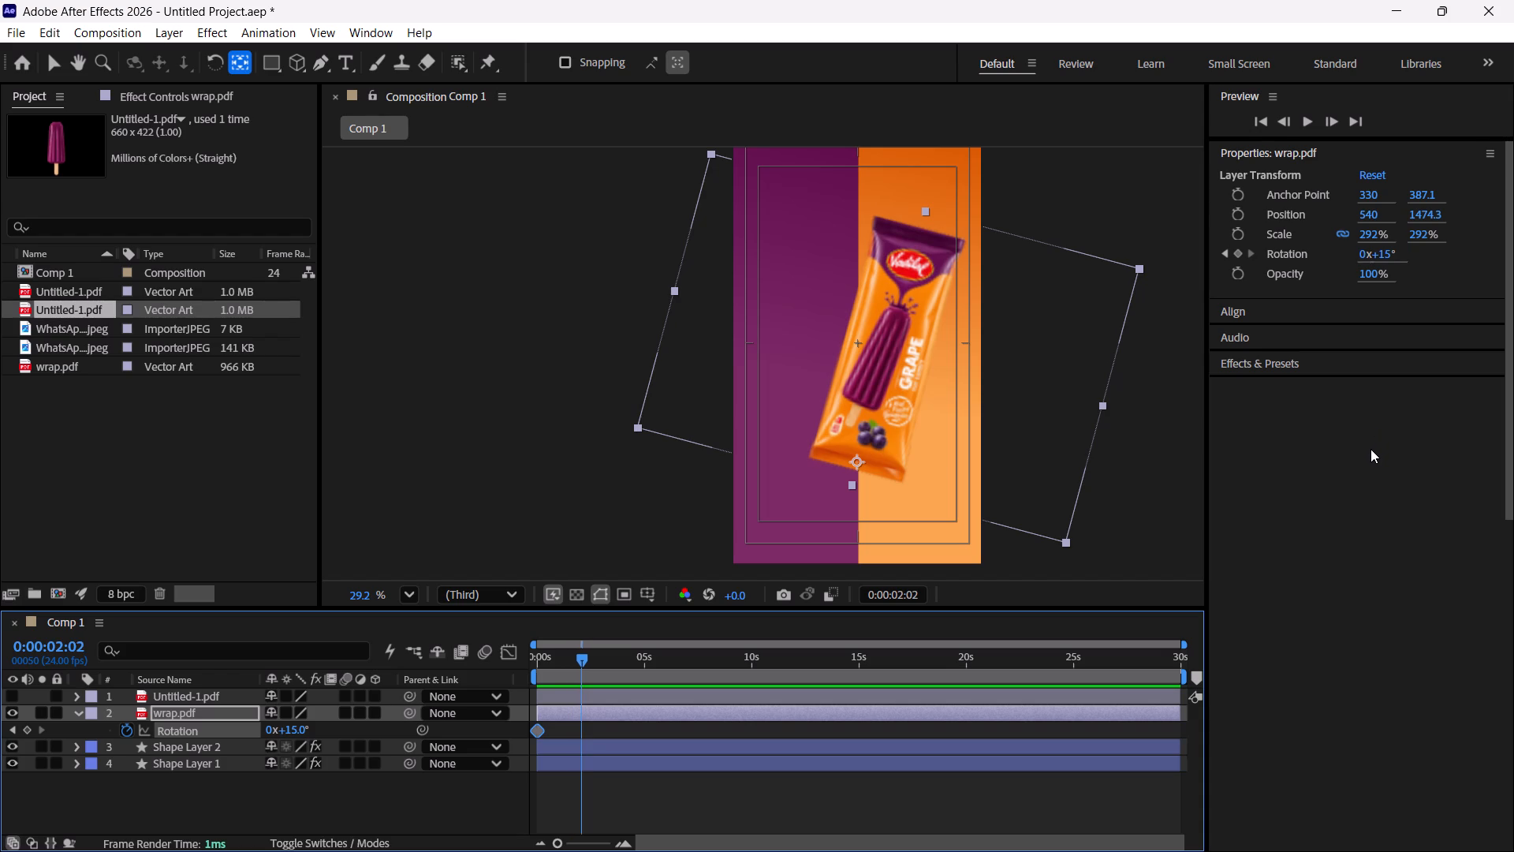
key("ctrl+shift+Right")
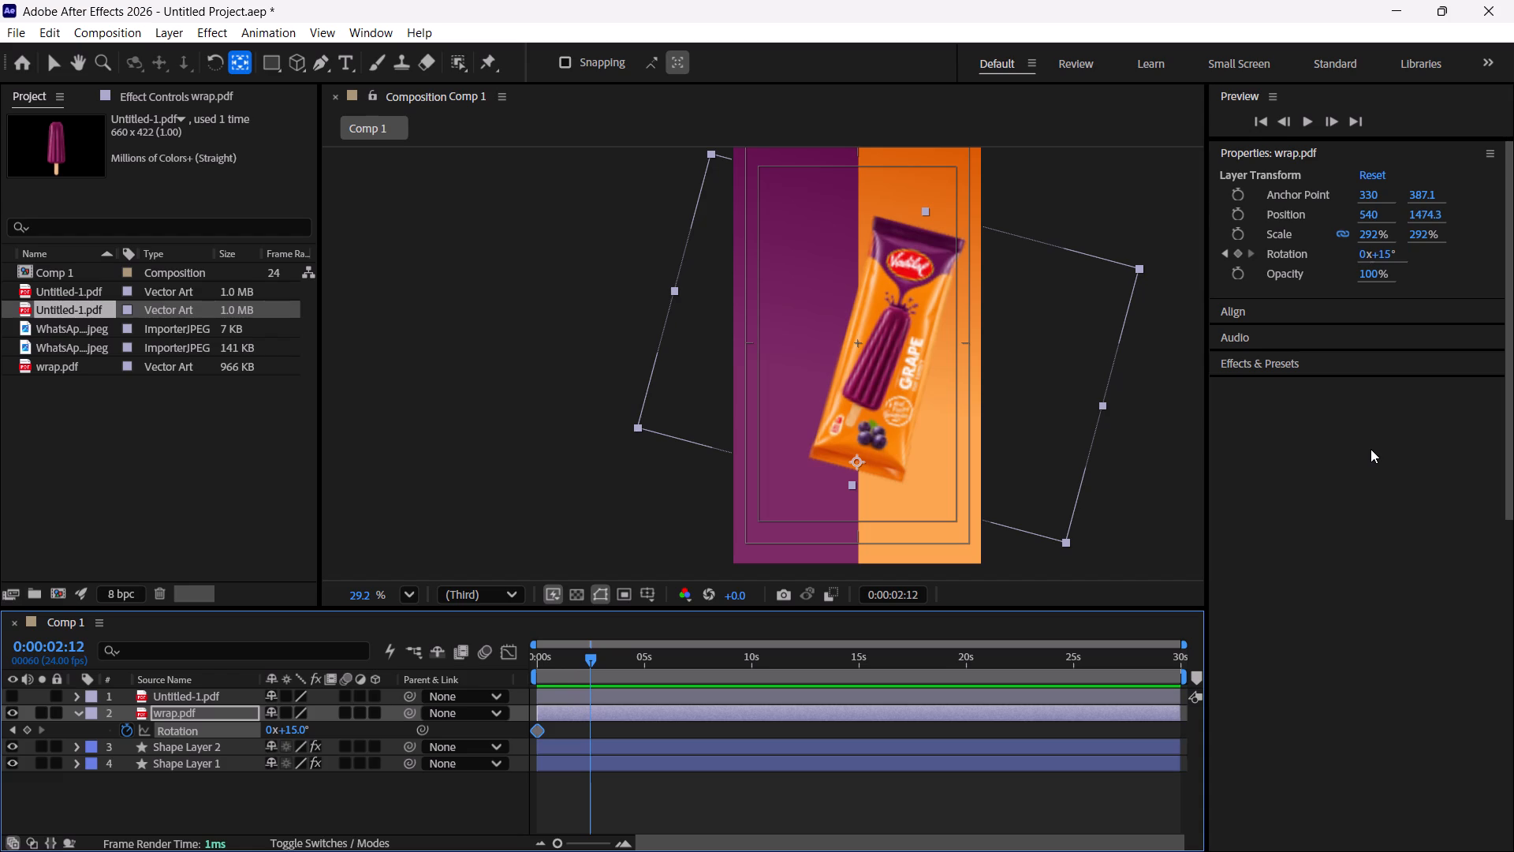
key("ctrl+shift+Left")
left_click(1382, 254)
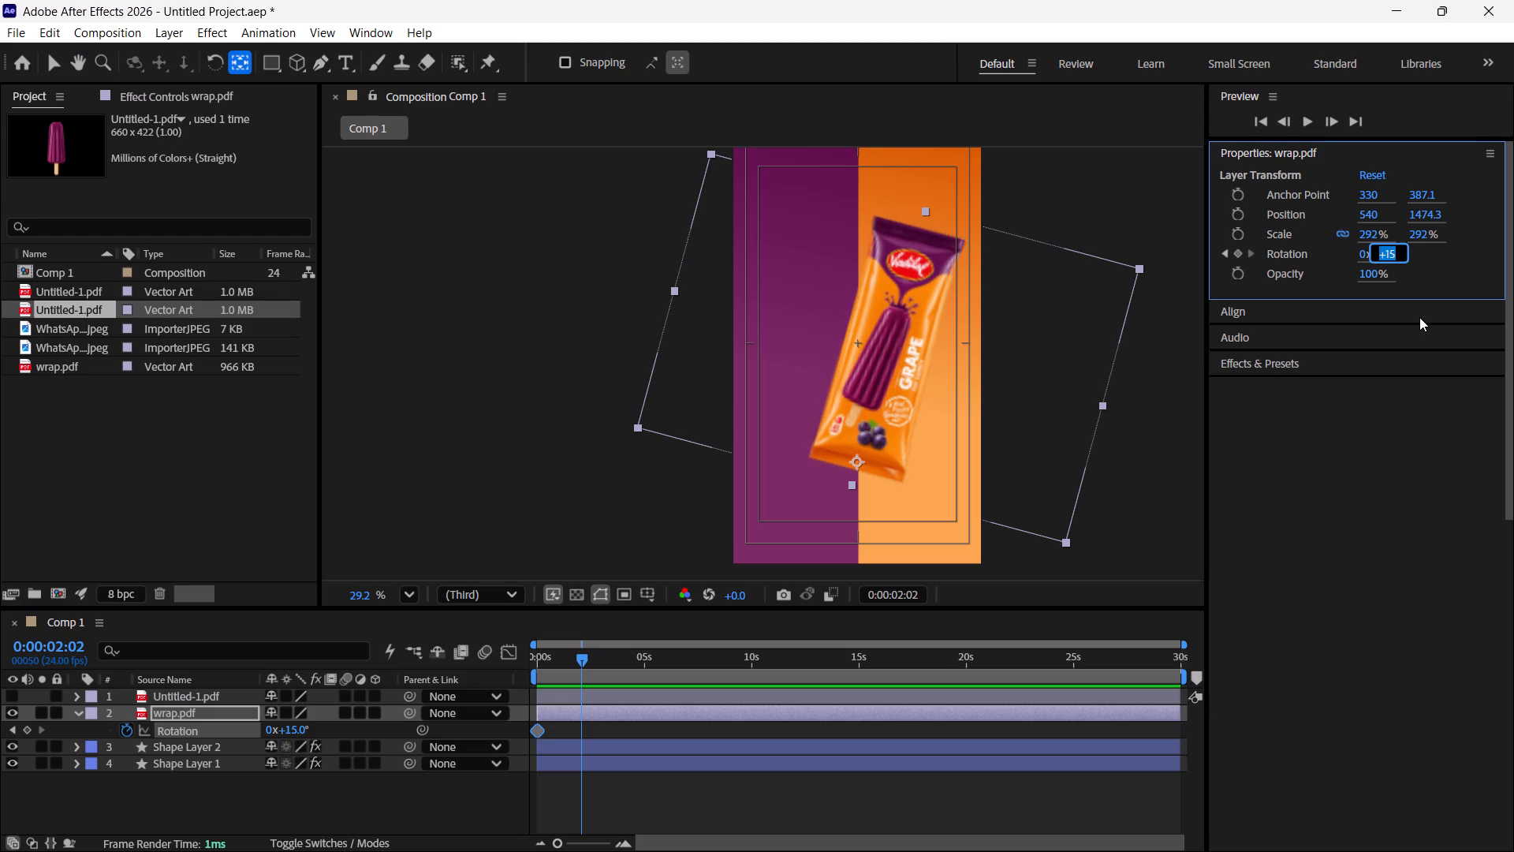
key("minus")
type("15")
key("Return")
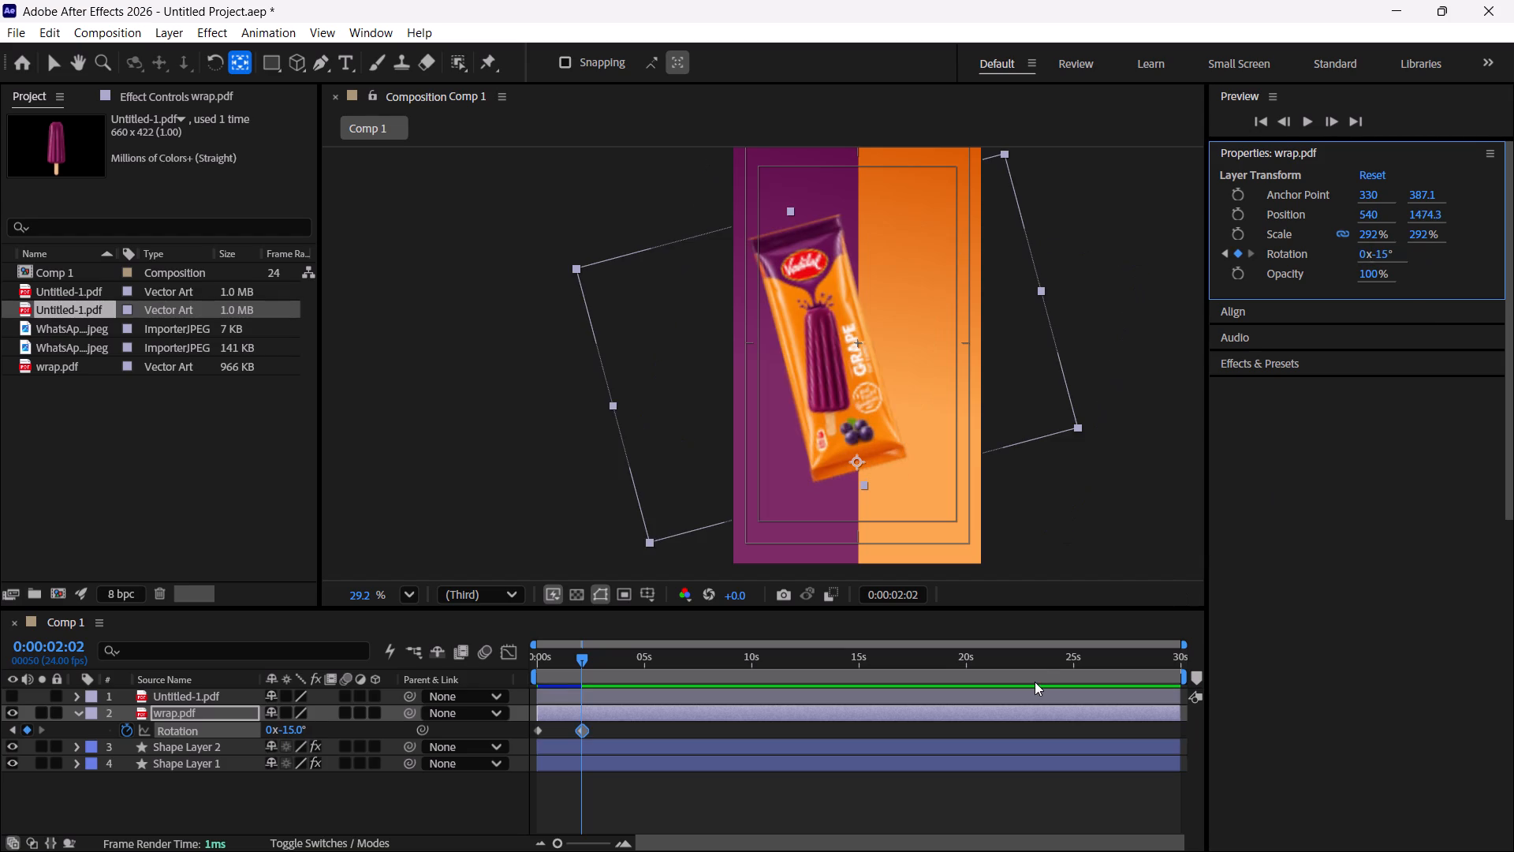
Add a rotation keyframe of 15° to the wrap.pdf layer at 0:00:04:04.
key("ctrl+shift+Right")
key("ctrl+shift+Right")
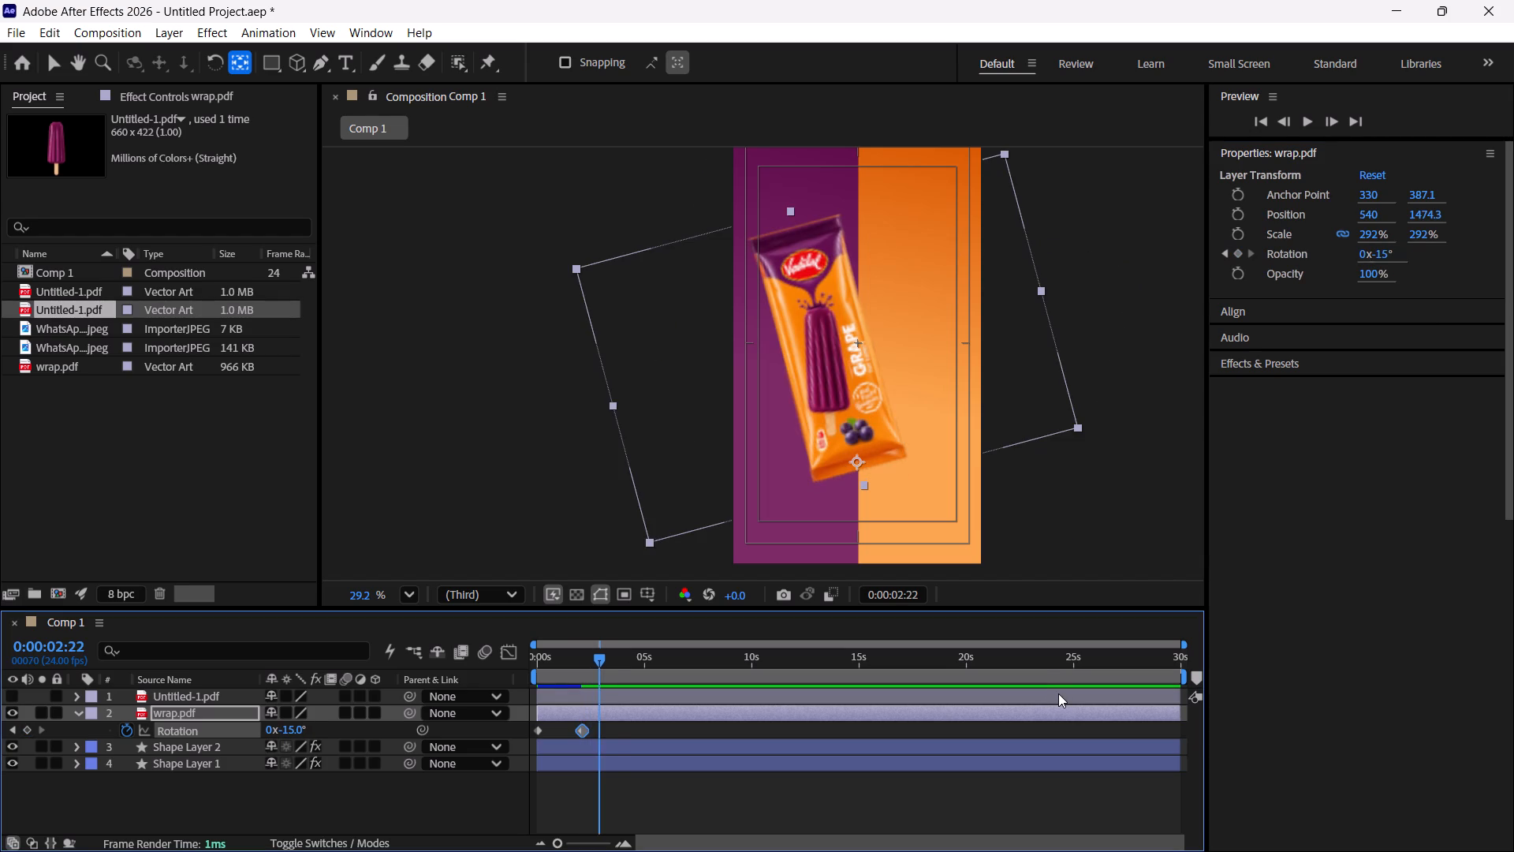
key("ctrl+shift+Right")
key("ctrl+shift+Right")
key("ctrl+shift+Right")
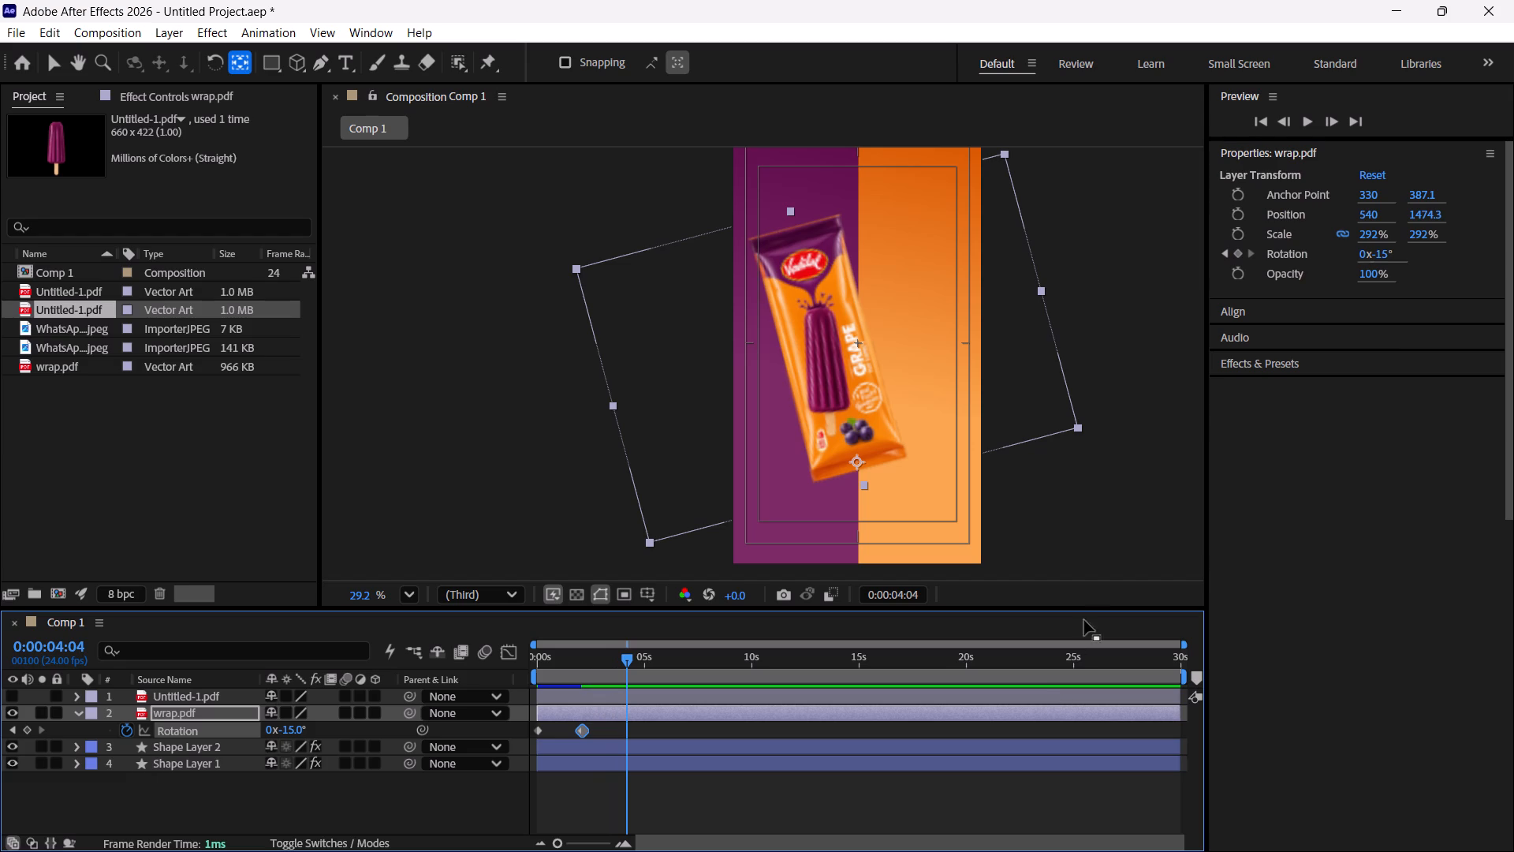
left_click(1385, 257)
type("15")
key("Return")
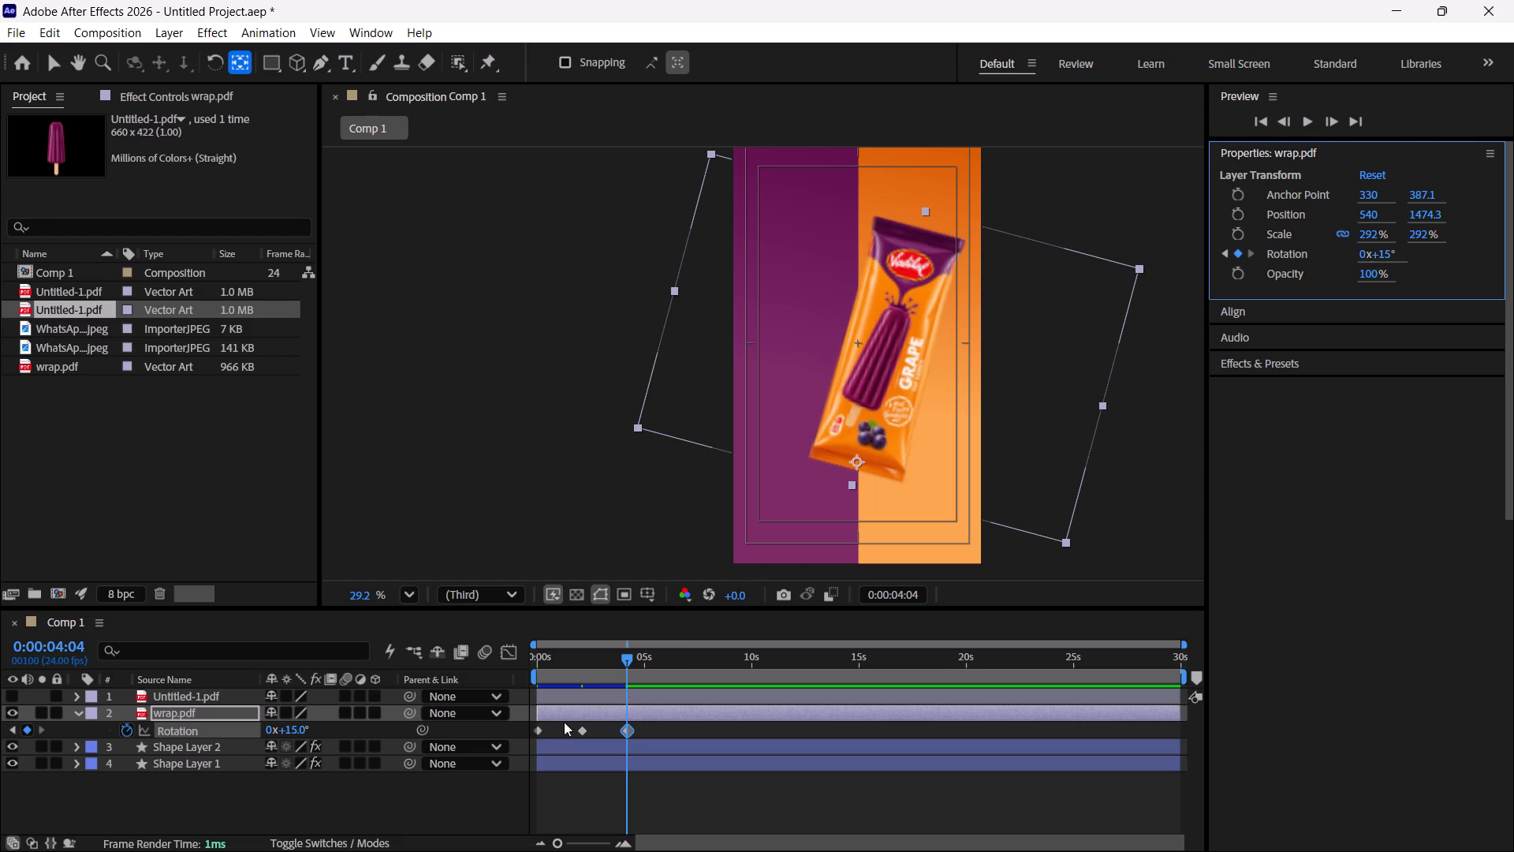
Select all three rotation keyframes of the wrap.pdf layer together.
left_click(535, 734)
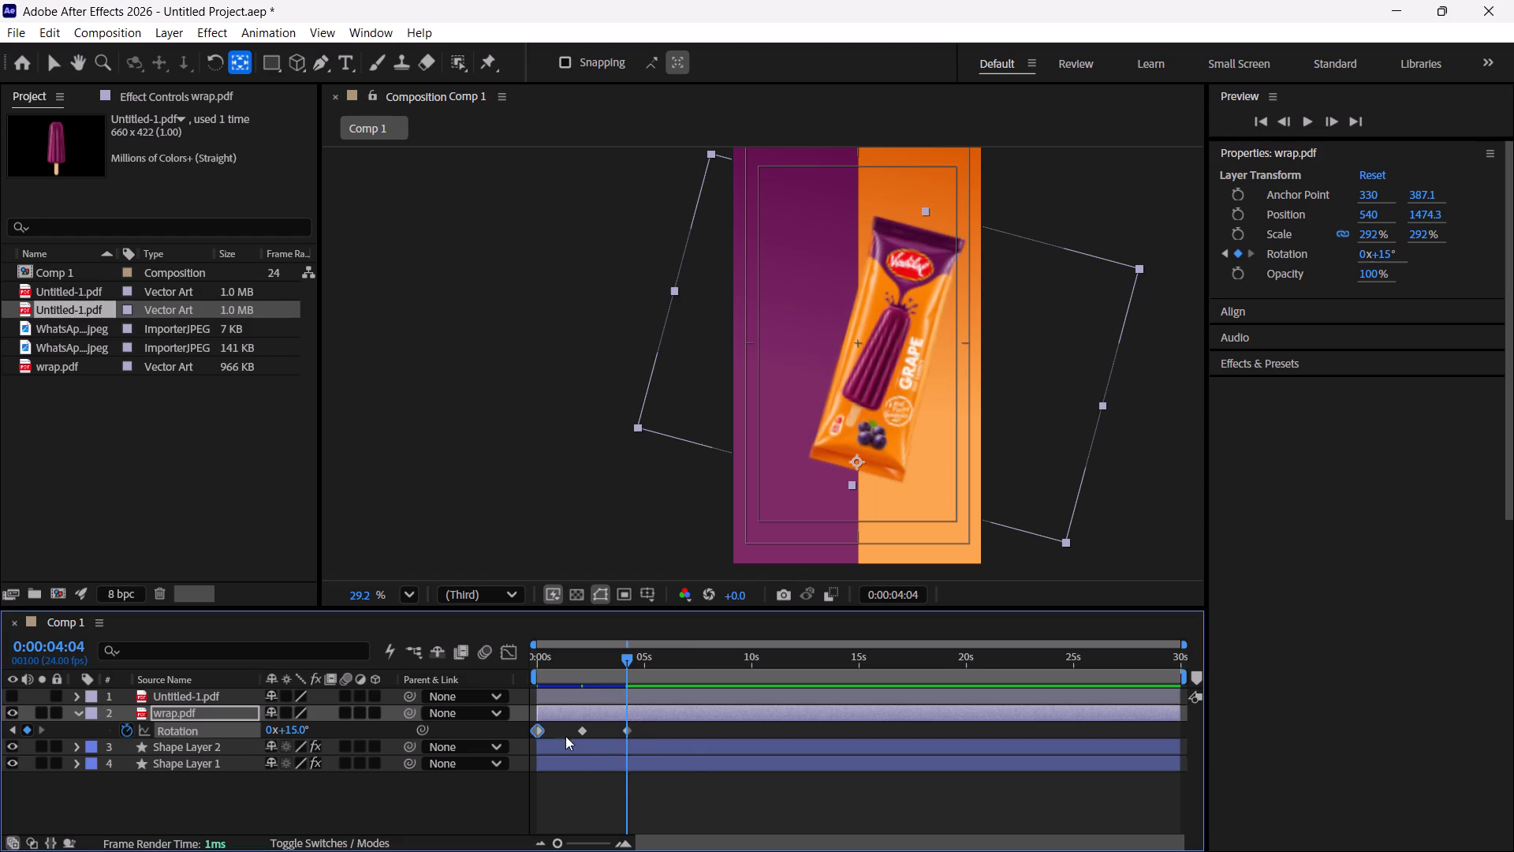
left_click(579, 729, "shift")
left_click(627, 732, "shift")
left_click(651, 791)
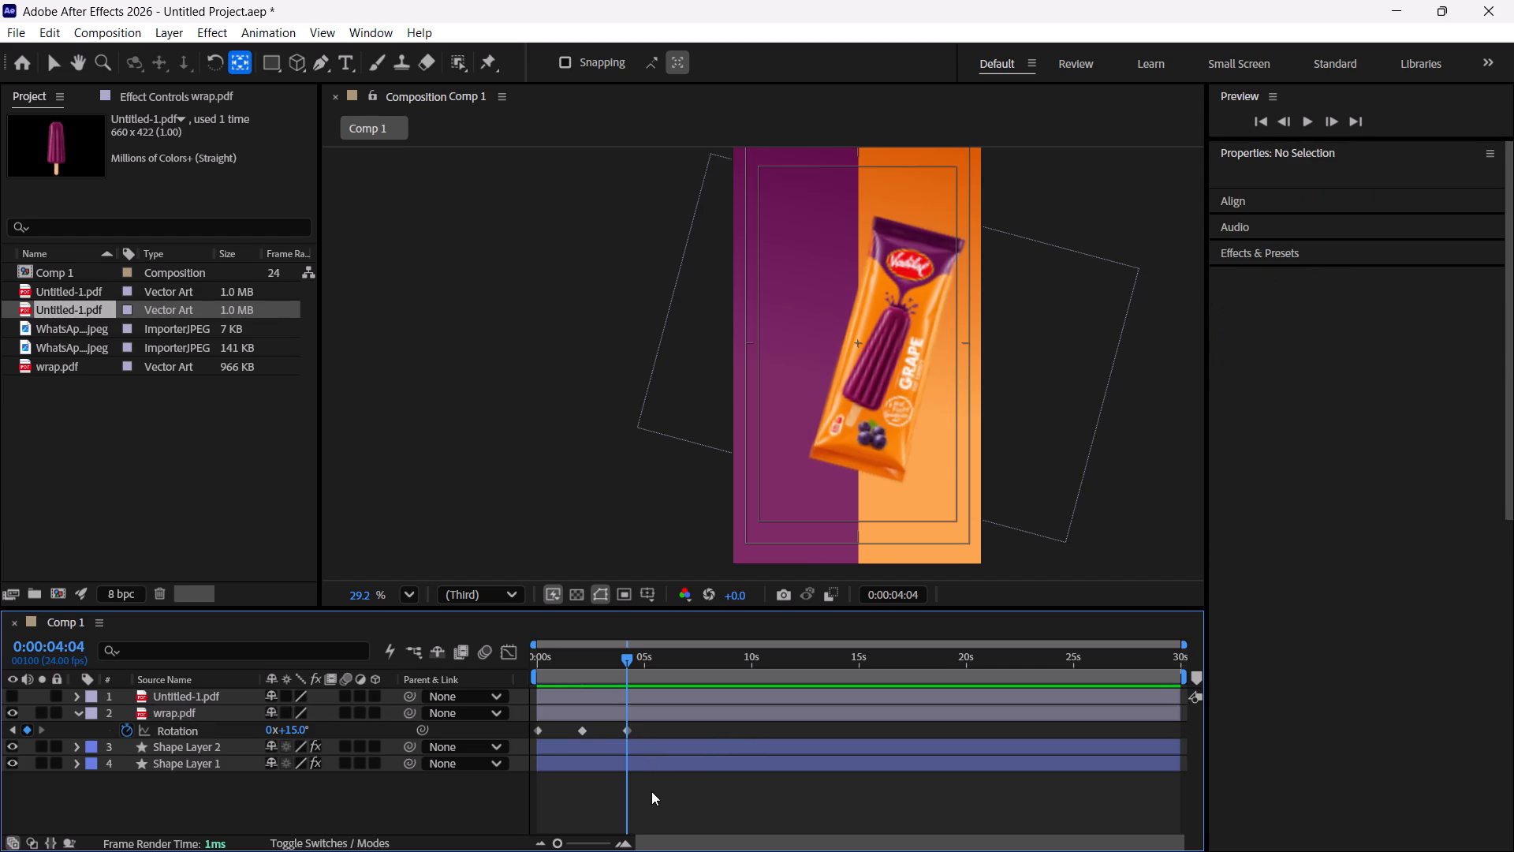
left_click(535, 732)
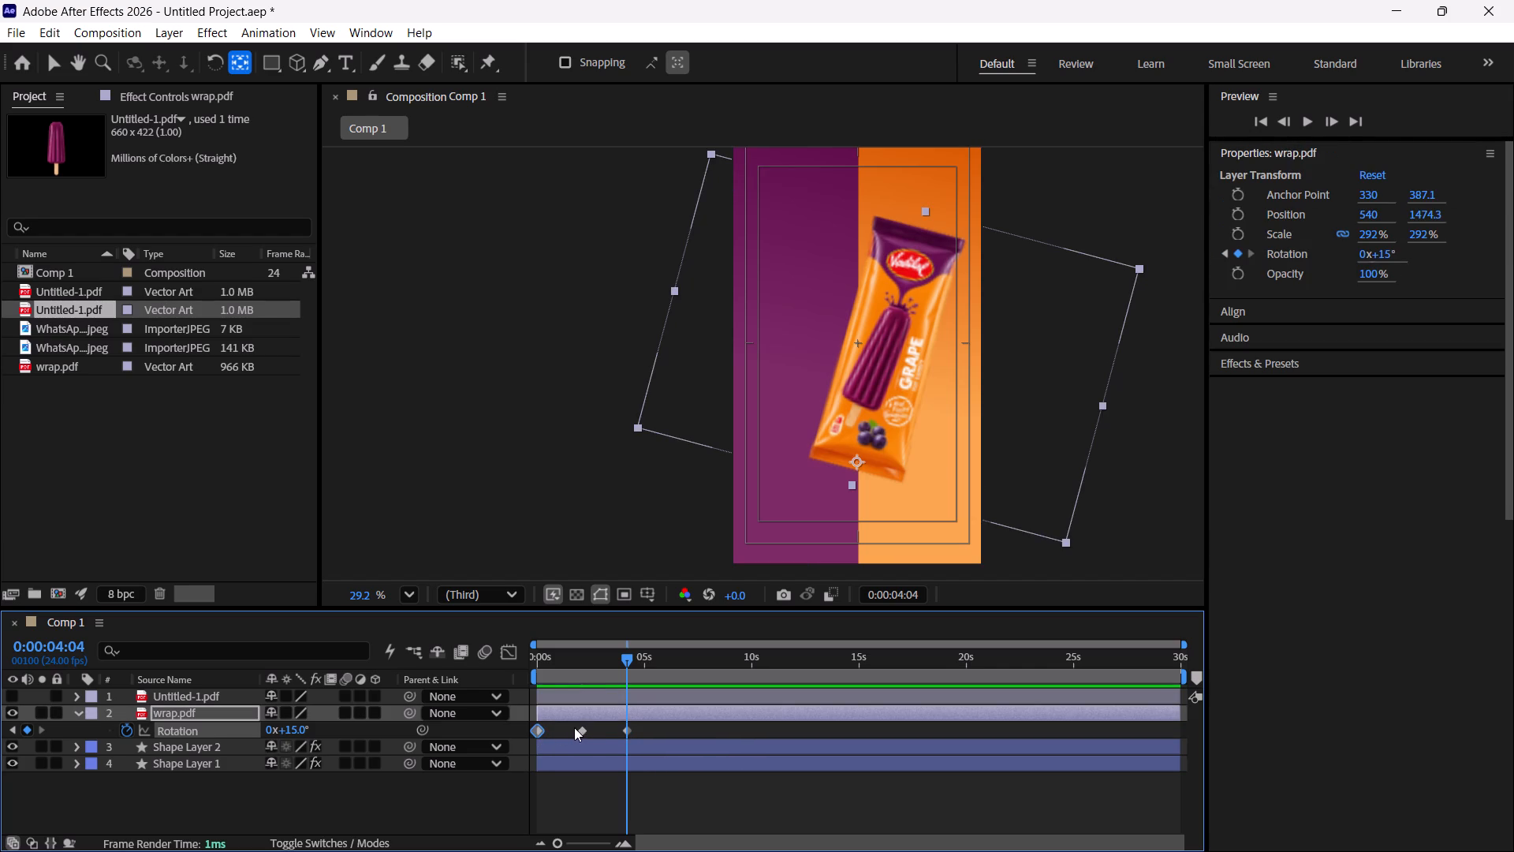
left_click(579, 730, "shift")
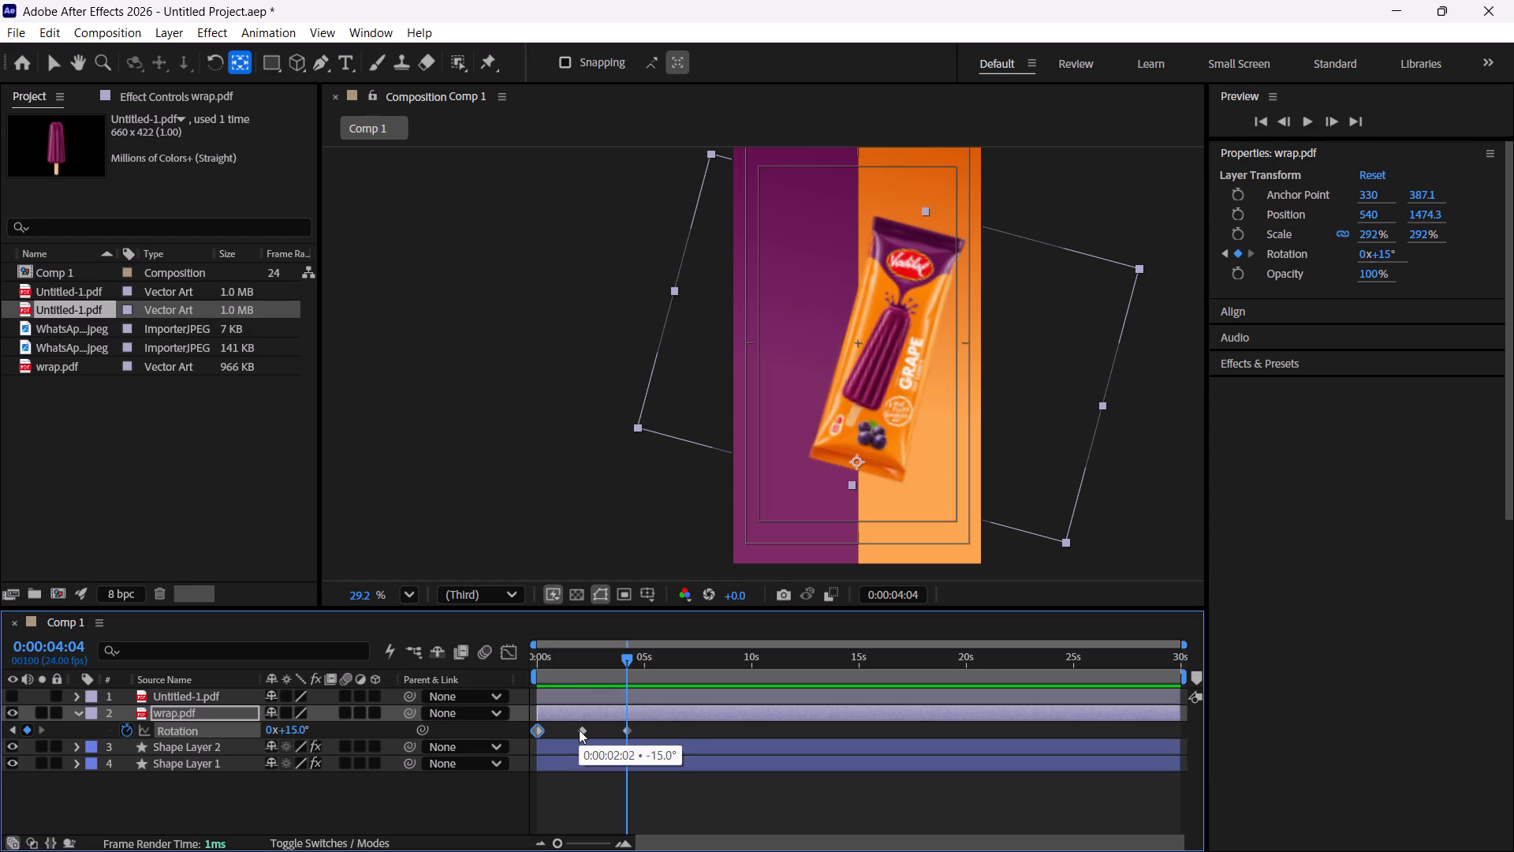
left_click(625, 729, "shift")
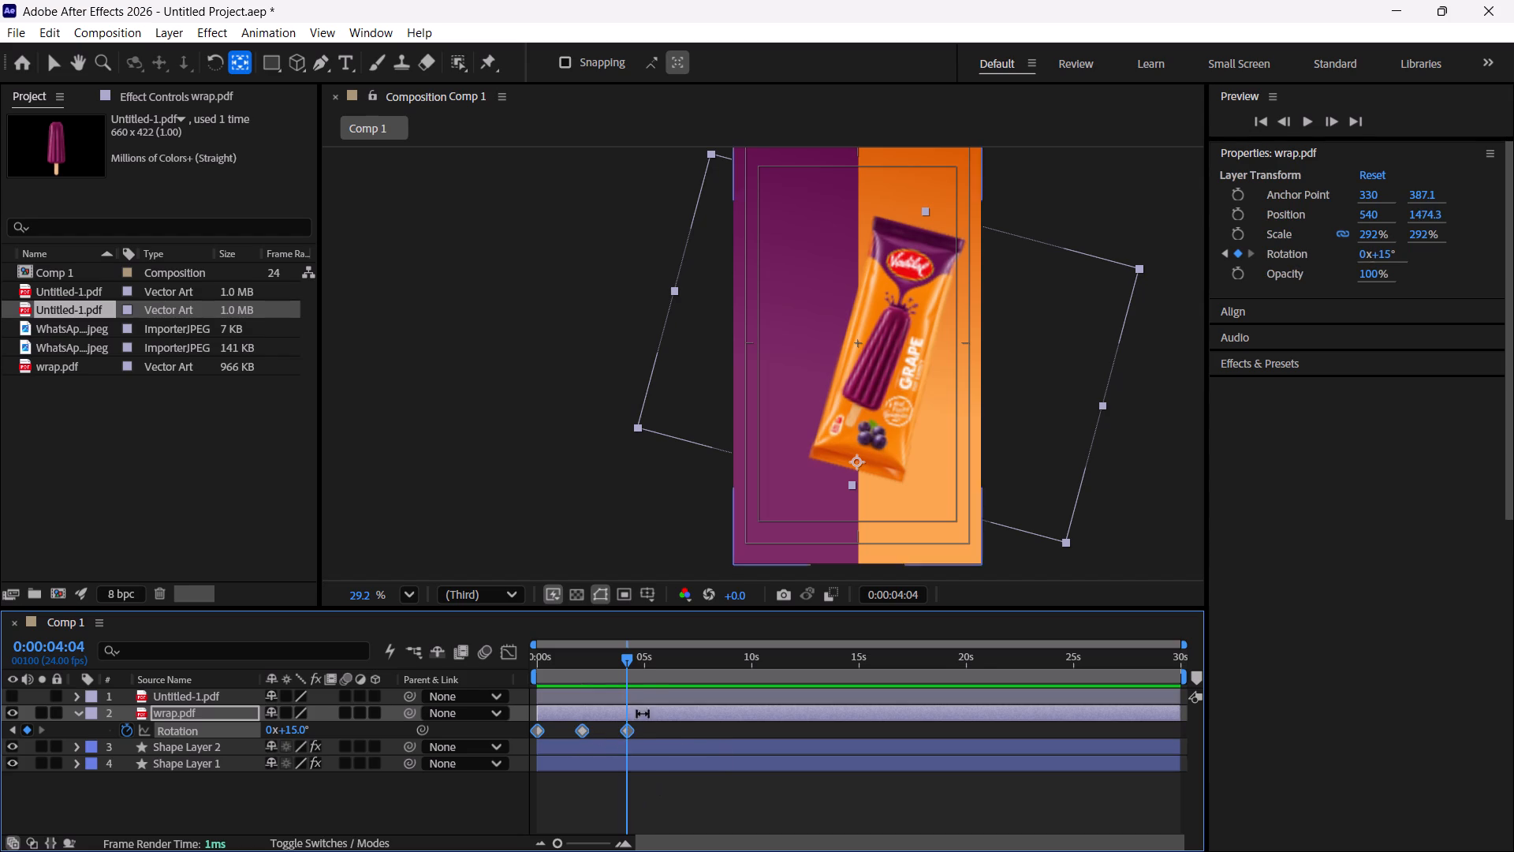
Scrub through the wrapper's swing and play it back from the start to check the motion.
left_click_drag(627, 659, 583, 665)
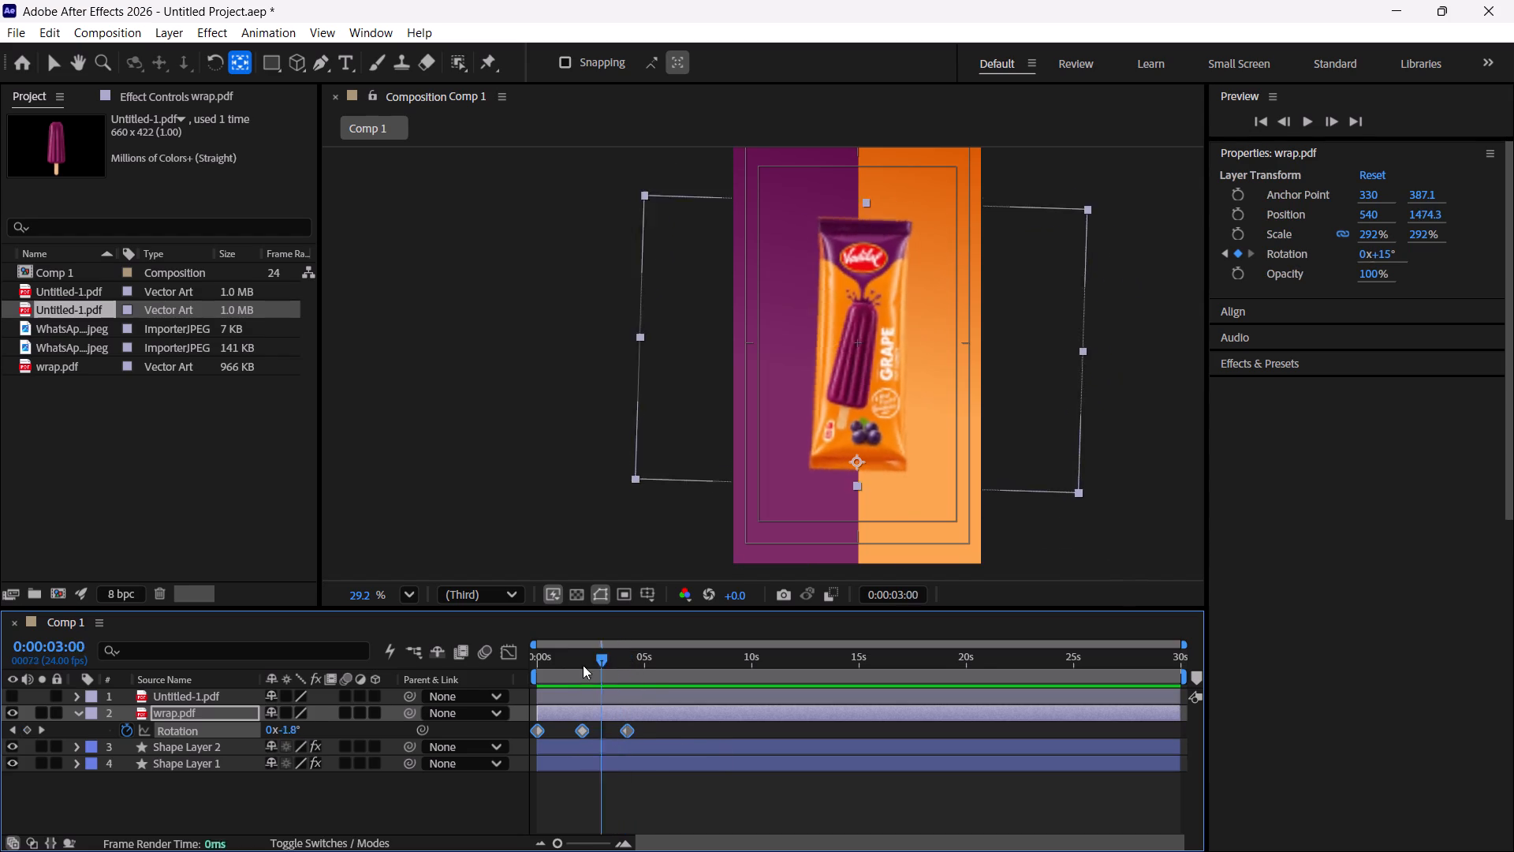
left_click_drag(583, 665, 610, 681)
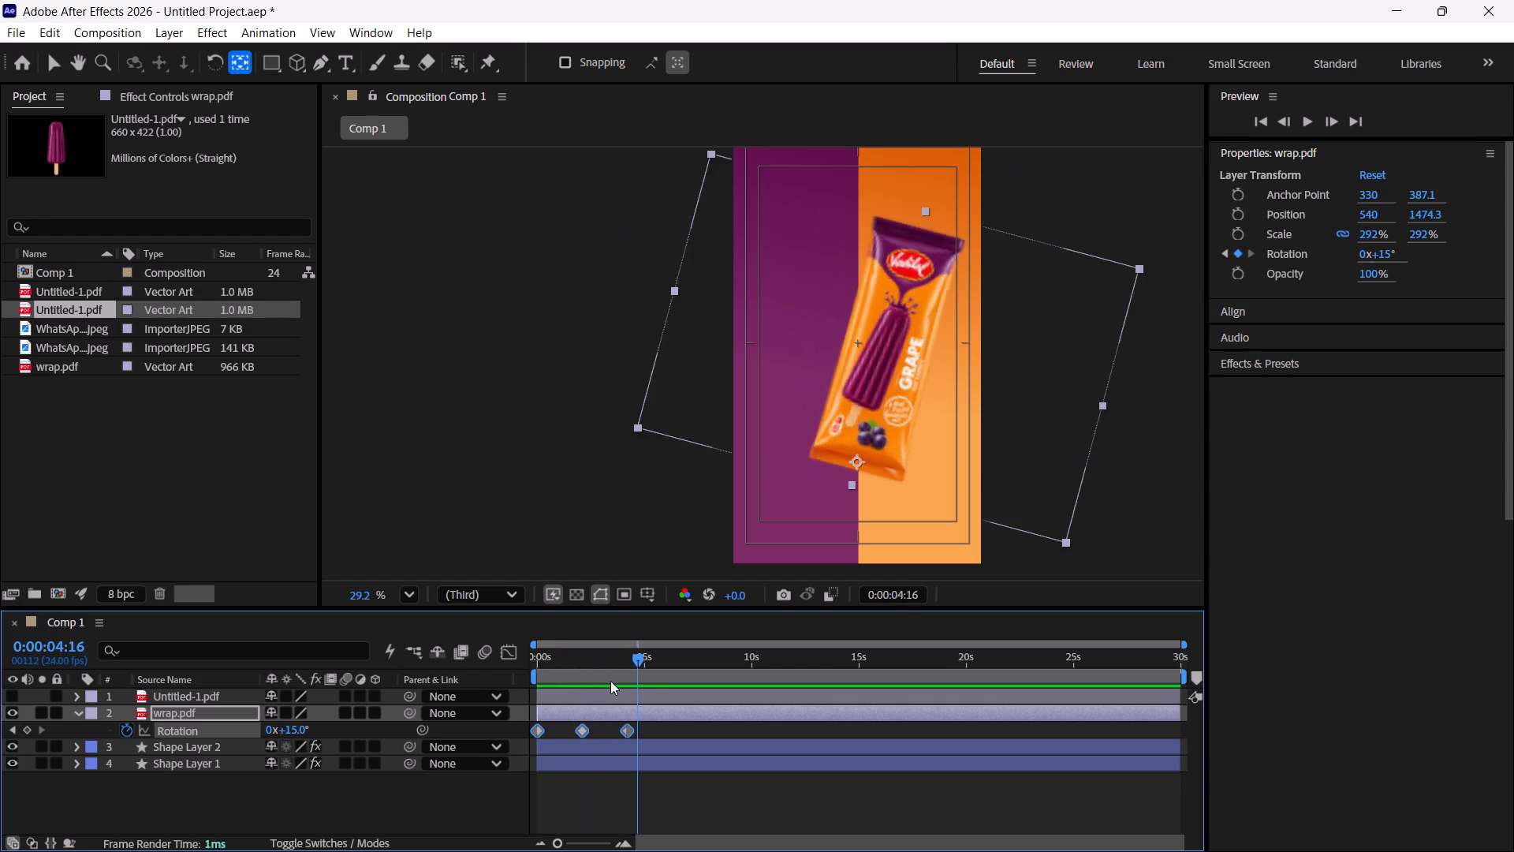
left_click_drag(610, 681, 506, 693)
key("space")
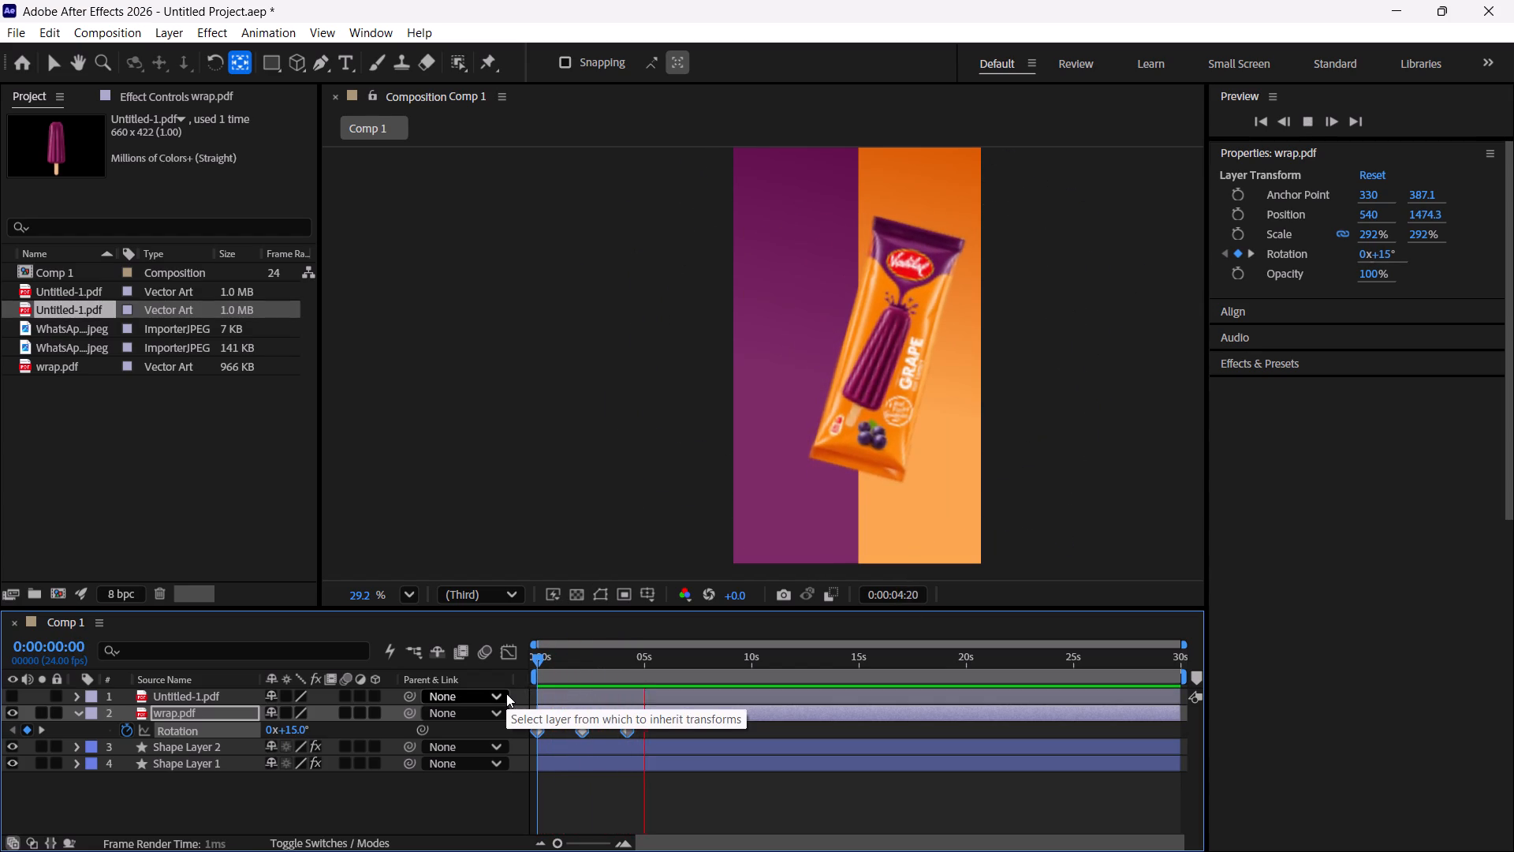
key("space")
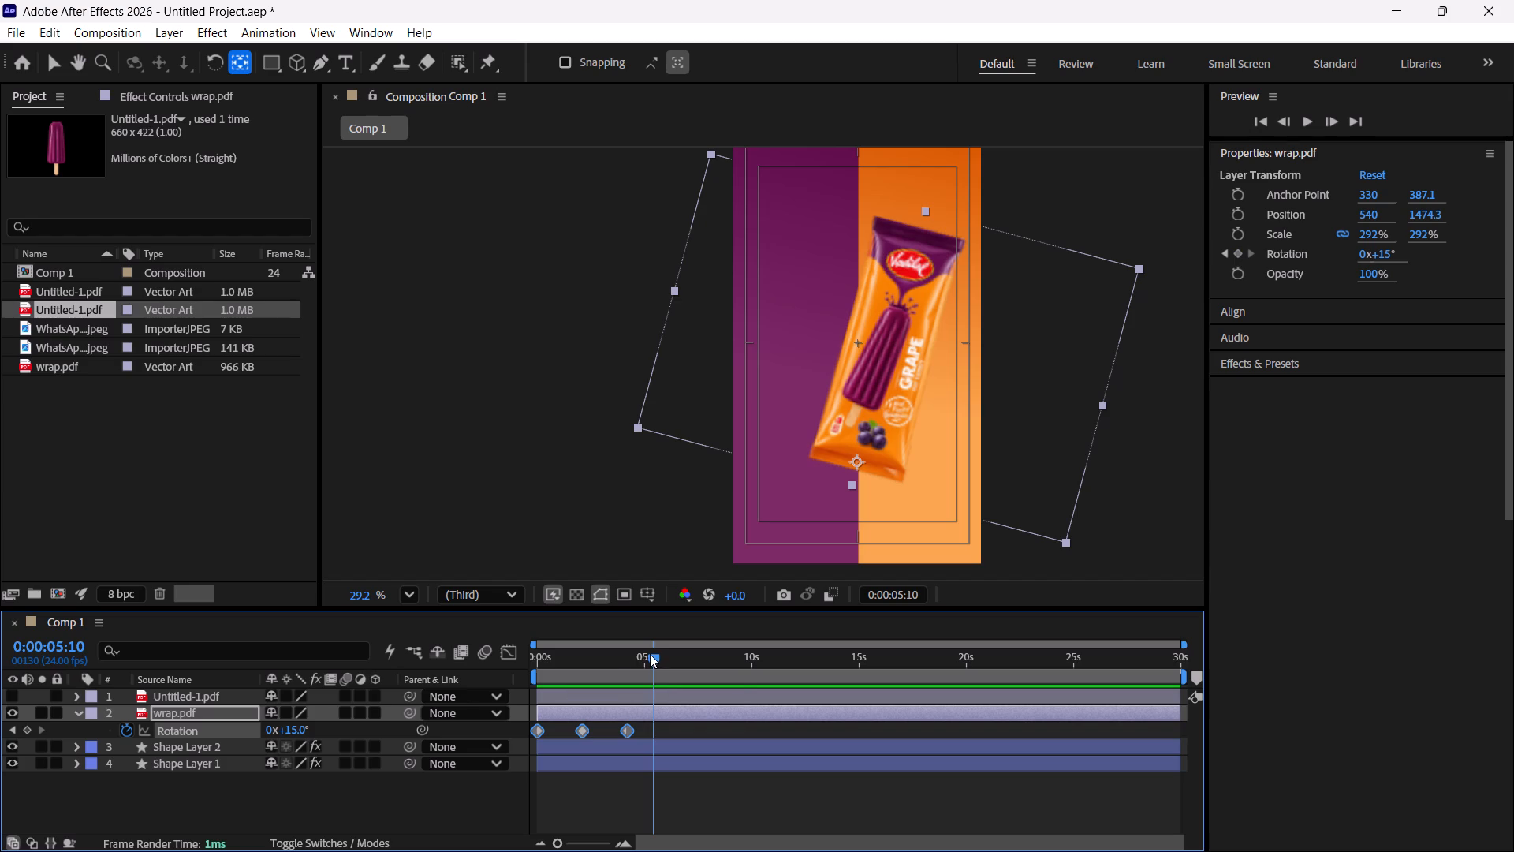
Return to the composition start and step through the wrapper's swing in ten-frame jumps up to 0:00:04:04.
left_click_drag(650, 654, 623, 650)
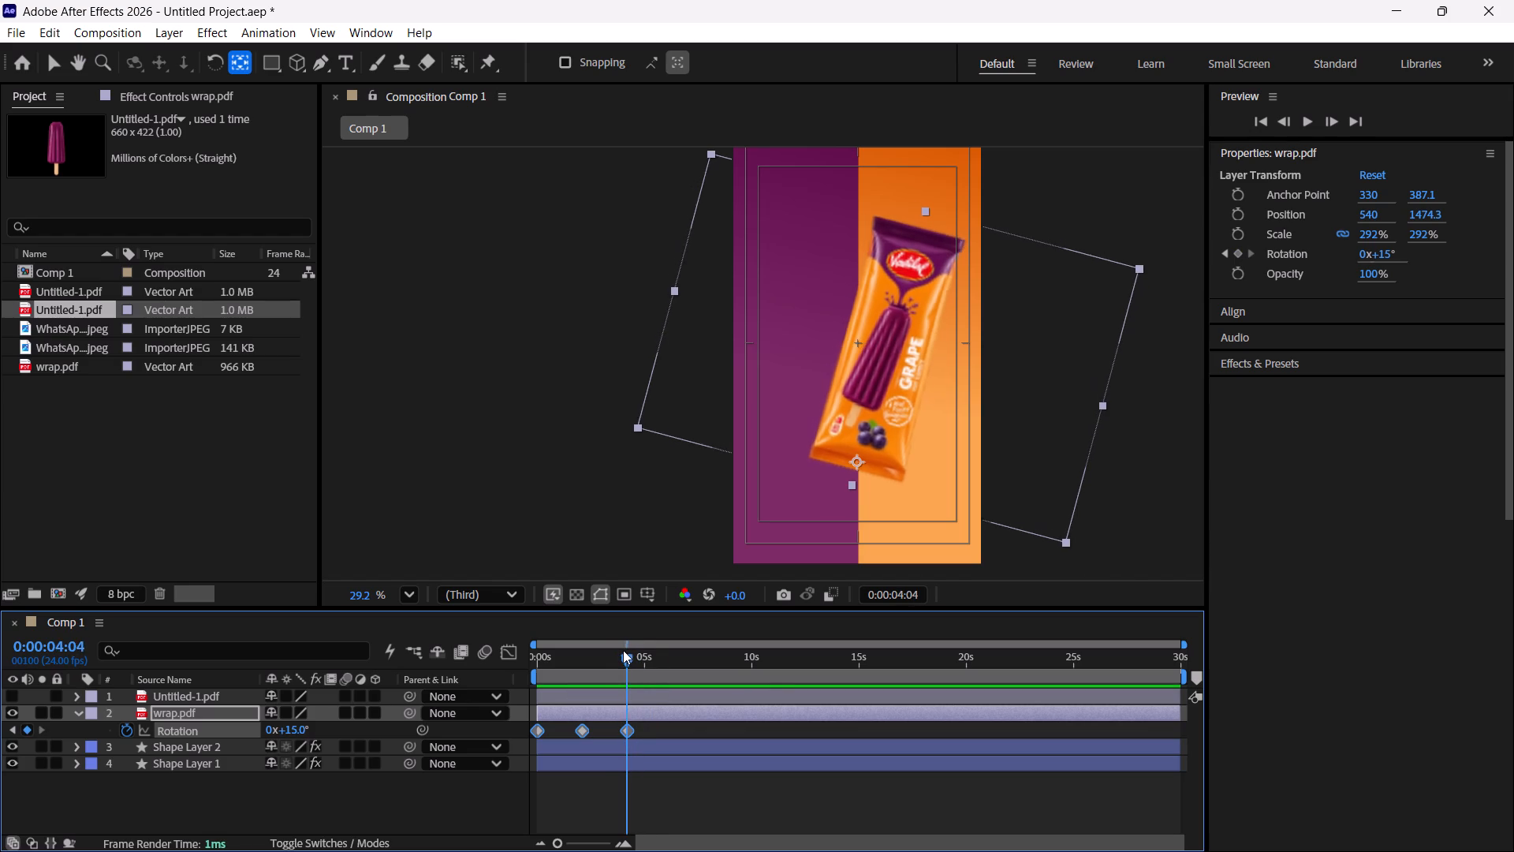
left_click_drag(623, 650, 459, 646)
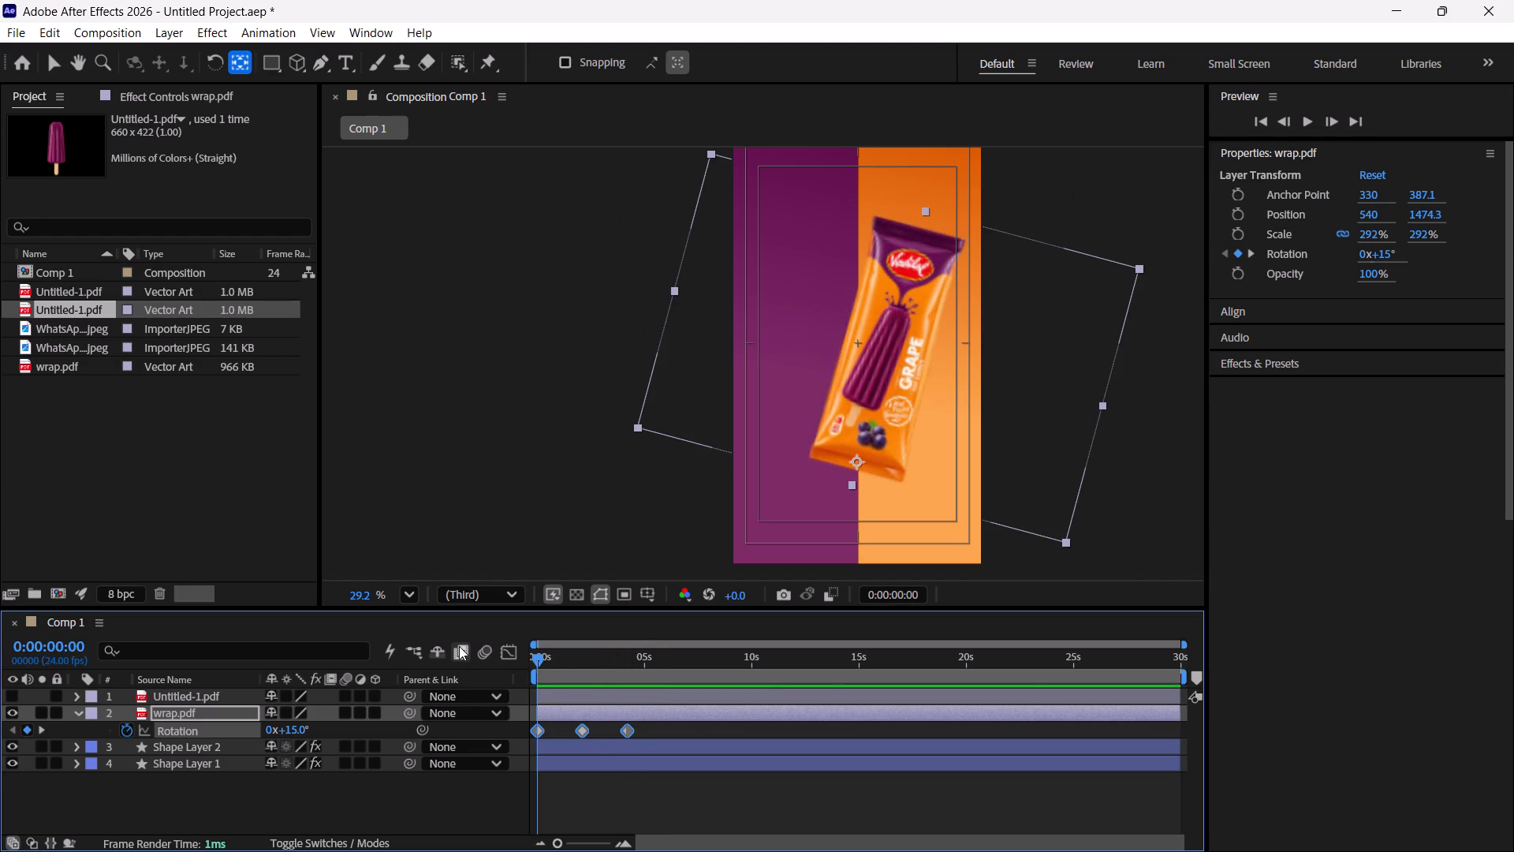
key("ctrl+shift+Right")
key("ctrl+shift+Right")
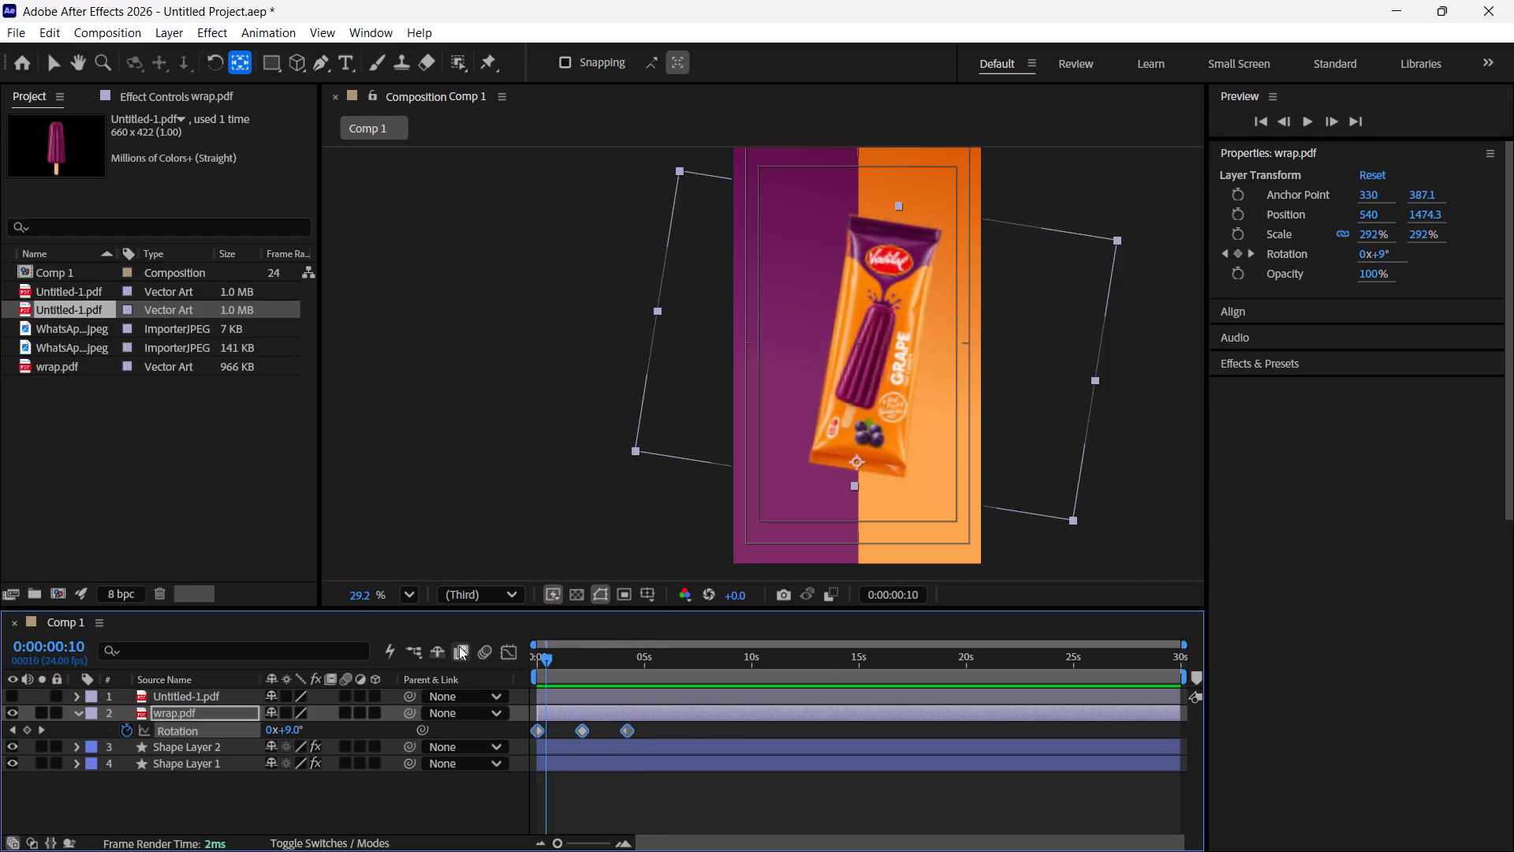
key("ctrl+shift+Right")
key("ctrl+shift+Right")
key("ctrl+shift+Right")
key("ctrl+shift+Right")
key("ctrl+shift+Right")
key("ctrl+shift+Right")
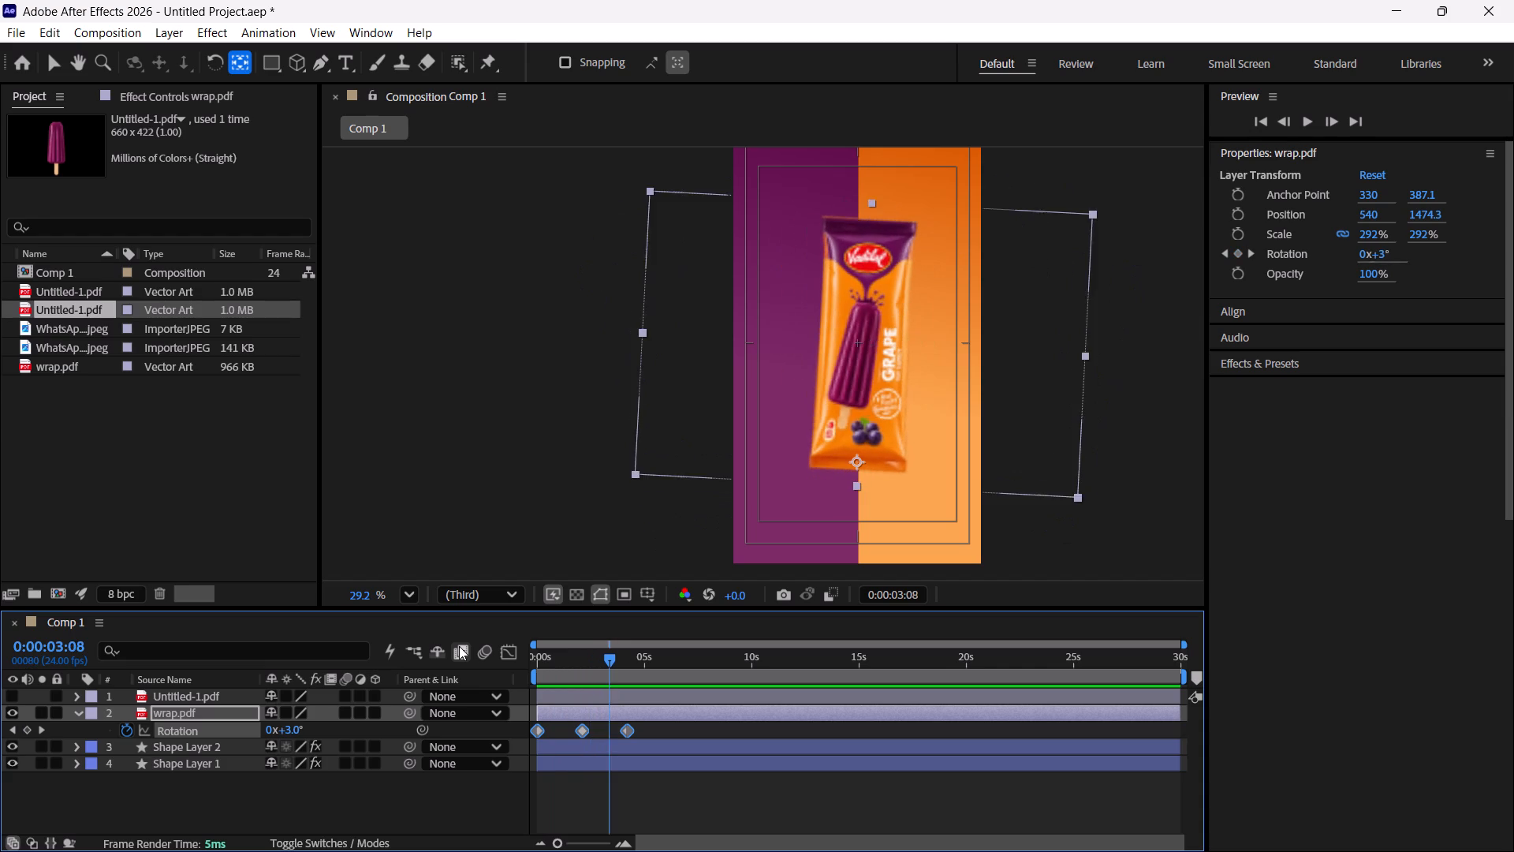
key("ctrl+shift+Right")
key("ctrl+shift+Right")
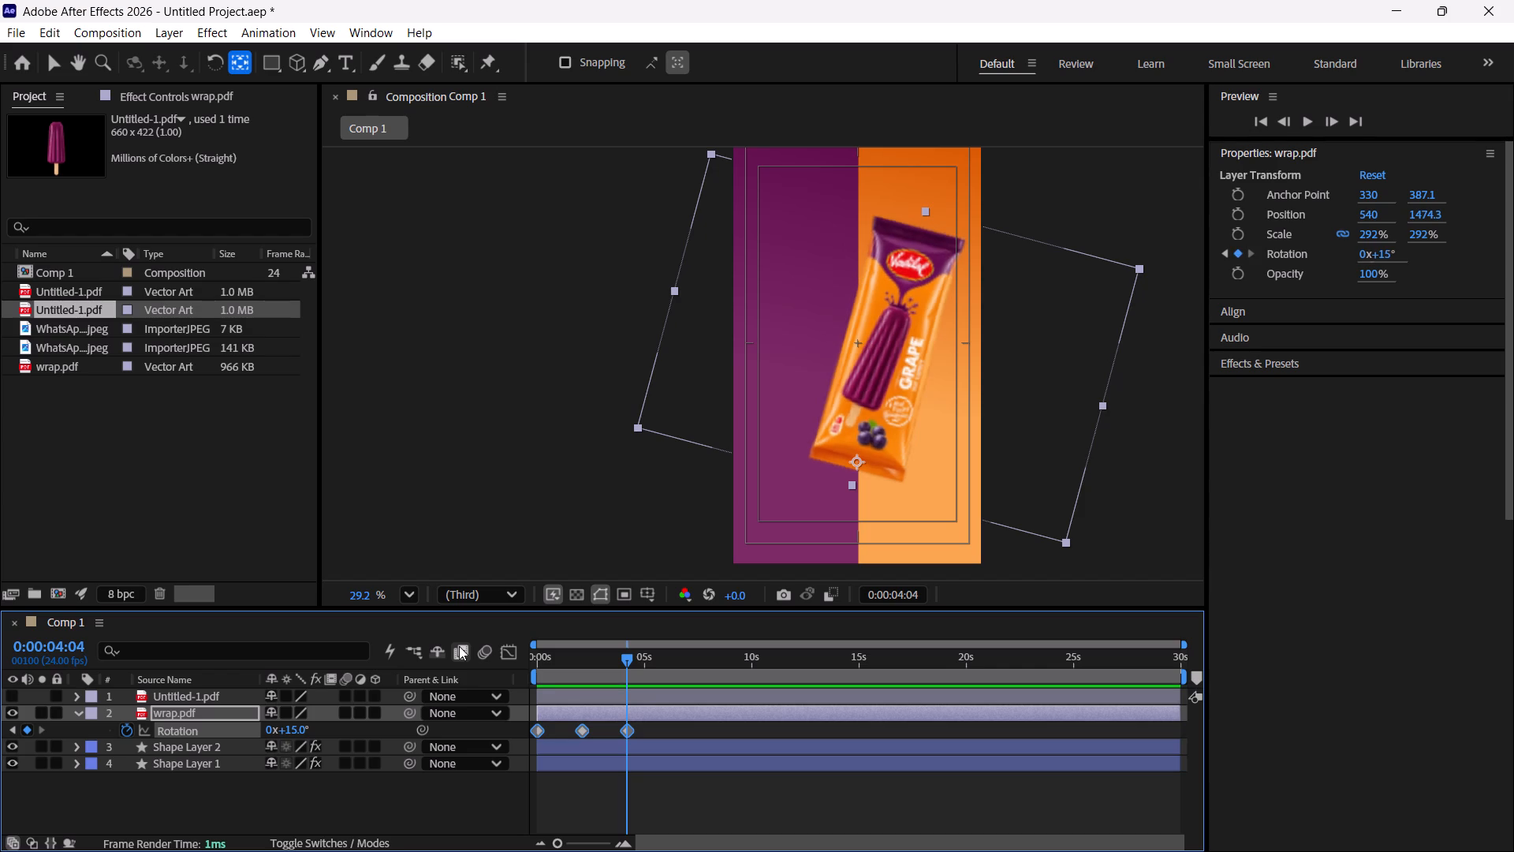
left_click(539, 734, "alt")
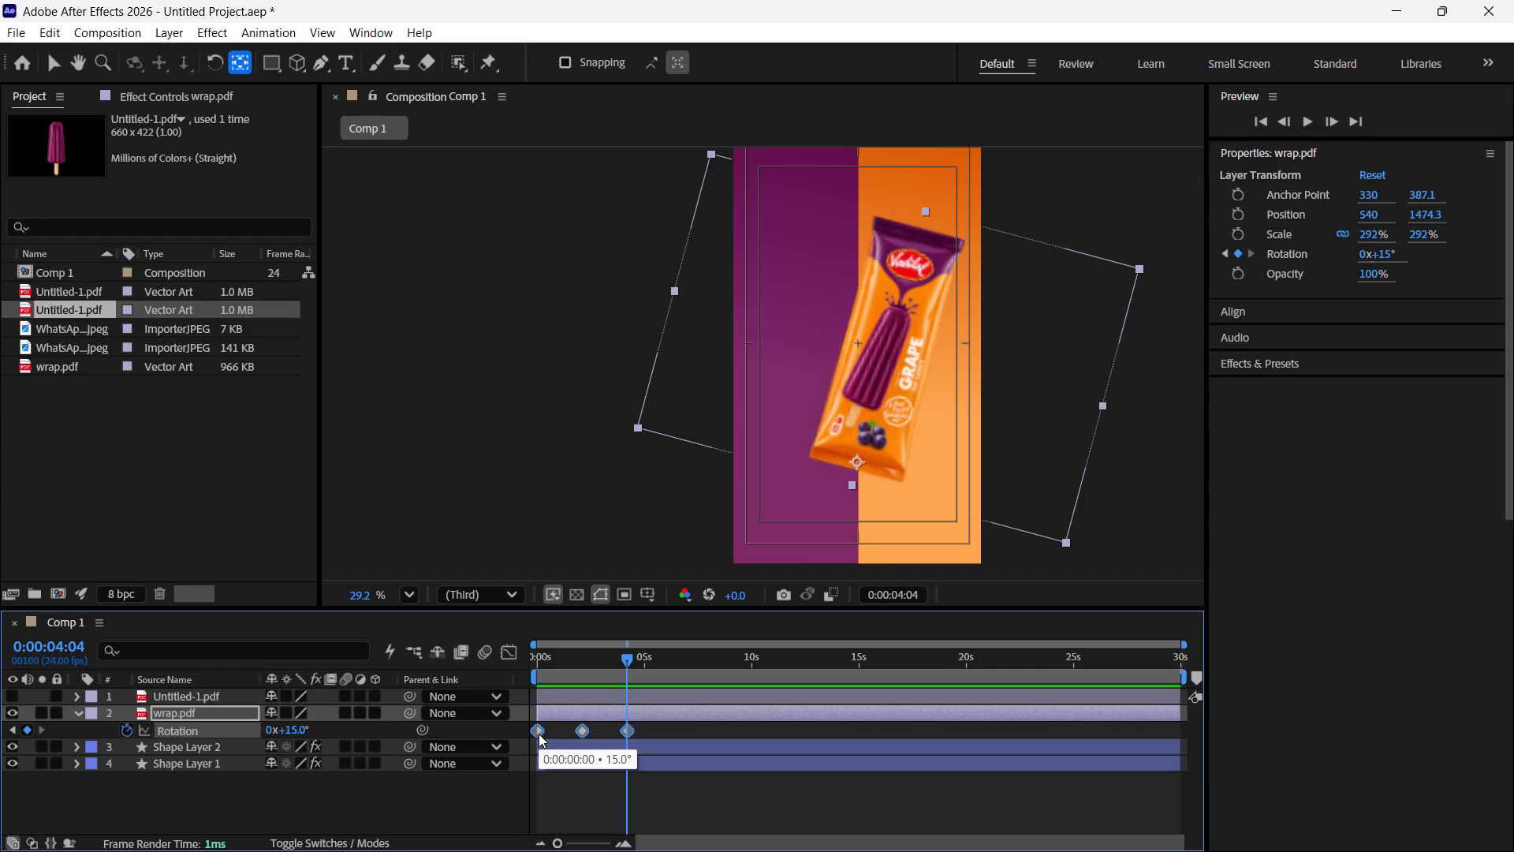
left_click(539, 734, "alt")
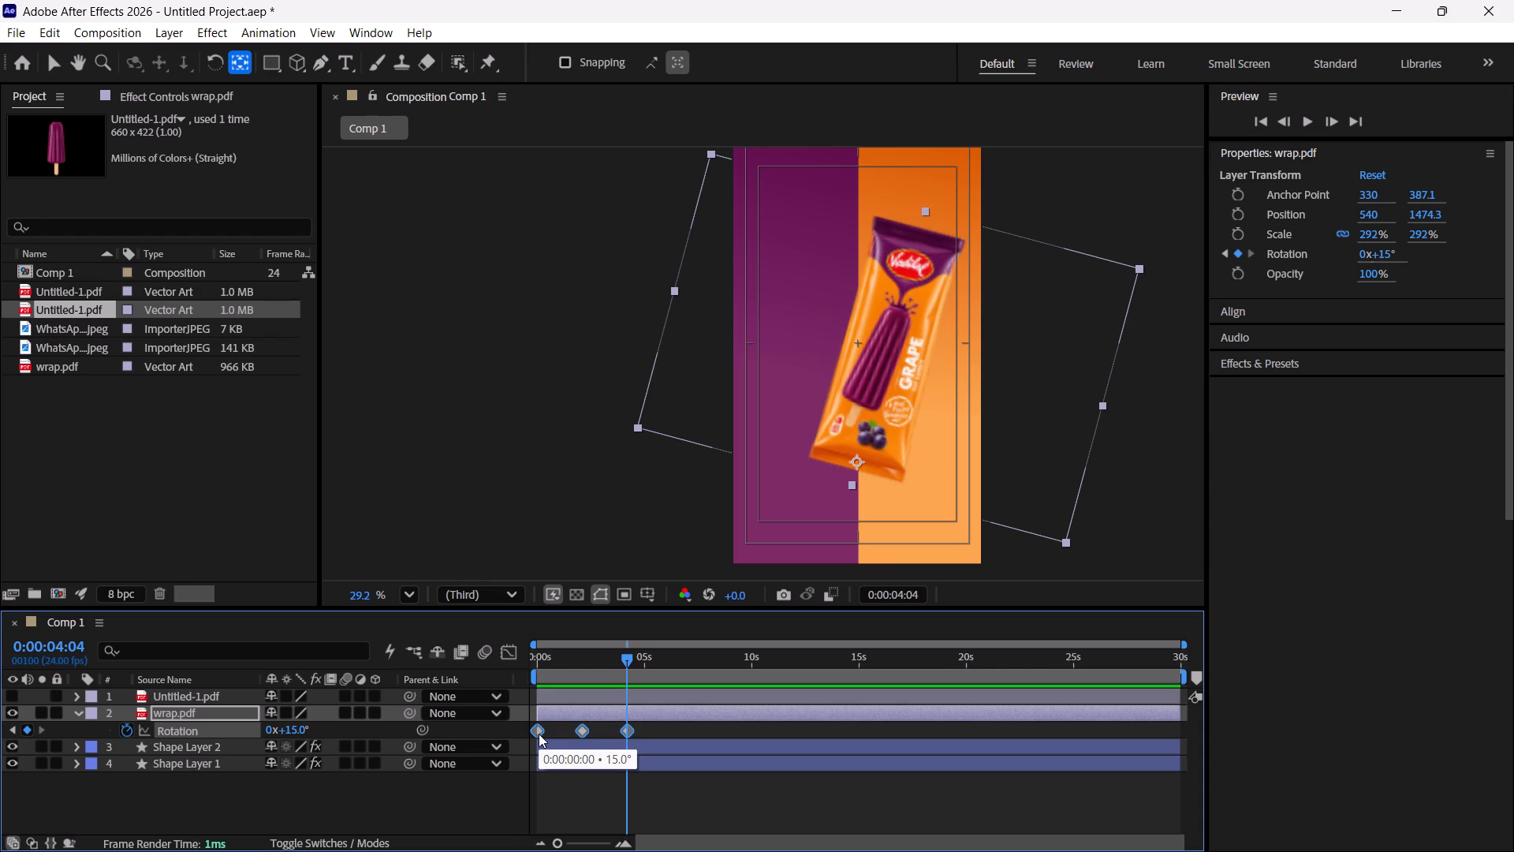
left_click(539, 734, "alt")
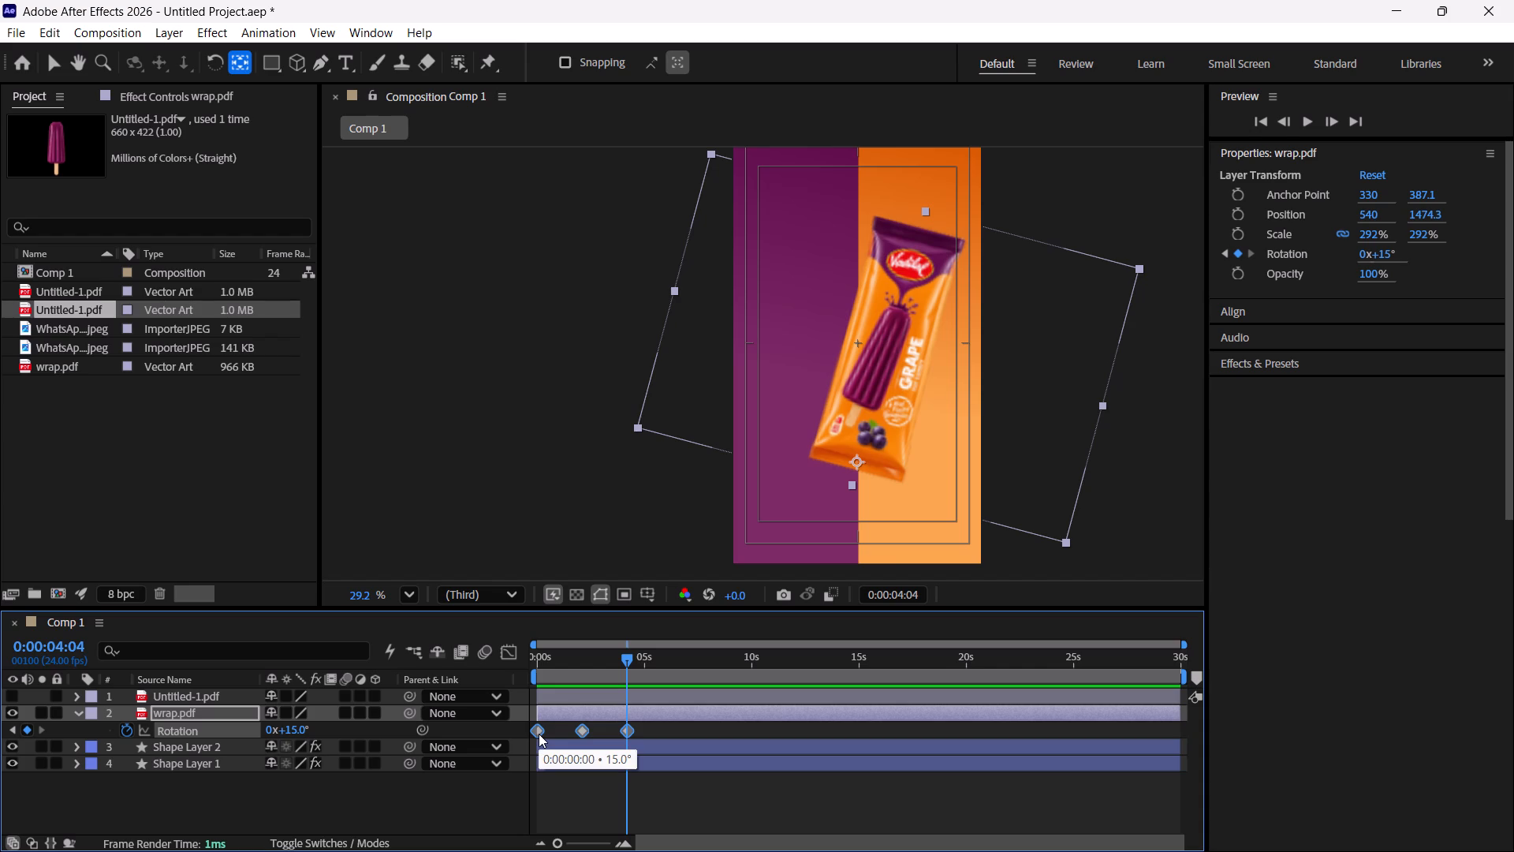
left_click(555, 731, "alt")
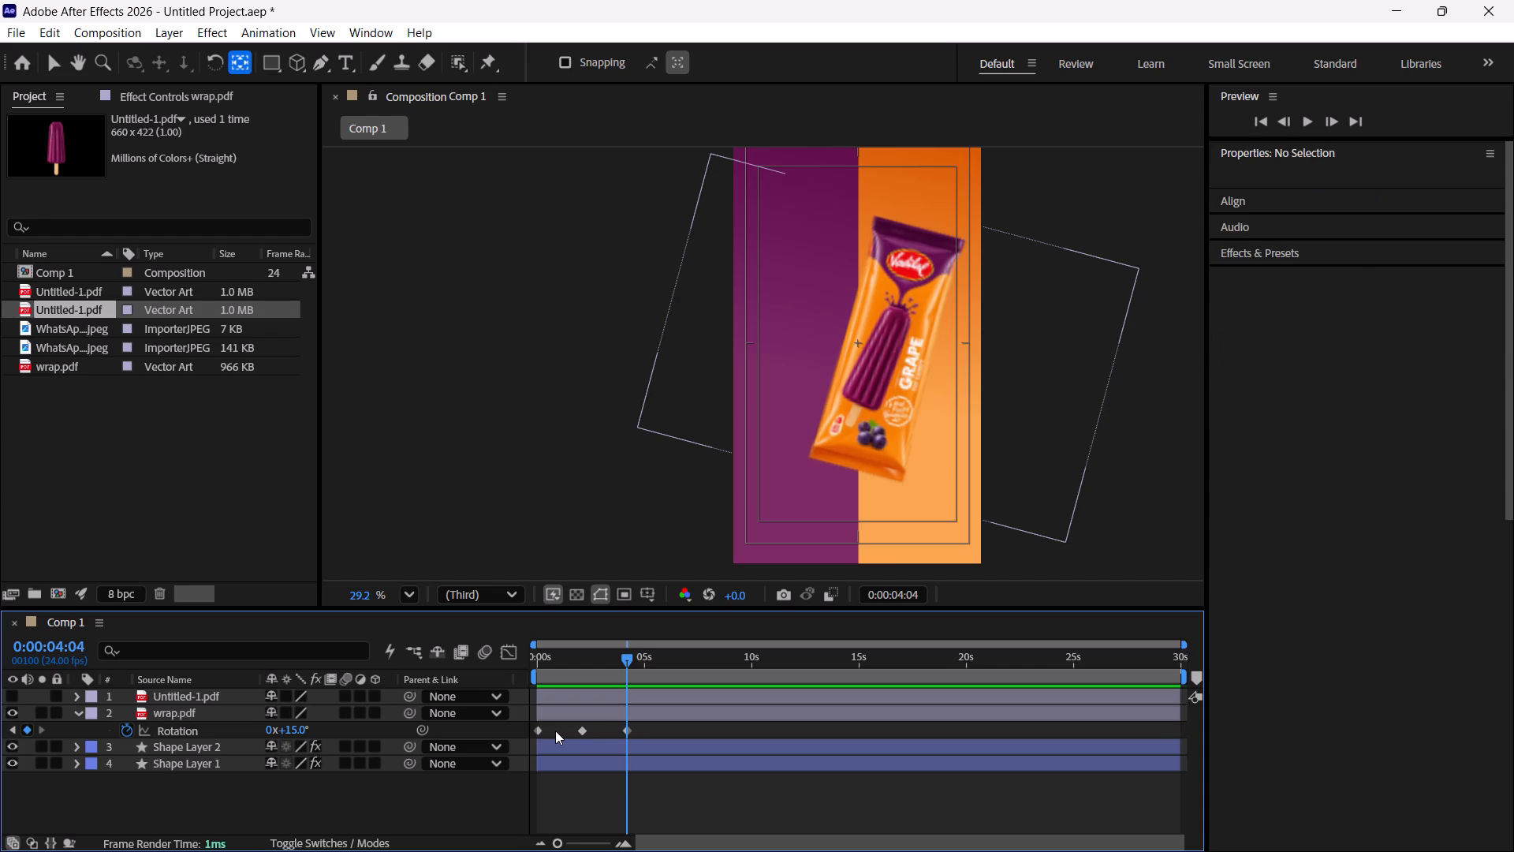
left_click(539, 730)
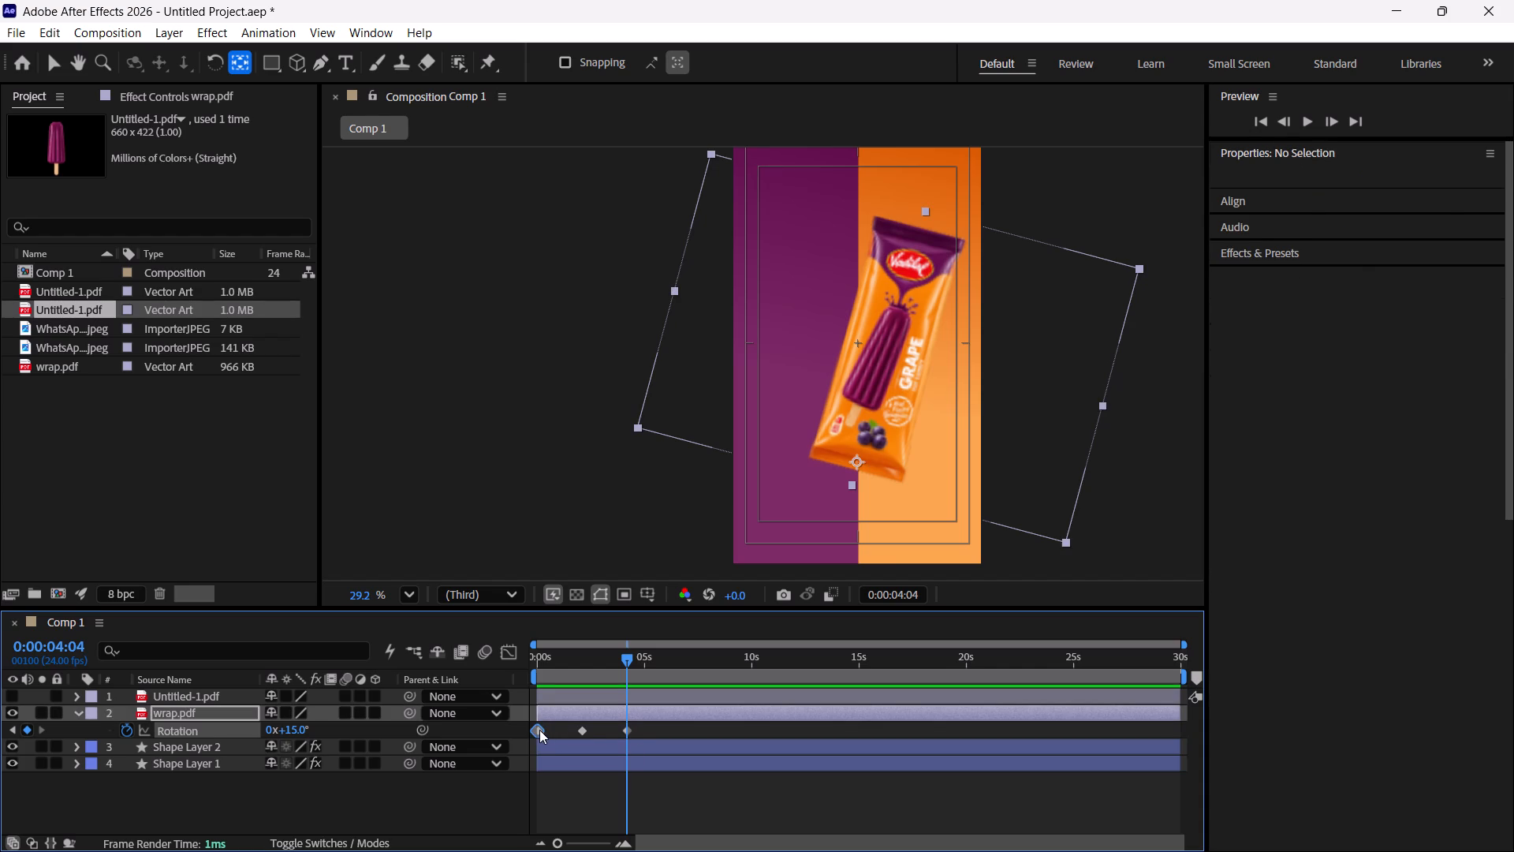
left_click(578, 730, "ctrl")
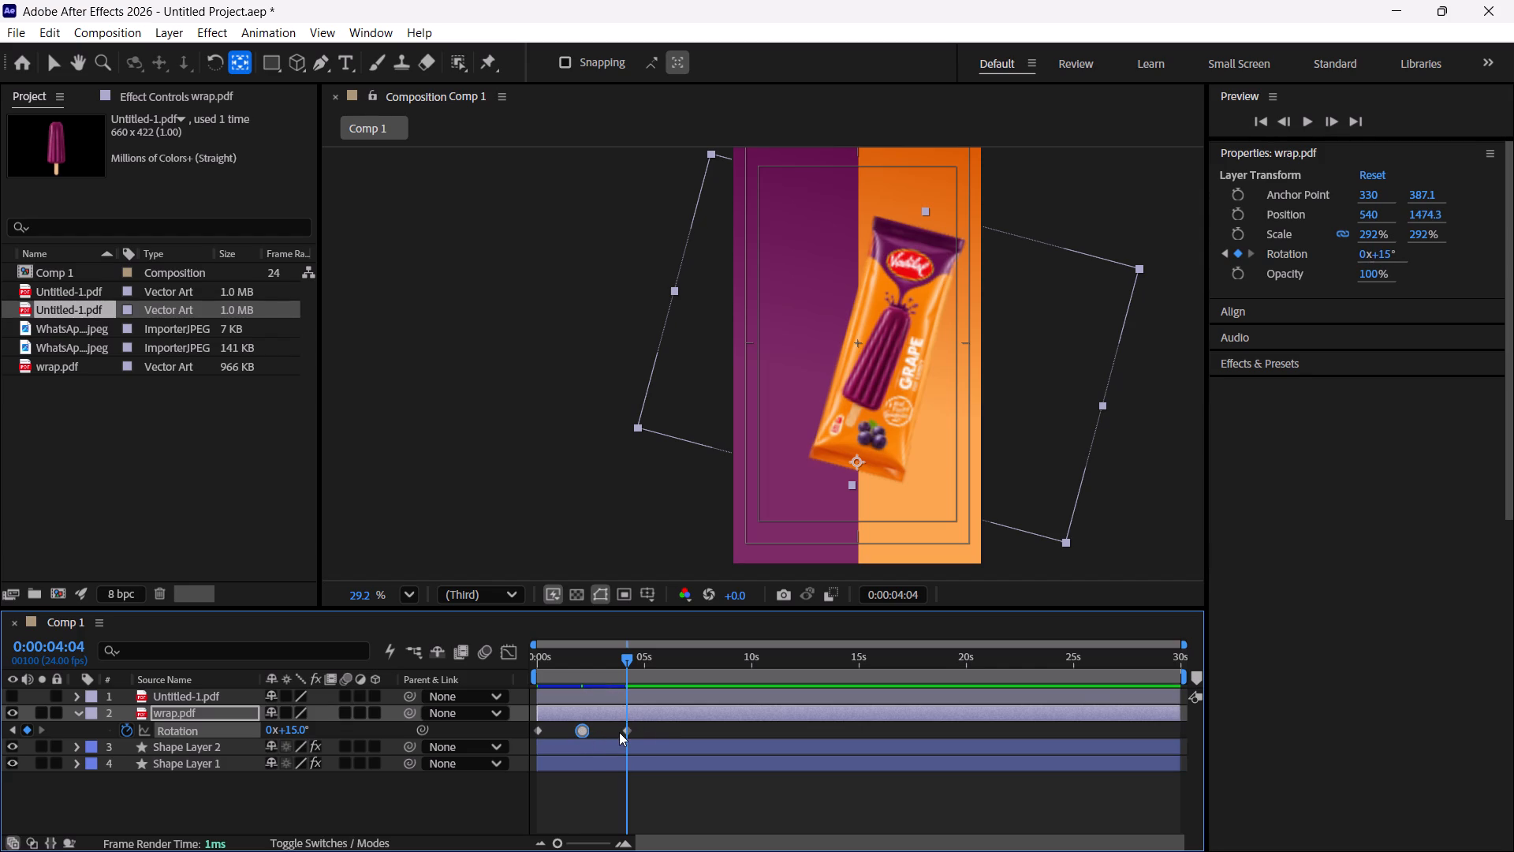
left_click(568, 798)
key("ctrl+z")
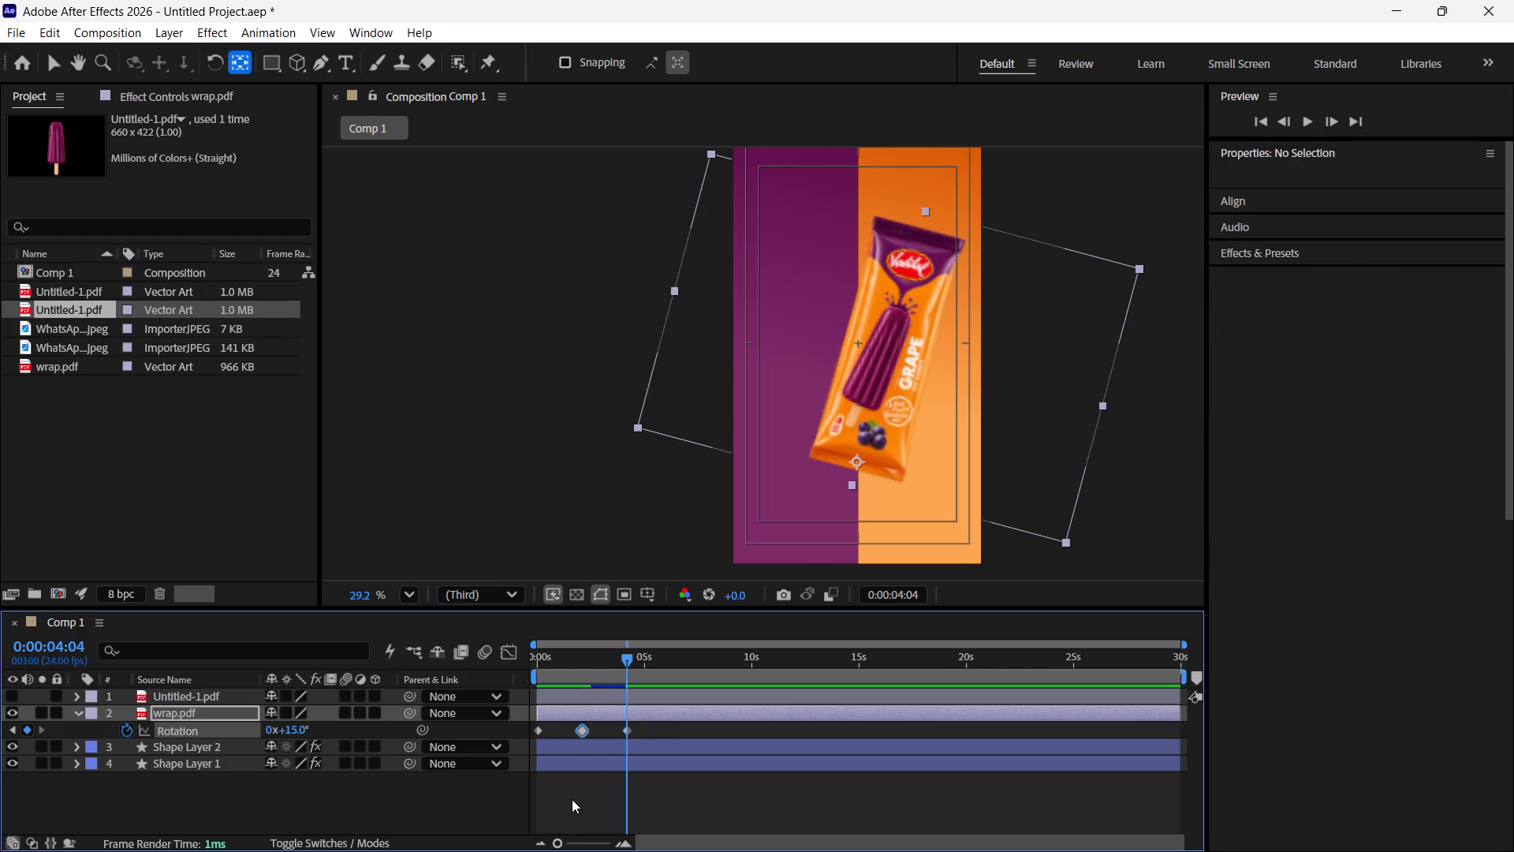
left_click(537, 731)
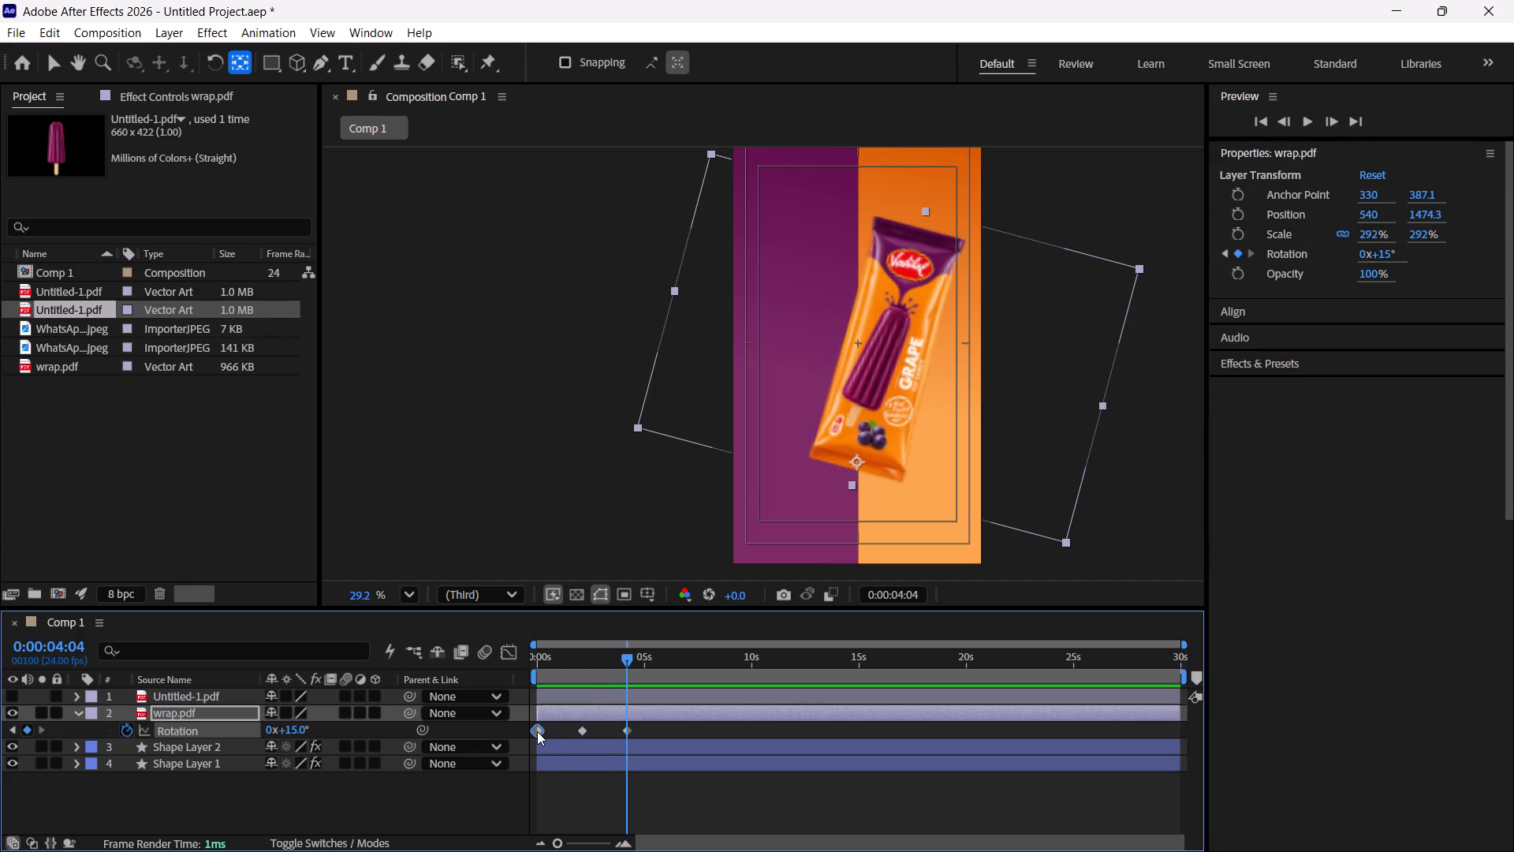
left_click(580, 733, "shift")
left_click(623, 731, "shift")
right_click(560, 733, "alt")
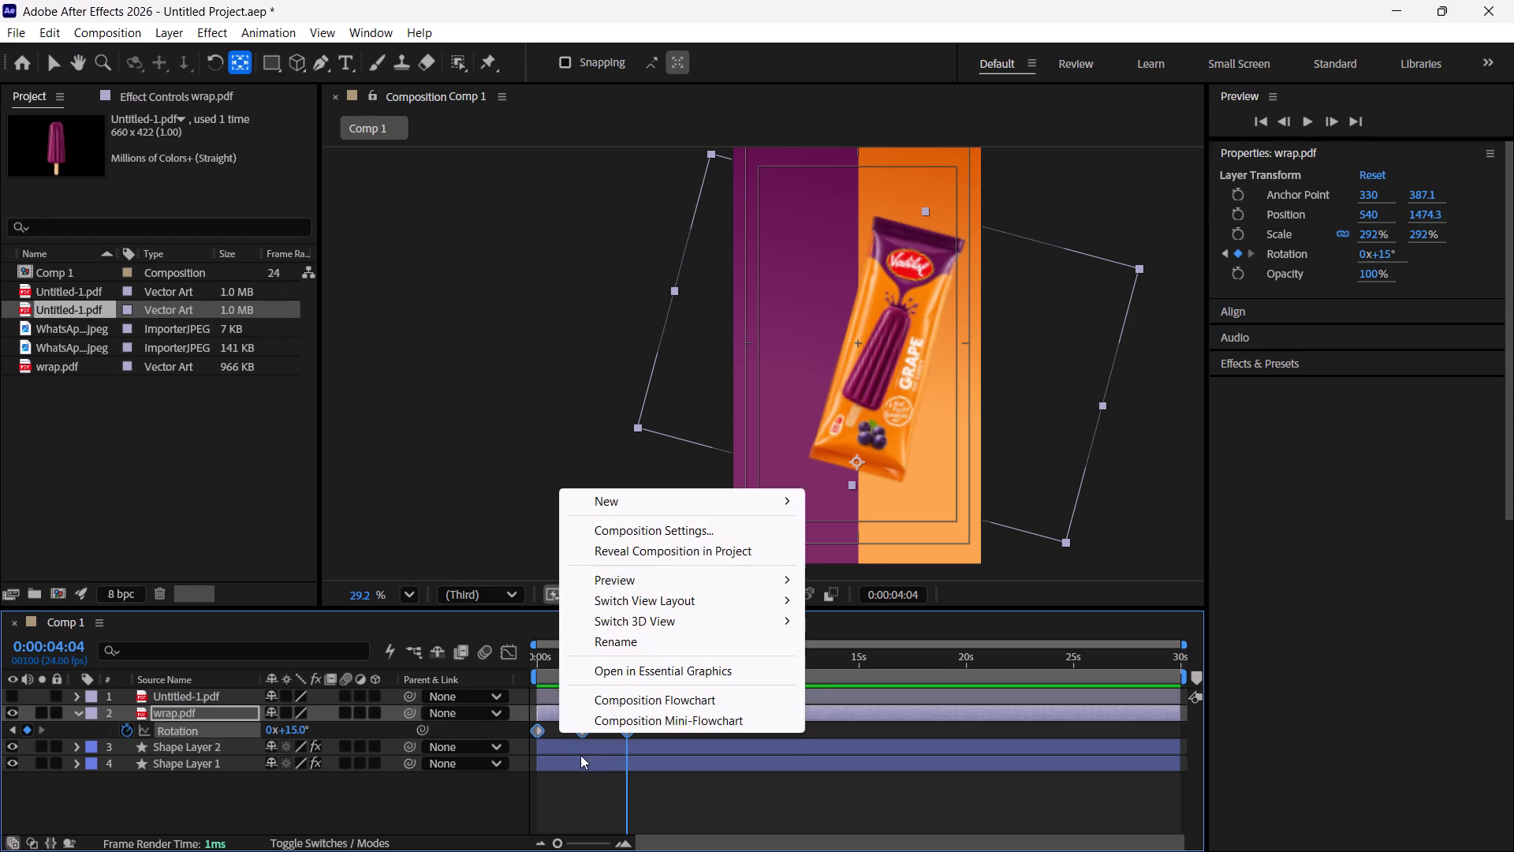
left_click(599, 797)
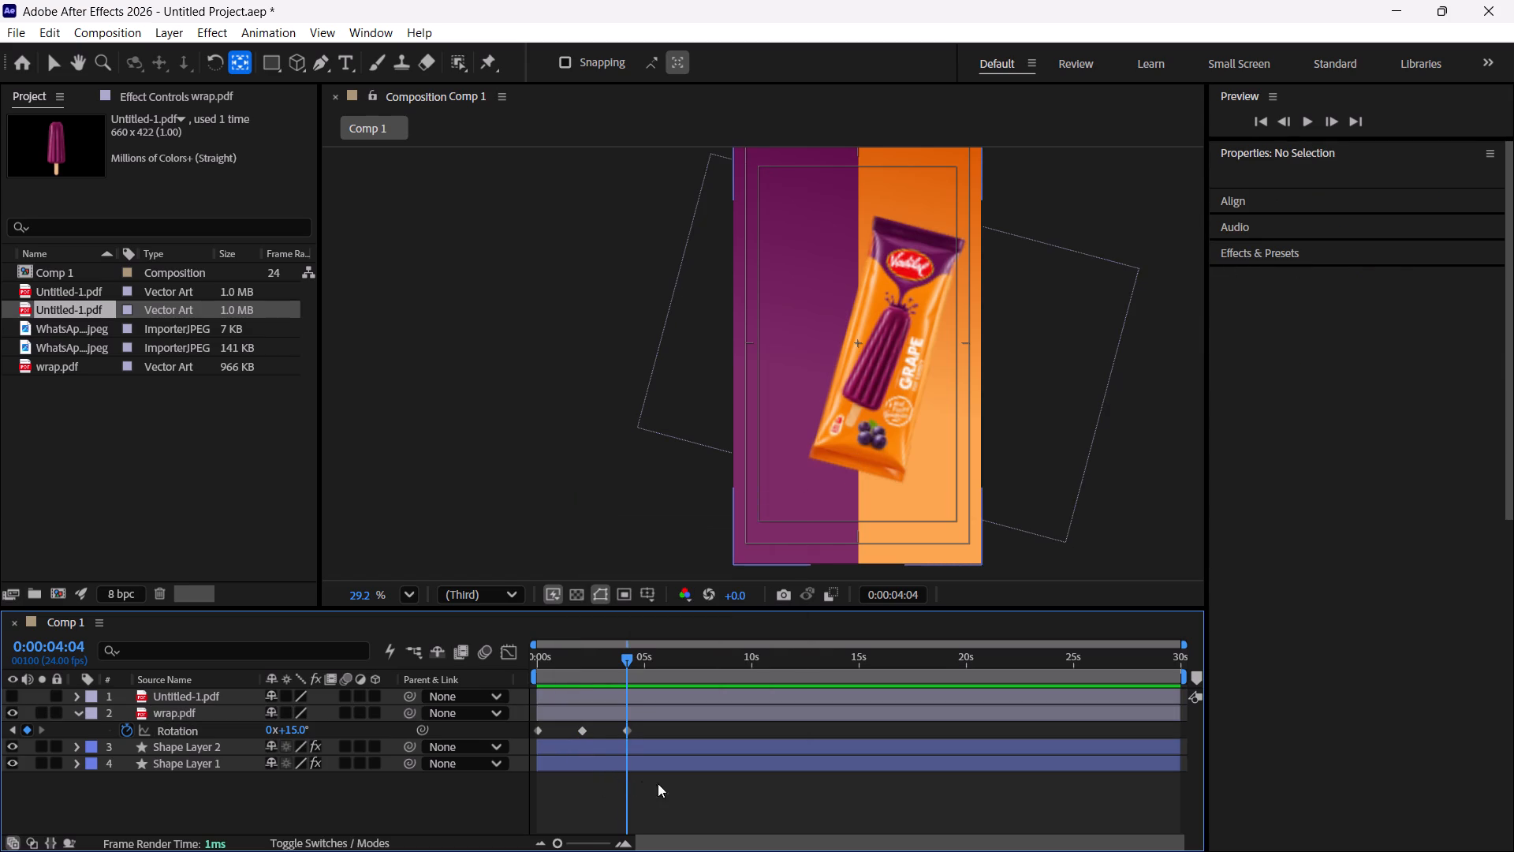
Scrub the wrapper's swing back to the start and step through it in ten-frame jumps up to 0:00:04:04.
left_click_drag(625, 661, 613, 663)
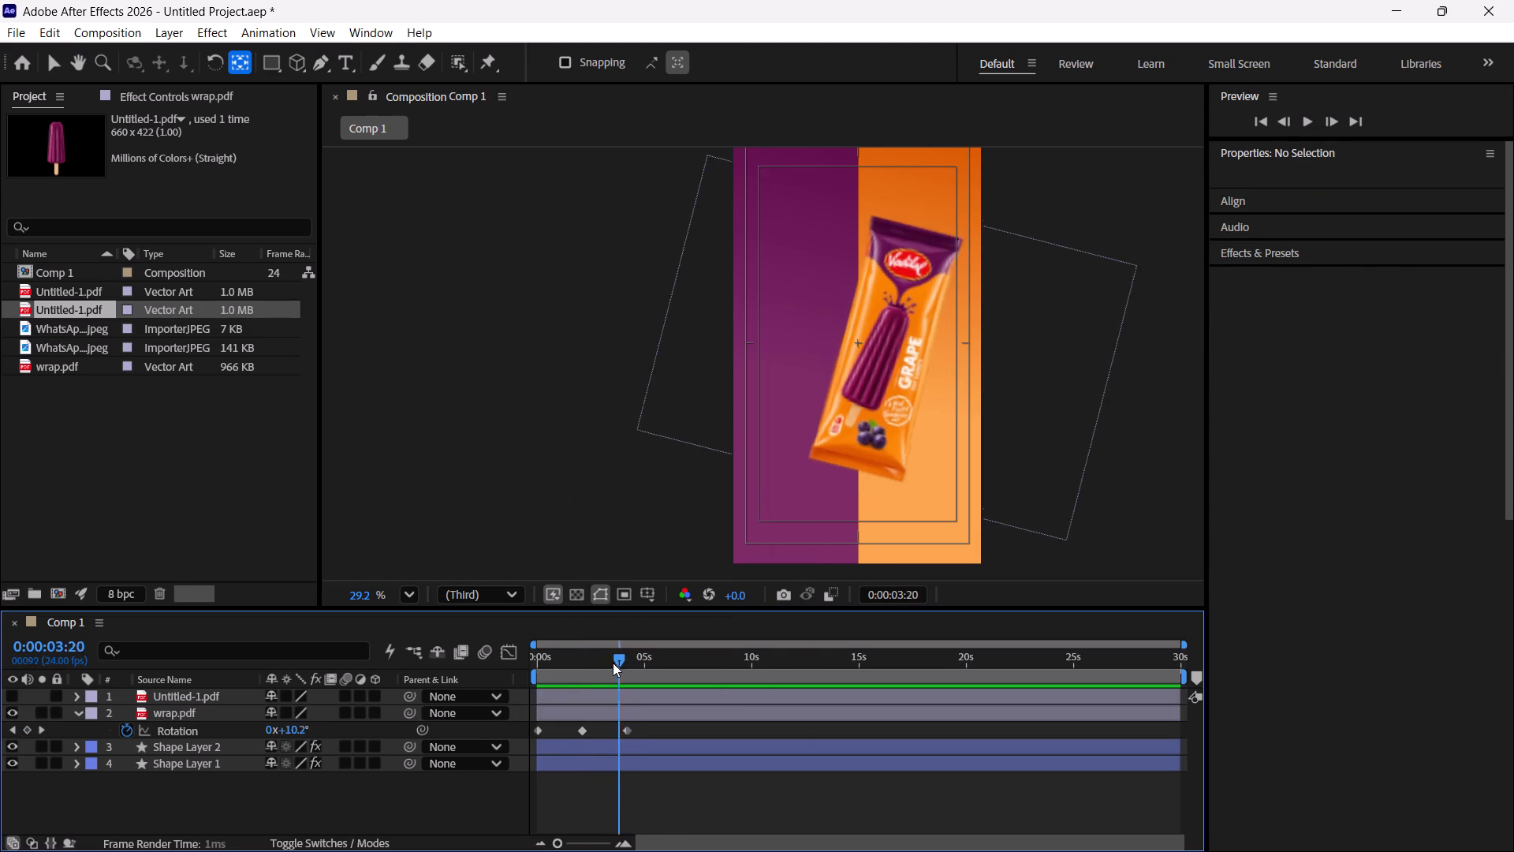
left_click_drag(613, 663, 640, 693)
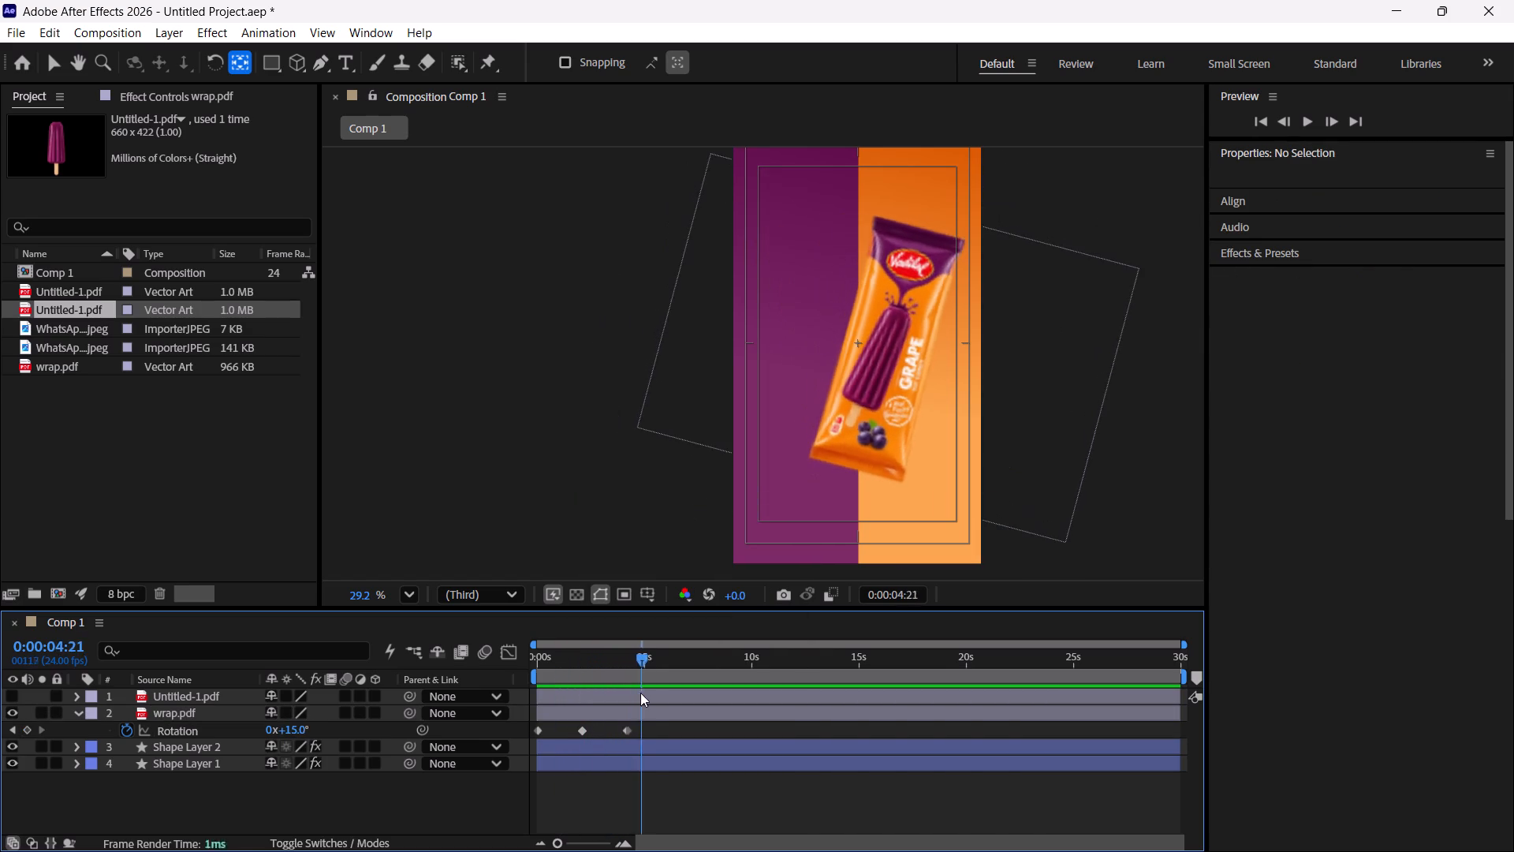
left_click_drag(640, 693, 528, 712)
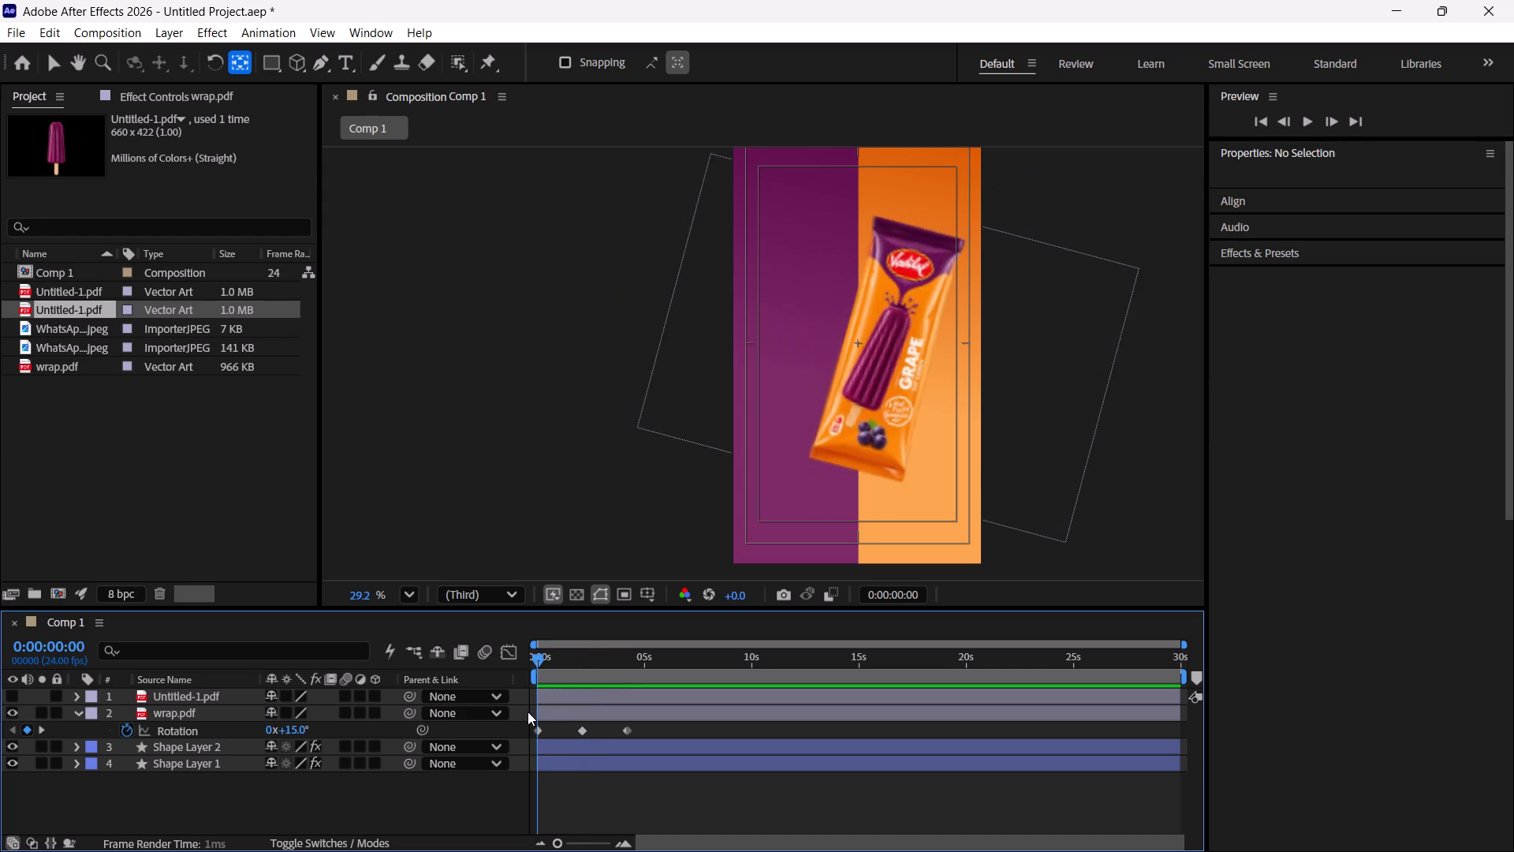
left_click_drag(528, 712, 497, 708)
left_click_drag(497, 708, 476, 713)
key("ctrl+shift+Right")
key("ctrl+shift+Right")
key("ctrl+shift+Right")
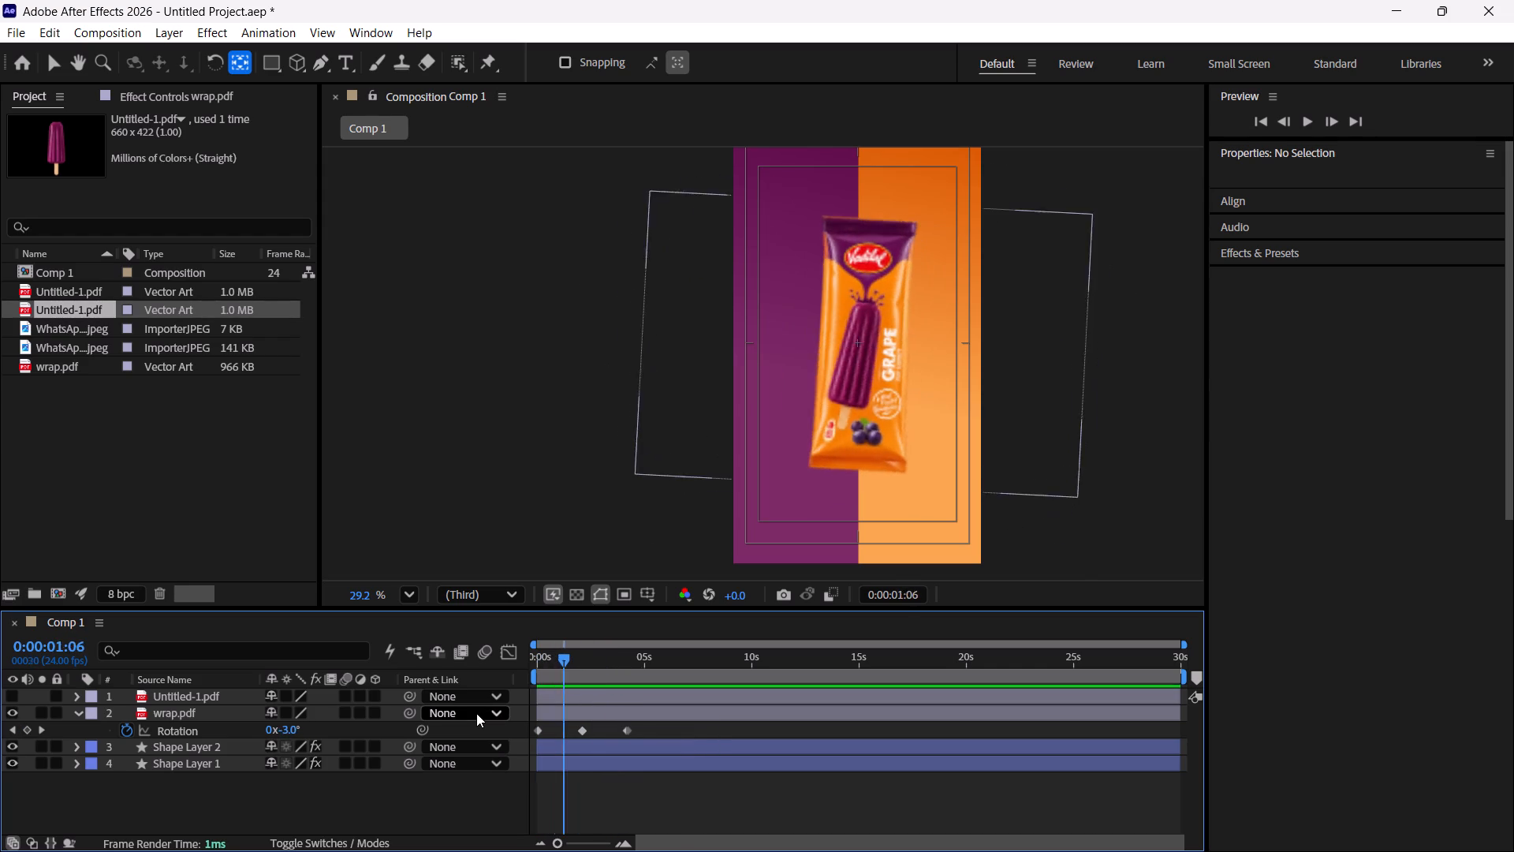
key("ctrl+shift+Right")
key("ctrl+shift+Right")
key("ctrl+shift+Right")
key("ctrl+shift+Right")
key("ctrl+shift+Right")
key("ctrl+shift+Right")
key("ctrl+shift+Right")
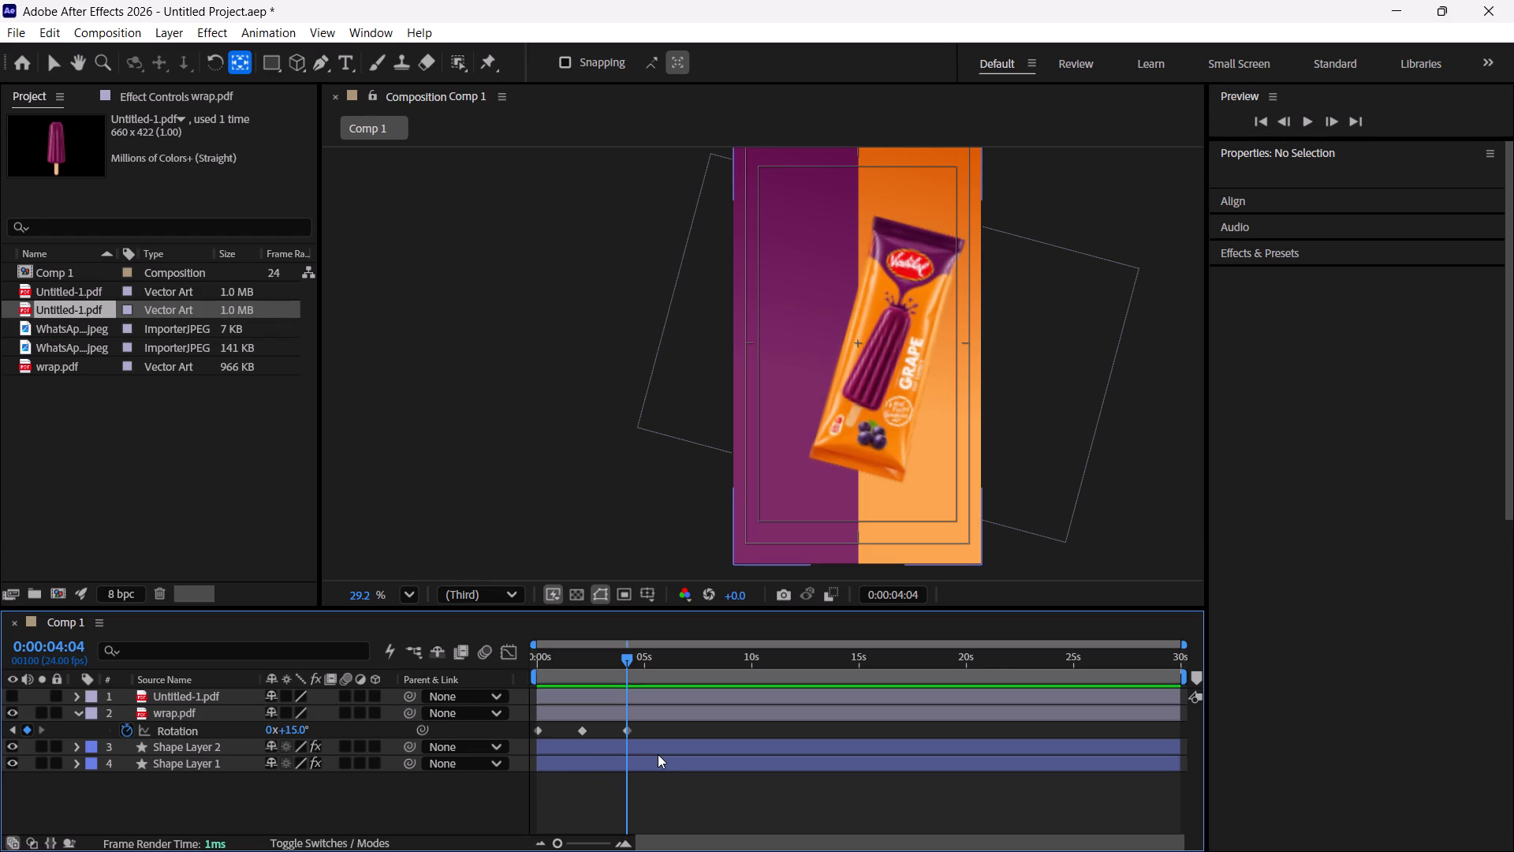
Select the wrap.pdf layer's three rotation keyframes, at 0:00:00:00, 0:00:02:02 and 0:00:04:04, together.
left_click(539, 731)
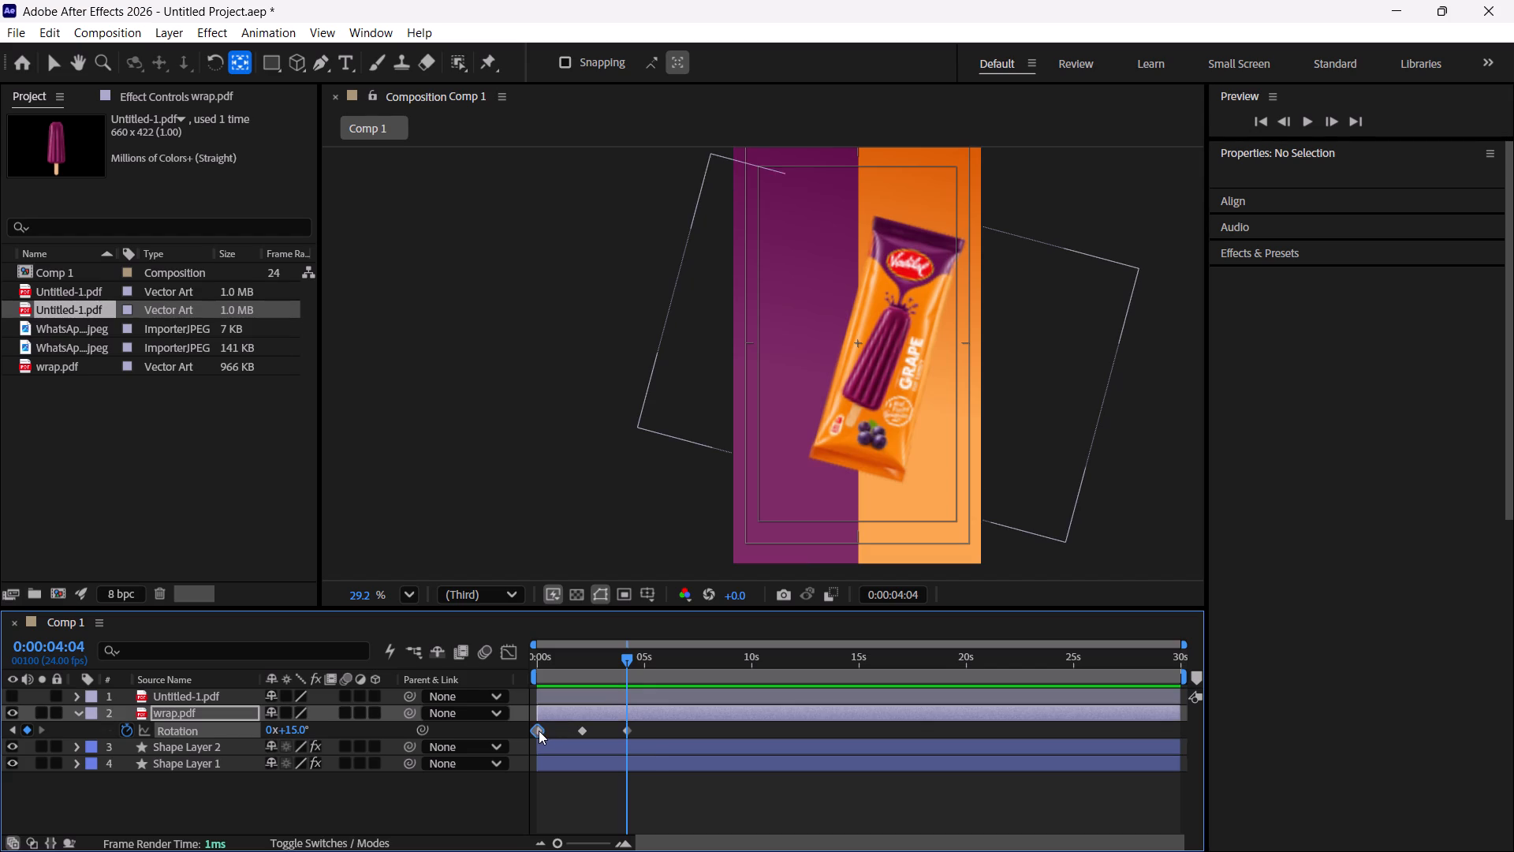
left_click(585, 730, "shift")
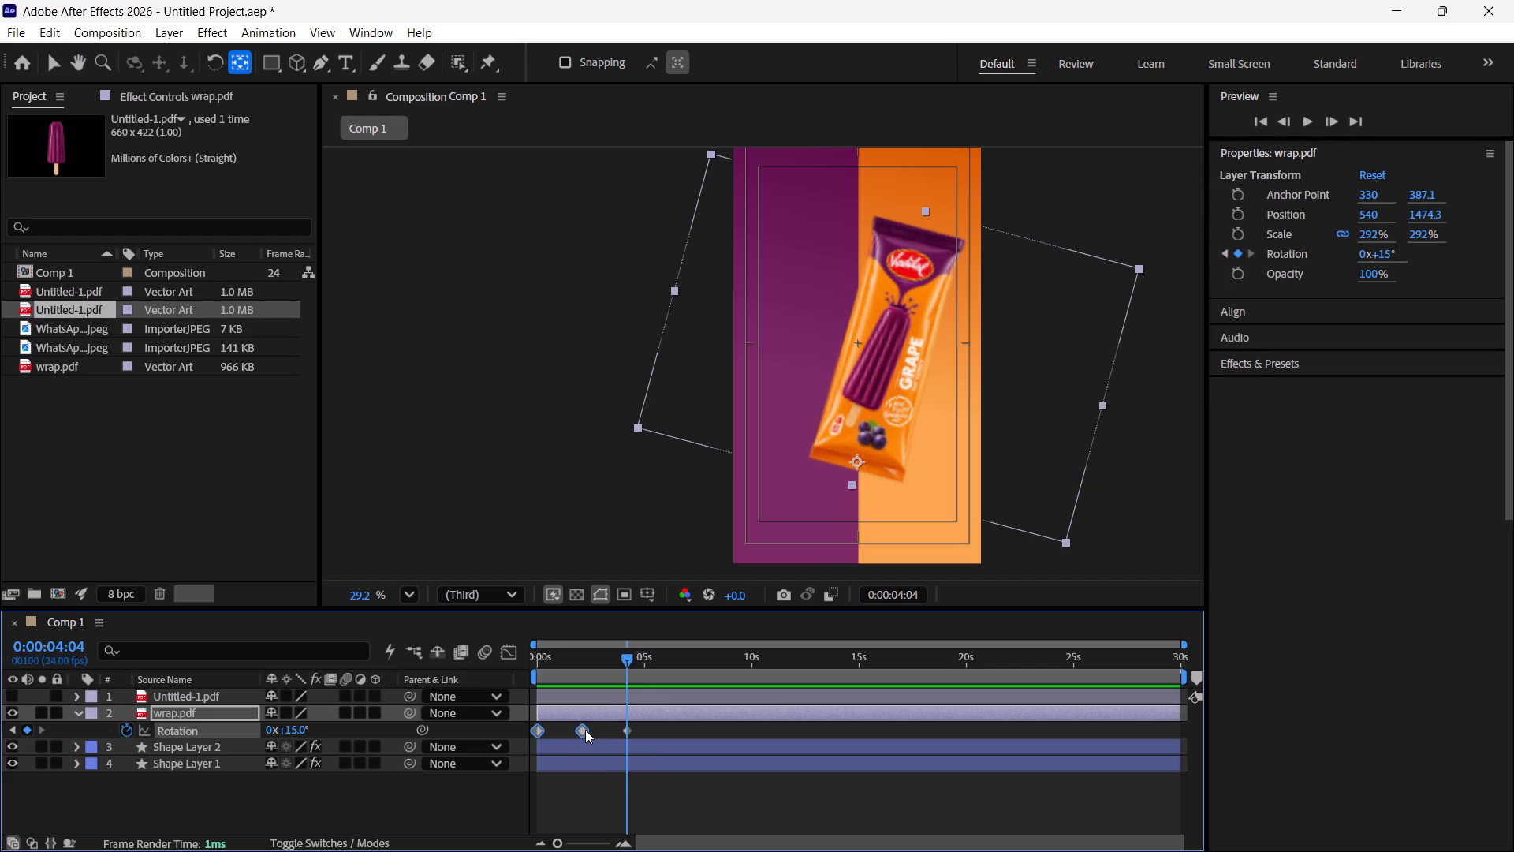
left_click(626, 731, "shift")
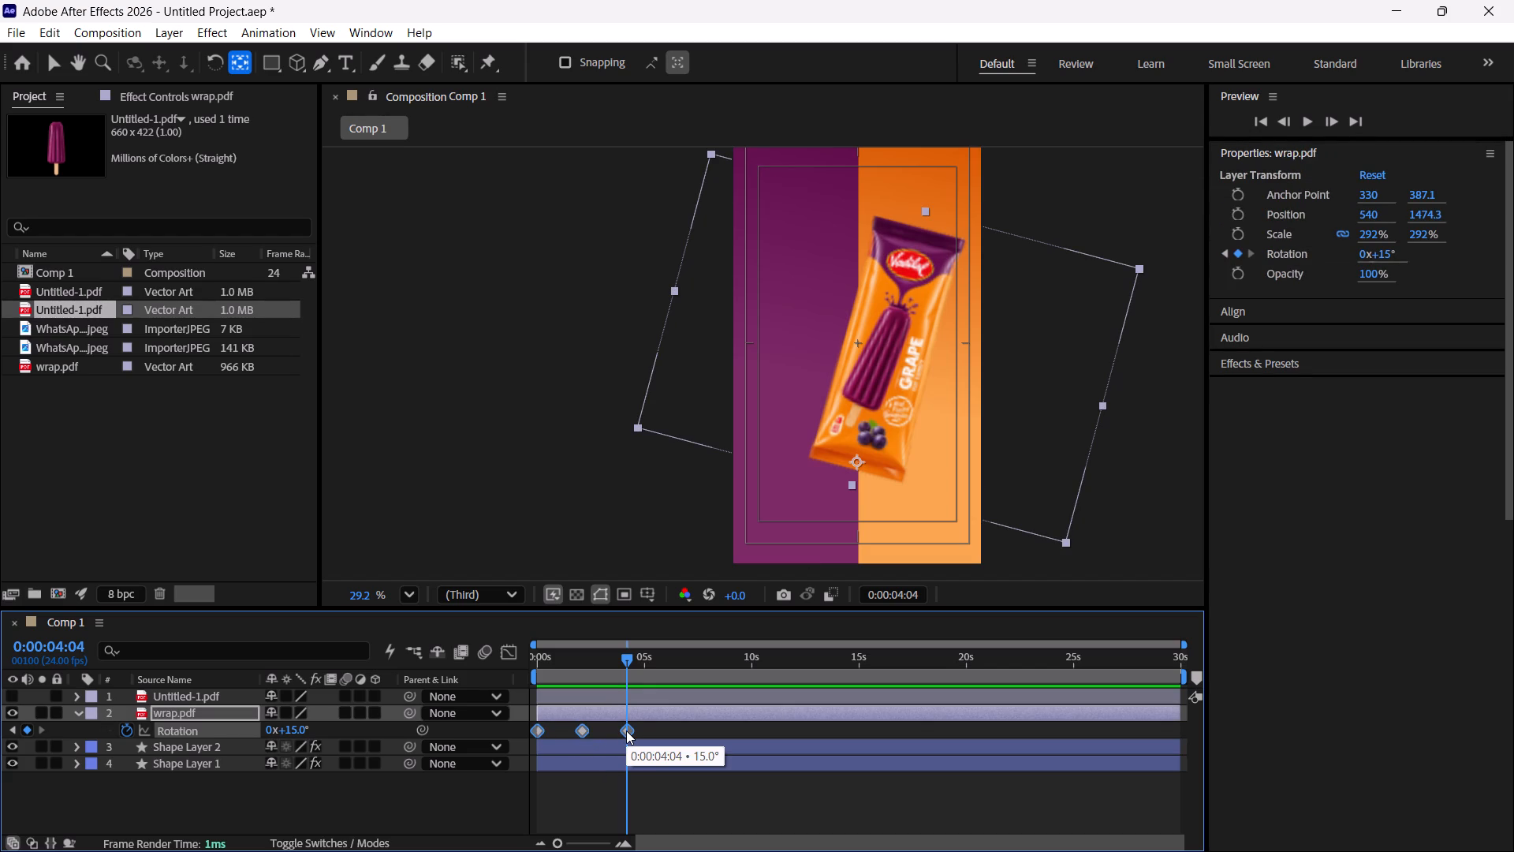